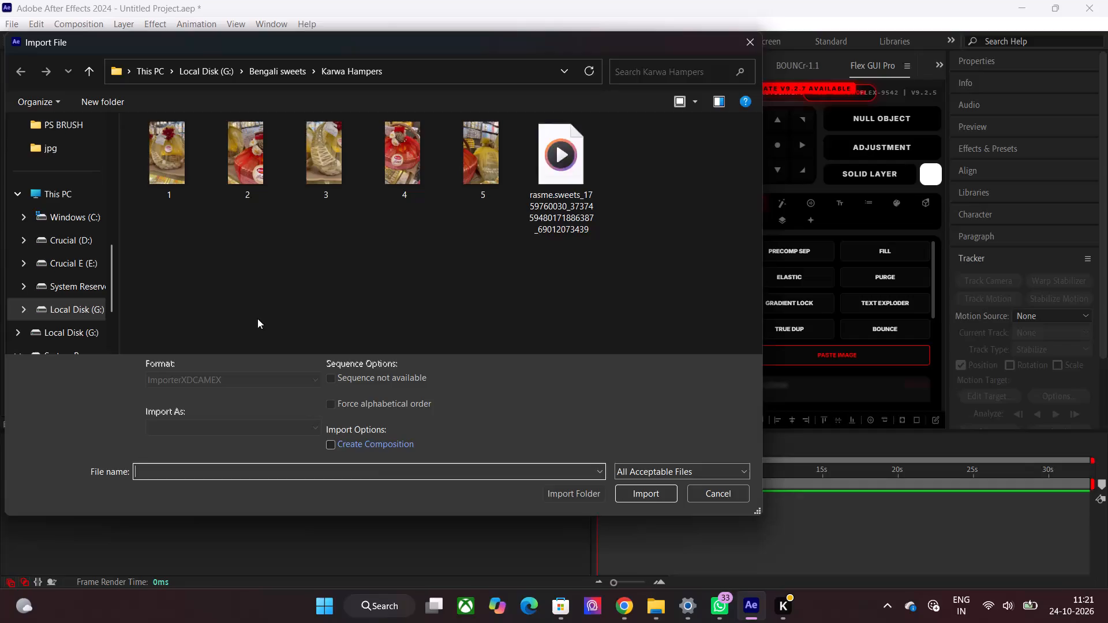
Import the rasme.sweets video, add it as a layer in Comp 1, and scale it to fill the composition.
{"action": "double_click", "coordinate": [546, 177]}
{"action": "left_click_drag", "start_coordinate": [66, 277], "coordinate": [126, 515]}
{"action": "left_click", "coordinate": [912, 415]}
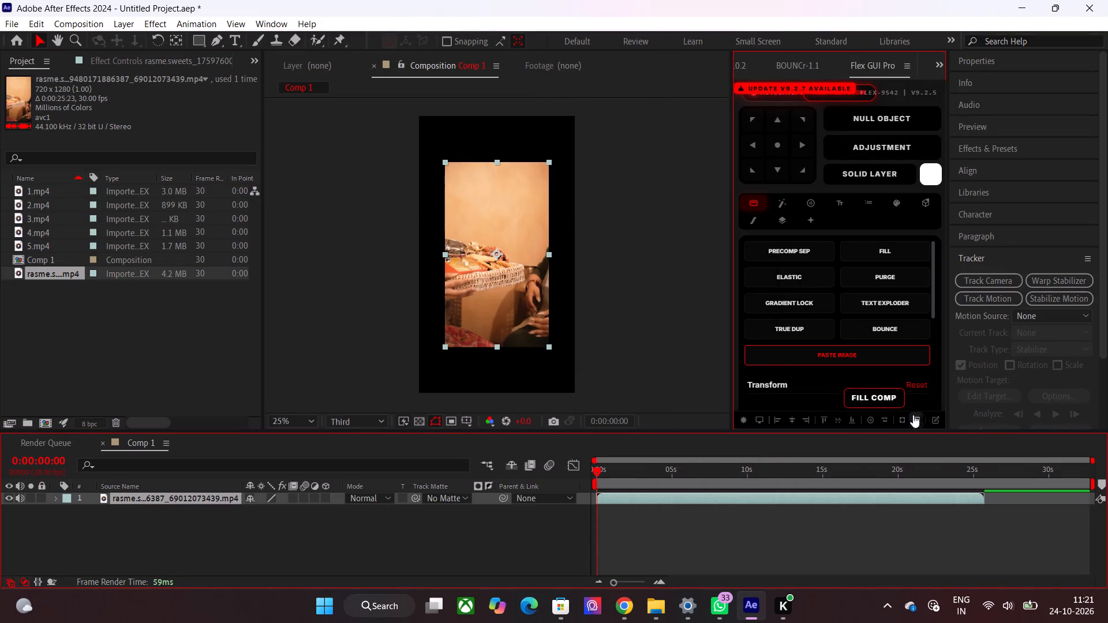
Set the work area to finish at the end of the rasme.sweets clip and trim Comp 1 to it.
{"action": "left_click_drag", "start_coordinate": [1088, 480], "coordinate": [1028, 543]}
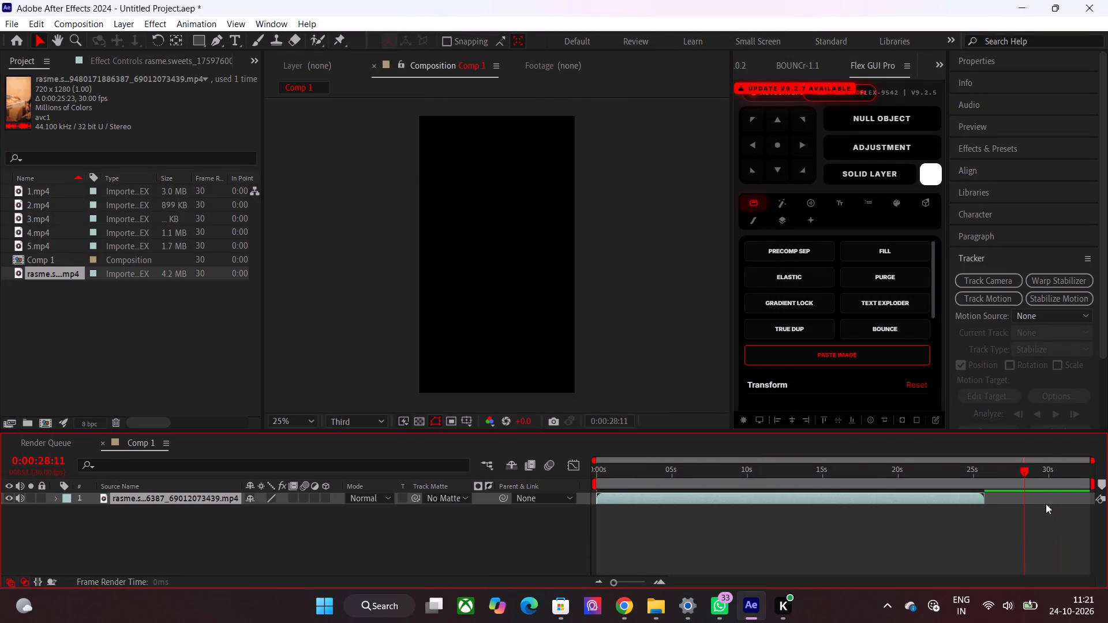
{"action": "left_click_drag", "start_coordinate": [1094, 481], "coordinate": [1006, 558]}
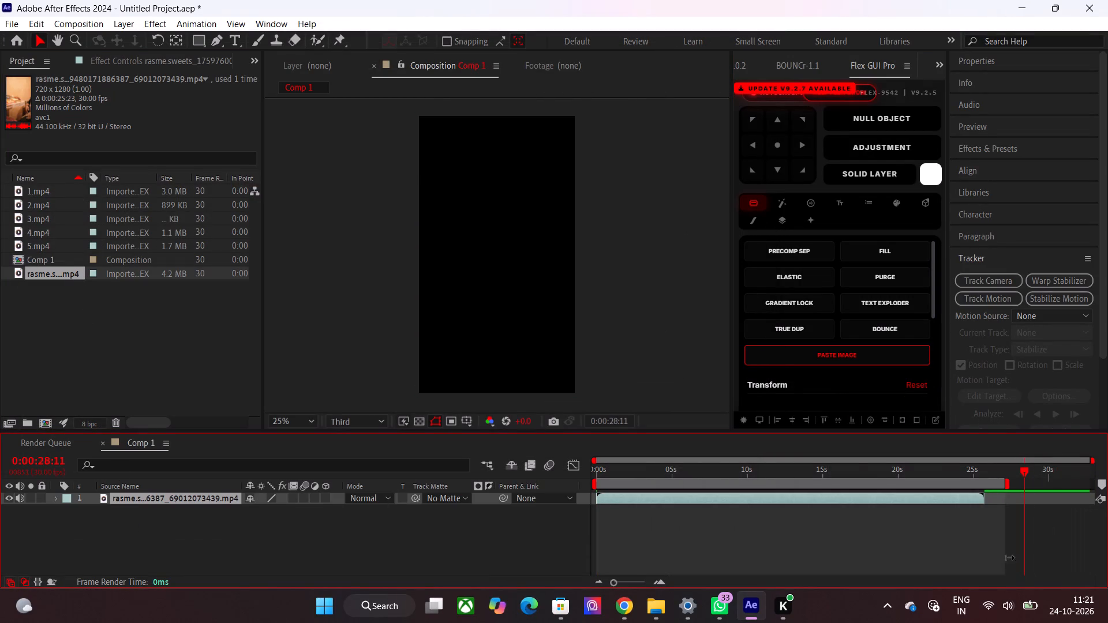
{"action": "left_click_drag", "start_coordinate": [1006, 558], "coordinate": [987, 572]}
{"action": "key", "text": "ctrl+shift+x"}
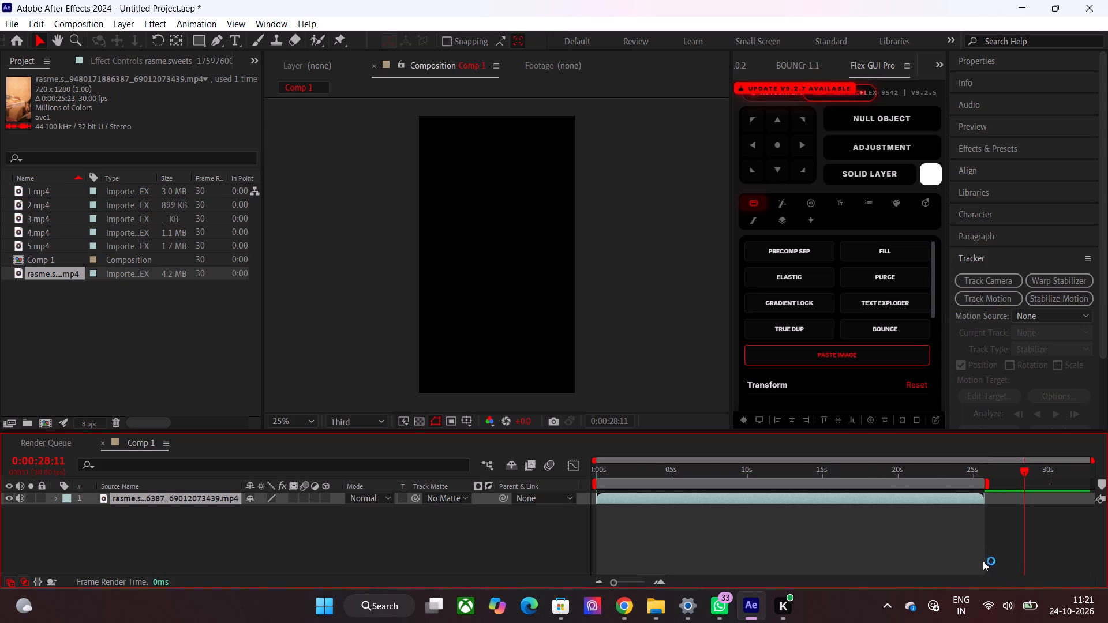
Play Comp 1 from the start and set the system volume to 68 to hear it.
{"action": "left_click_drag", "start_coordinate": [857, 478], "coordinate": [531, 489]}
{"action": "key", "text": "space"}
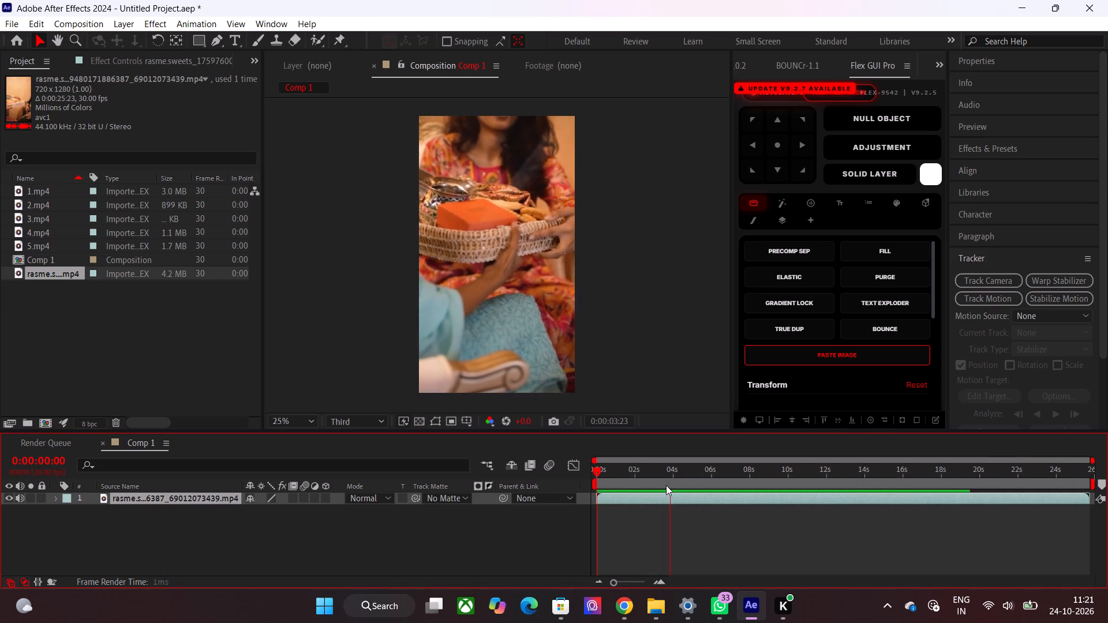
{"action": "left_click", "coordinate": [1026, 606]}
{"action": "left_click", "coordinate": [998, 523]}
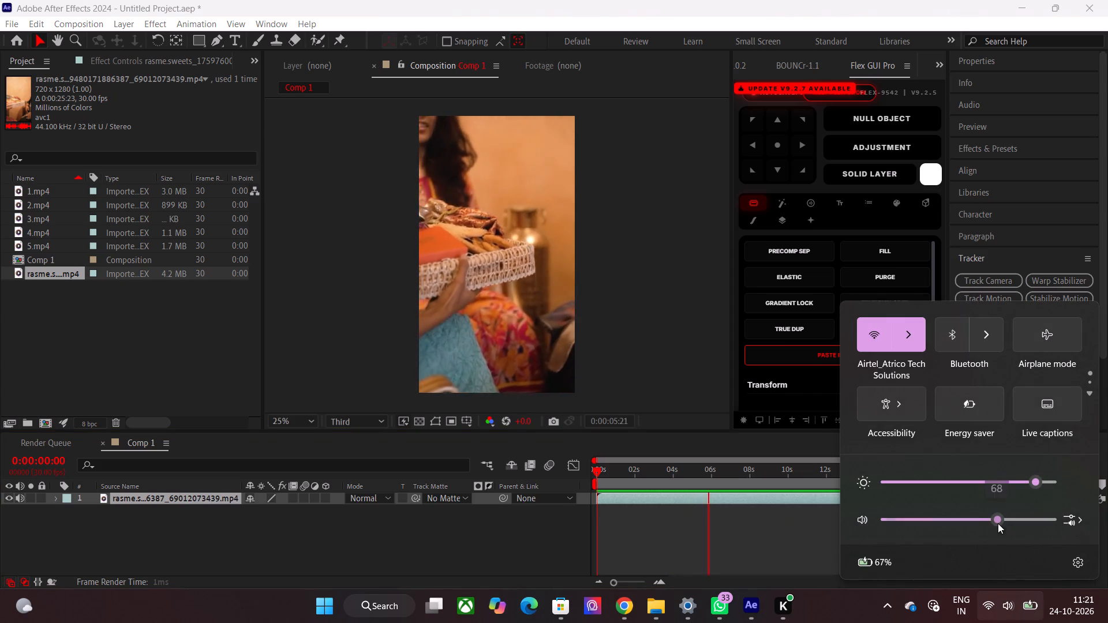
{"action": "left_click", "coordinate": [1013, 610]}
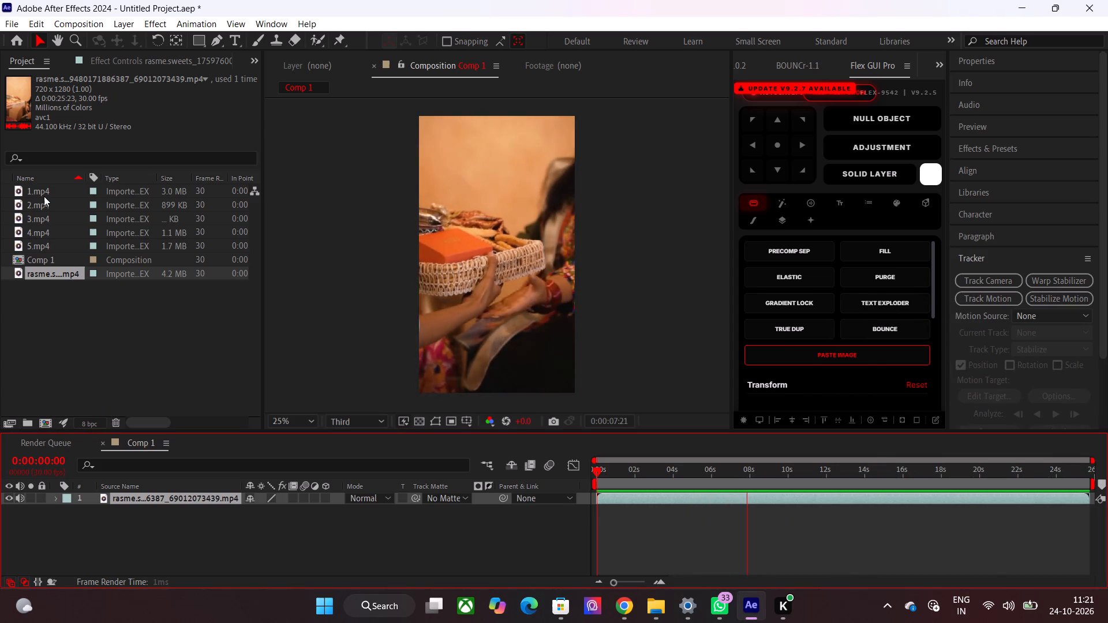
Add the 1.mp4 clip to Comp 1 above the rasme.sweets layer.
{"action": "left_click", "coordinate": [44, 194]}
{"action": "left_click_drag", "start_coordinate": [43, 192], "coordinate": [130, 496]}
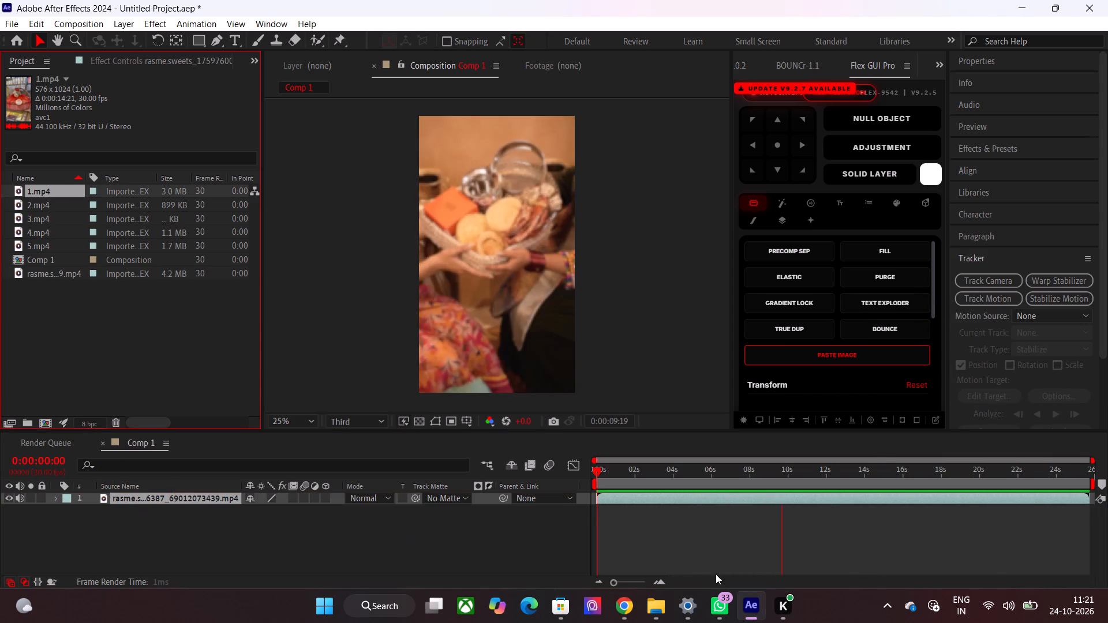
Lower the system volume to about 29.
{"action": "left_click", "coordinate": [1006, 603]}
{"action": "left_click", "coordinate": [948, 524]}
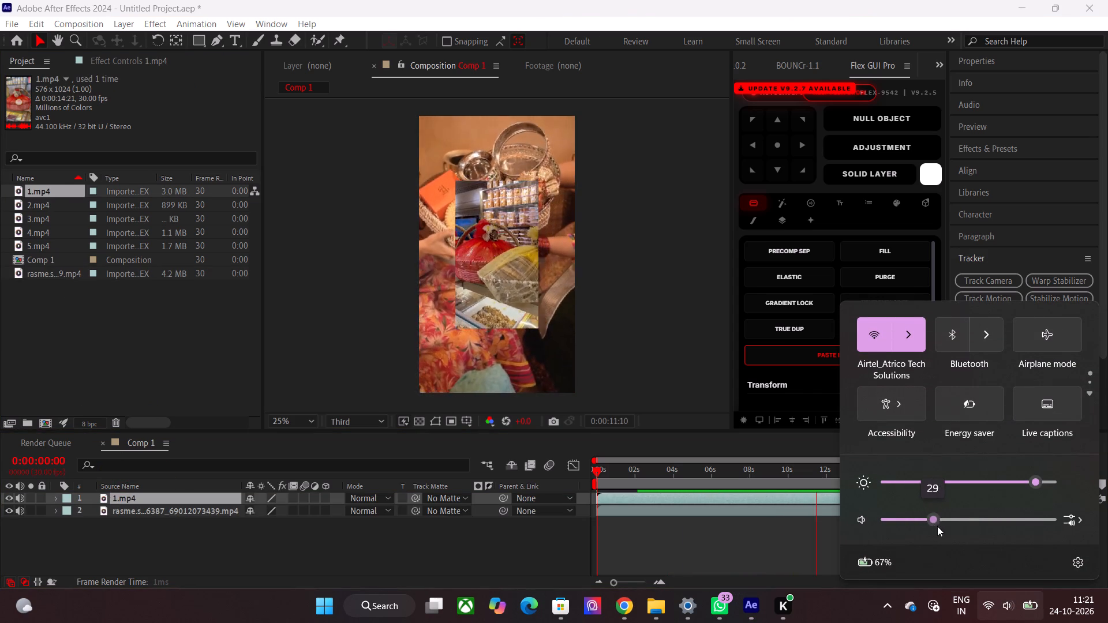
{"action": "left_click", "coordinate": [1005, 606]}
Scale the 1.mp4 layer to fill the composition frame.
{"action": "left_click_drag", "start_coordinate": [654, 473], "coordinate": [593, 478]}
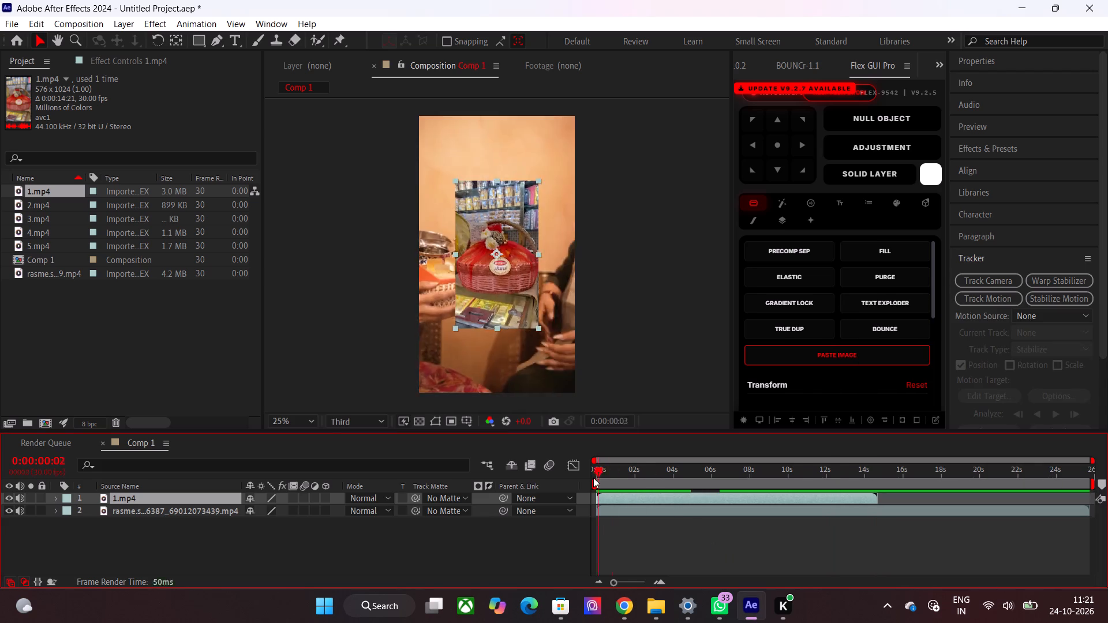
{"action": "left_click_drag", "start_coordinate": [593, 478], "coordinate": [643, 485]}
{"action": "left_click", "coordinate": [916, 422]}
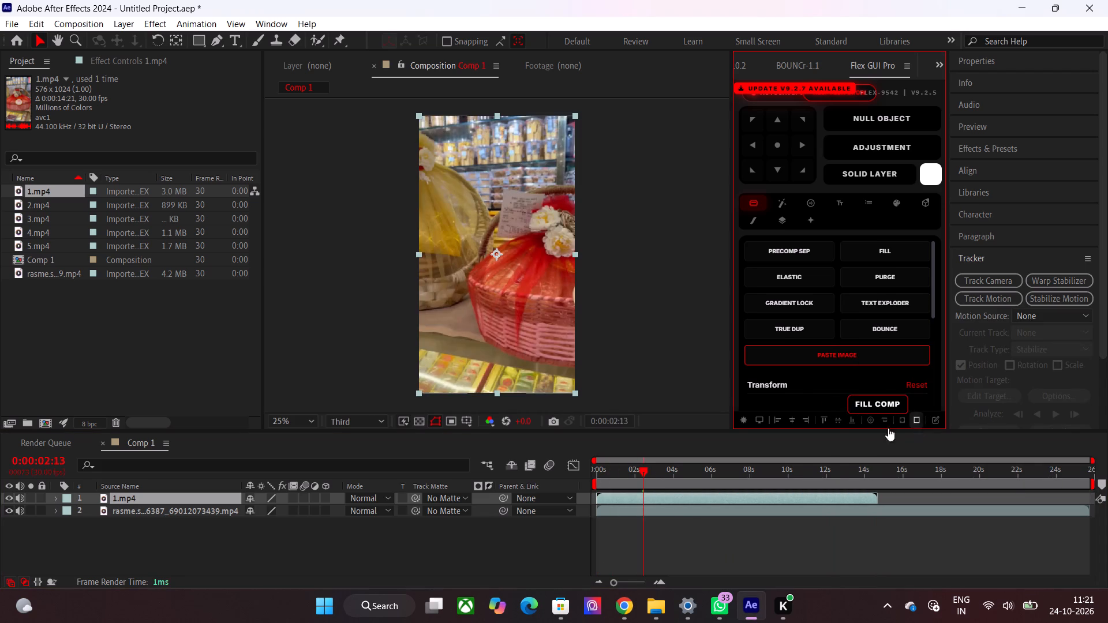
Play Comp 1 from the start to review the 1.mp4 layer, and return to the first frame.
{"action": "left_click_drag", "start_coordinate": [643, 476], "coordinate": [544, 477]}
{"action": "key", "text": "space"}
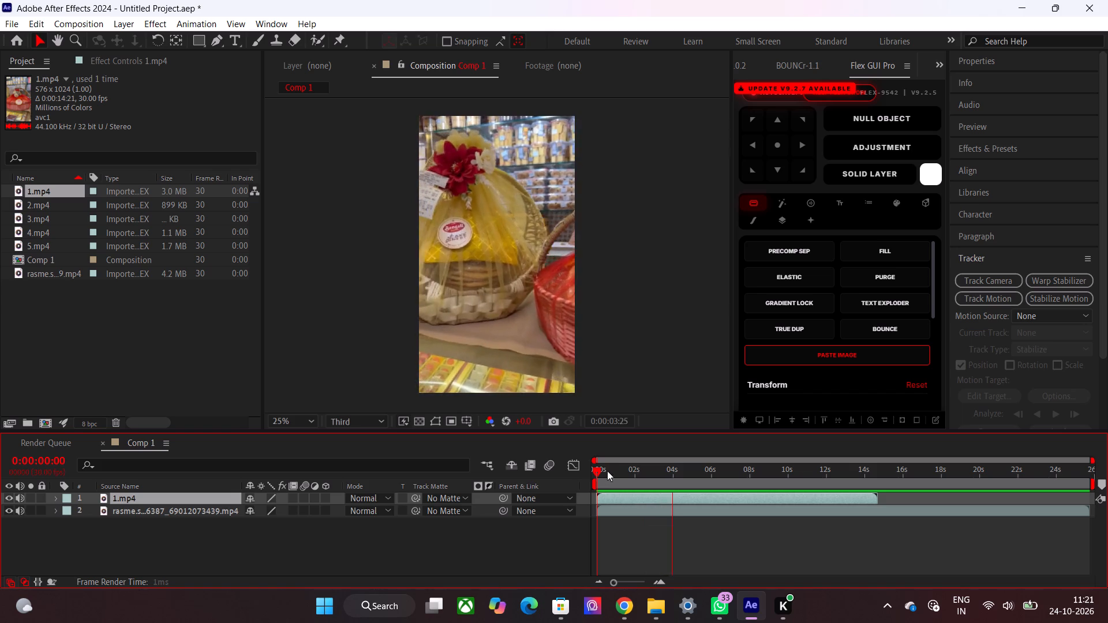
{"action": "left_click_drag", "start_coordinate": [629, 465], "coordinate": [601, 466]}
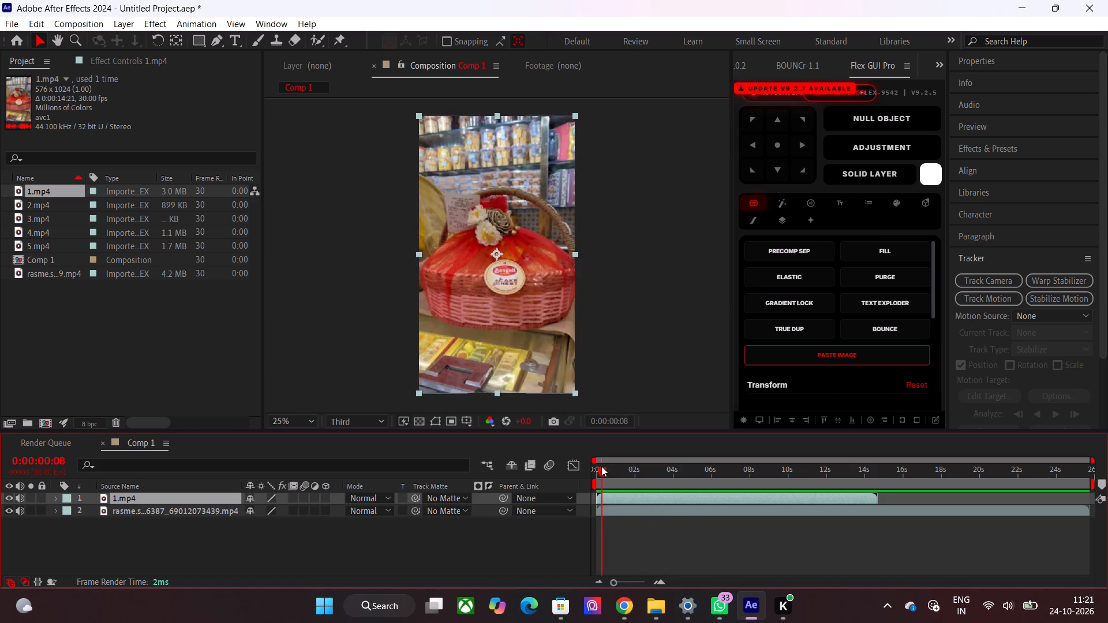
{"action": "left_click_drag", "start_coordinate": [601, 466], "coordinate": [593, 466]}
Set the composition preview resolution to Full.
{"action": "left_click", "coordinate": [375, 418]}
{"action": "left_click", "coordinate": [346, 449]}
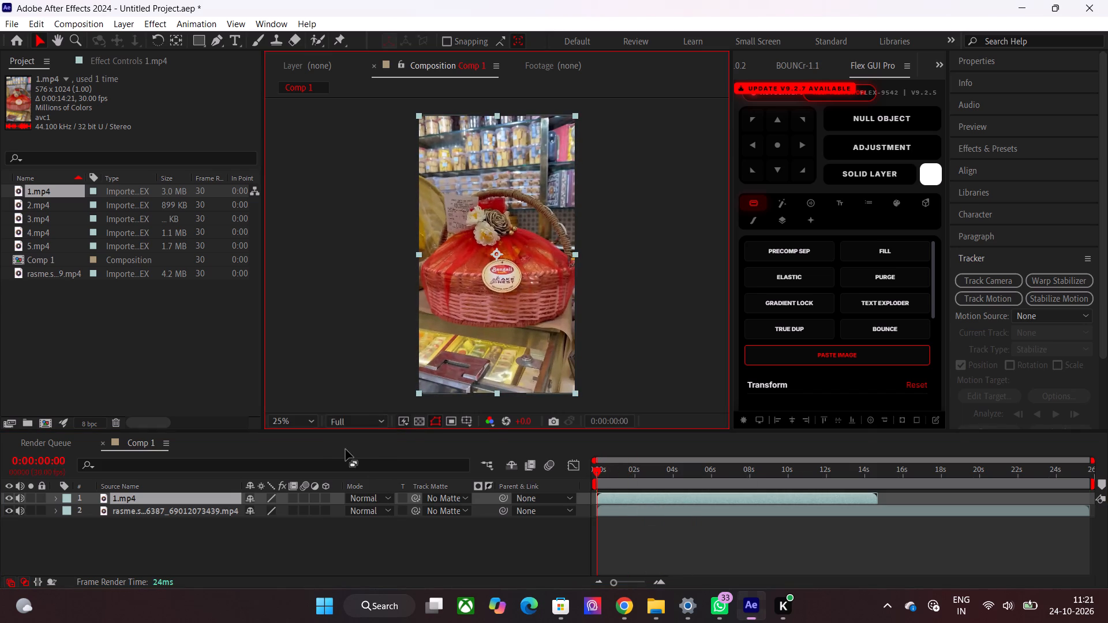
Open the source clips 2.mp4, 3.mp4, 4.mp4 and 5.mp4 one after another and scrub through each to examine its footage.
{"action": "double_click", "coordinate": [35, 209]}
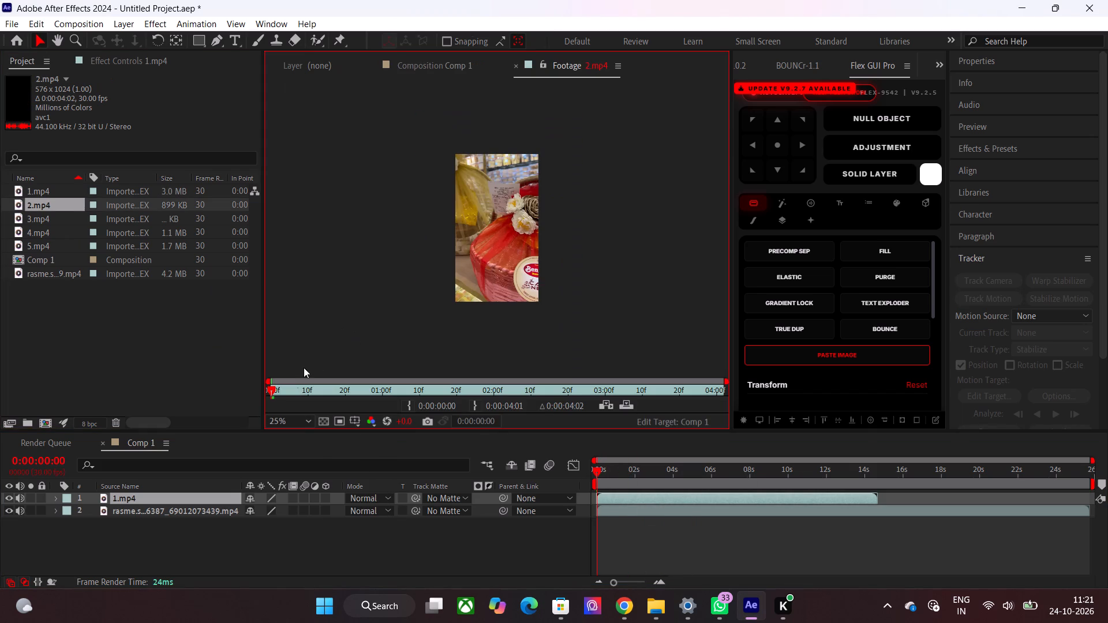
{"action": "left_click_drag", "start_coordinate": [268, 392], "coordinate": [555, 393]}
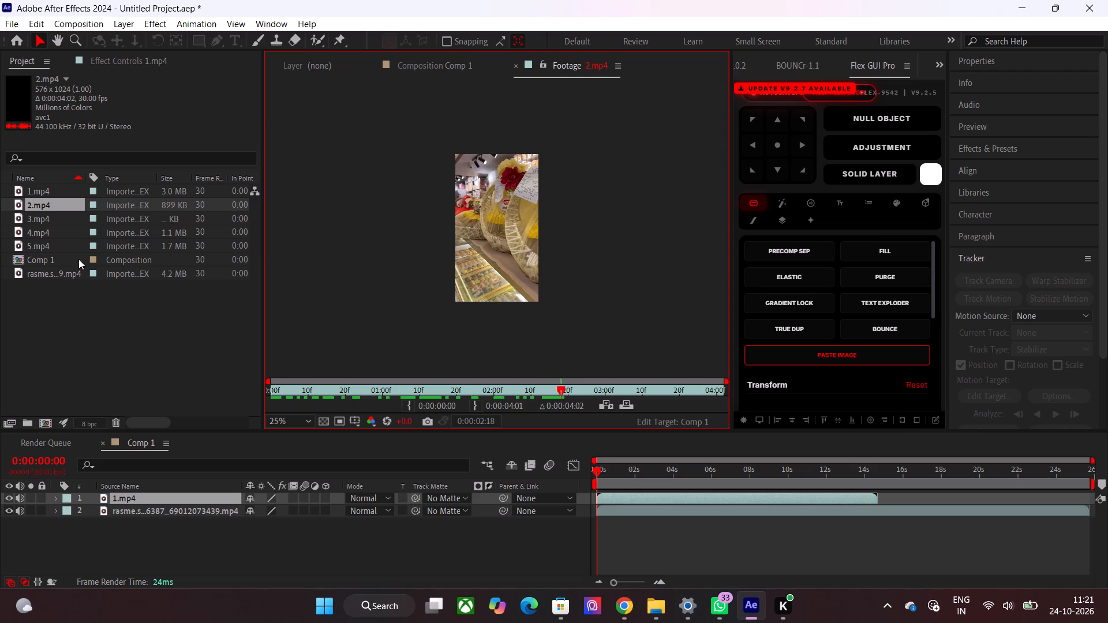
{"action": "double_click", "coordinate": [50, 215]}
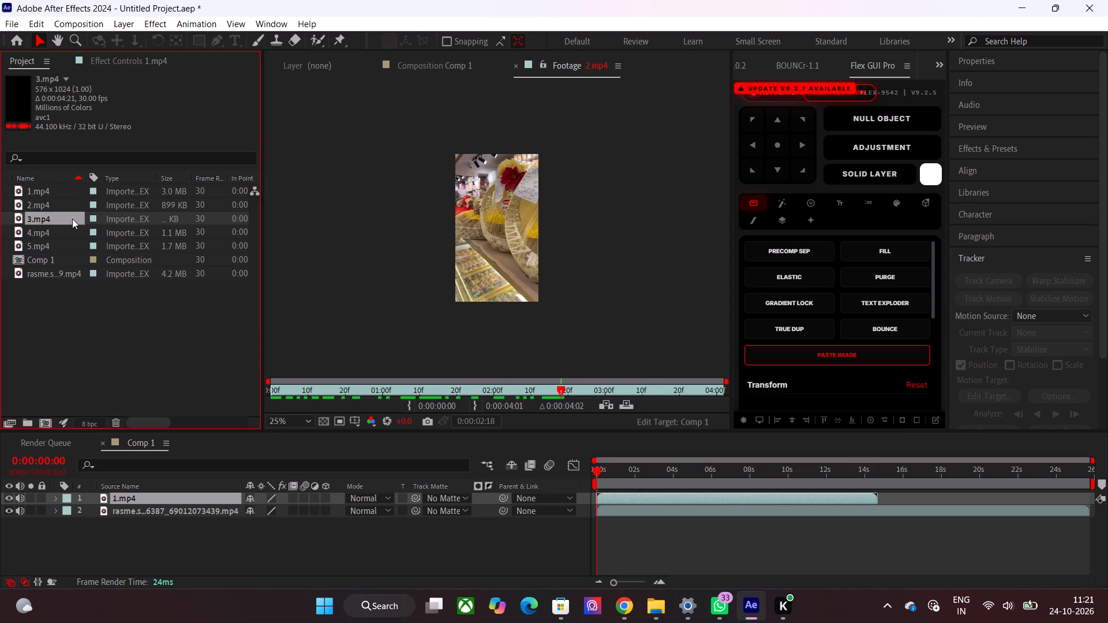
{"action": "double_click", "coordinate": [71, 219]}
{"action": "left_click_drag", "start_coordinate": [273, 391], "coordinate": [425, 393]}
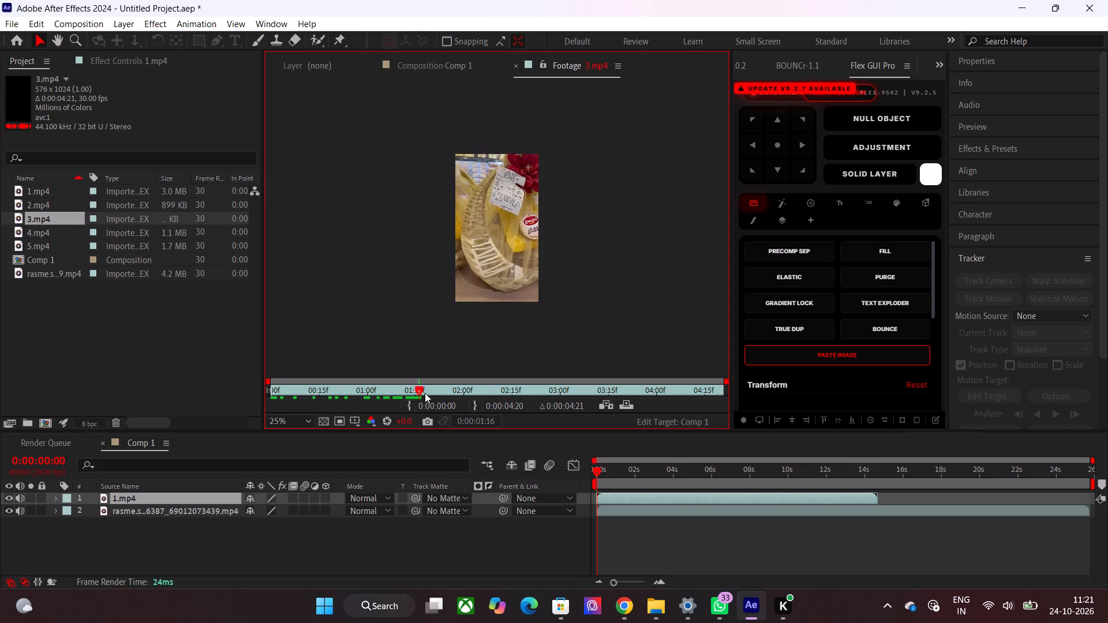
{"action": "left_click_drag", "start_coordinate": [425, 393], "coordinate": [697, 396]}
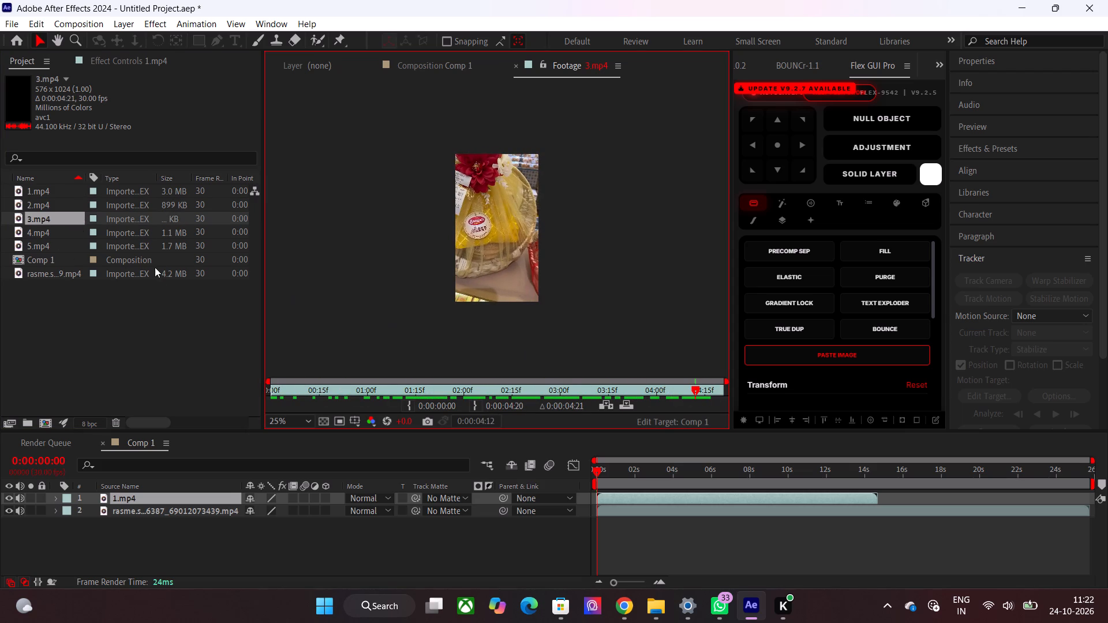
{"action": "double_click", "coordinate": [62, 235]}
{"action": "left_click_drag", "start_coordinate": [273, 389], "coordinate": [332, 389]}
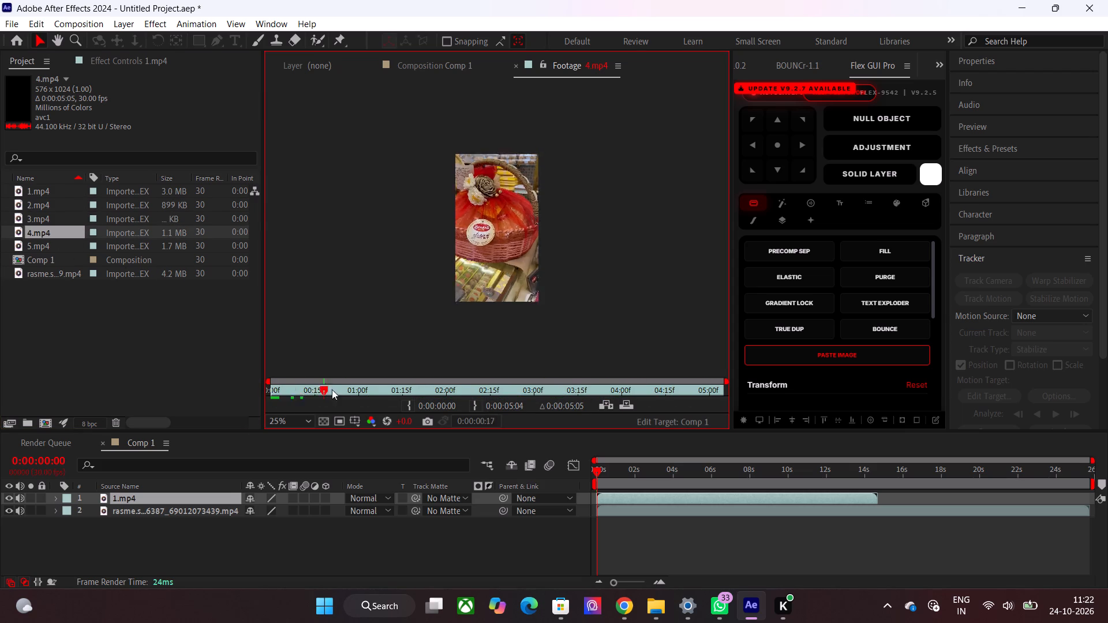
{"action": "left_click_drag", "start_coordinate": [332, 389], "coordinate": [815, 391]}
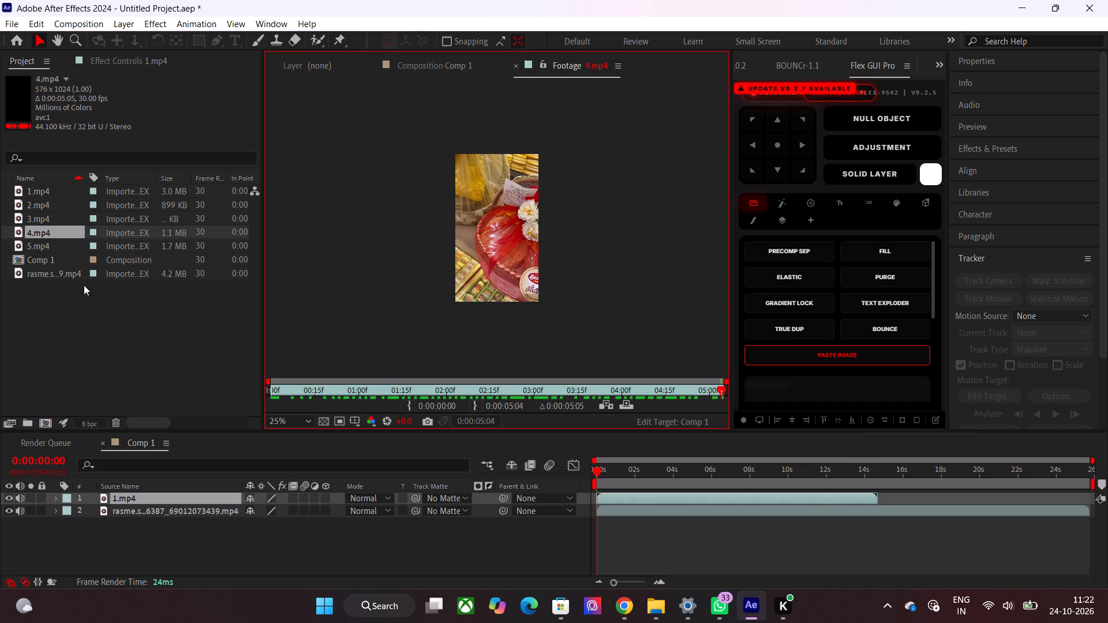
{"action": "double_click", "coordinate": [58, 249]}
{"action": "double_click", "coordinate": [50, 250]}
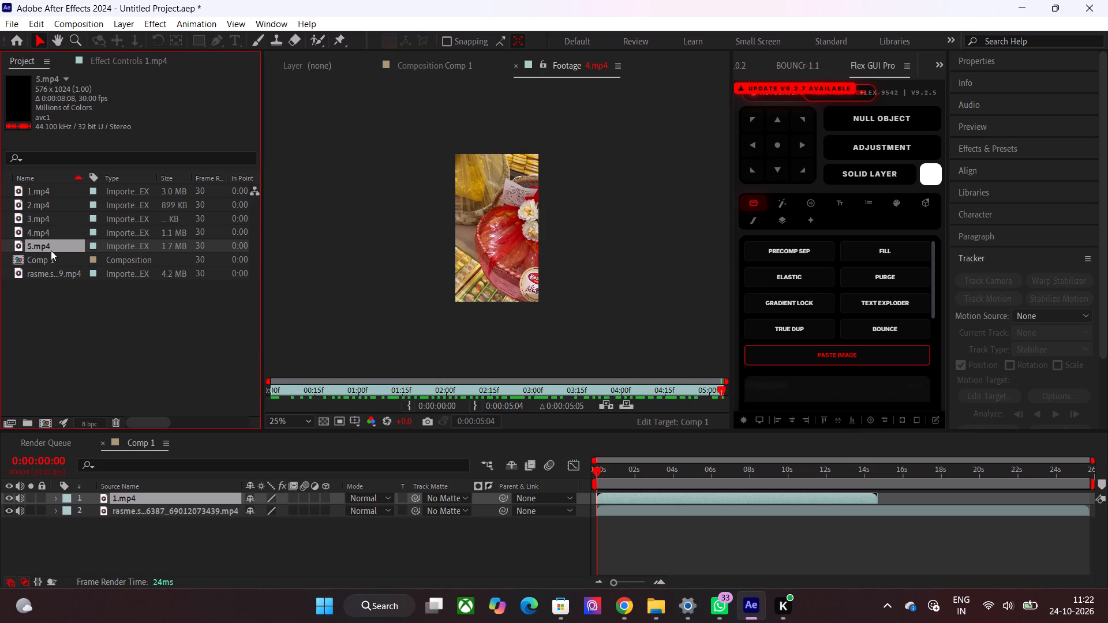
{"action": "left_click_drag", "start_coordinate": [277, 393], "coordinate": [546, 393]}
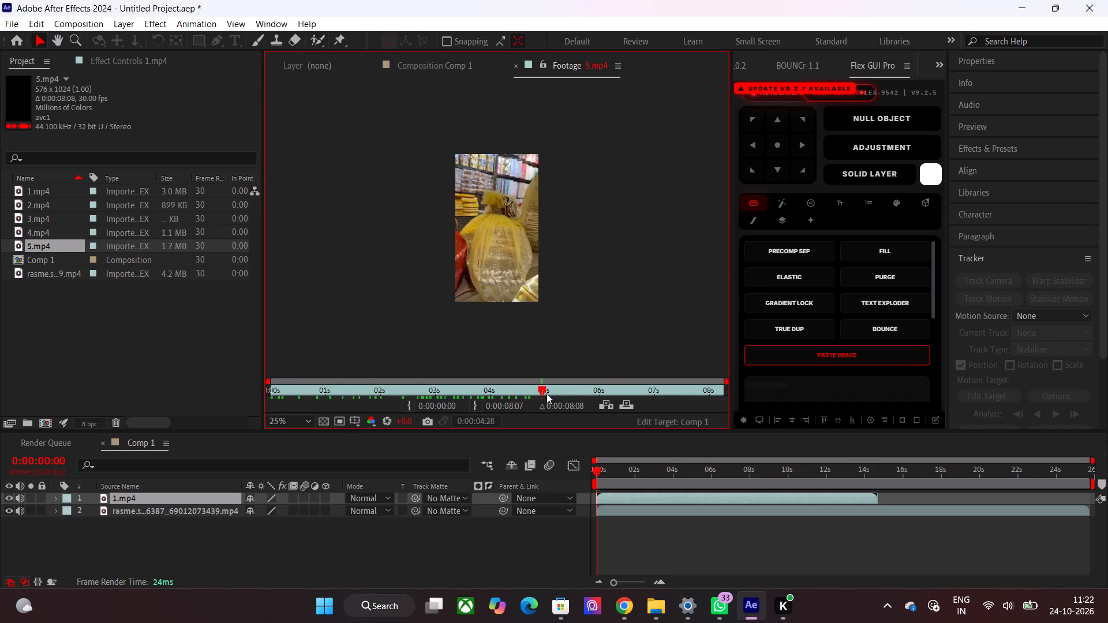
{"action": "left_click_drag", "start_coordinate": [546, 393], "coordinate": [178, 392]}
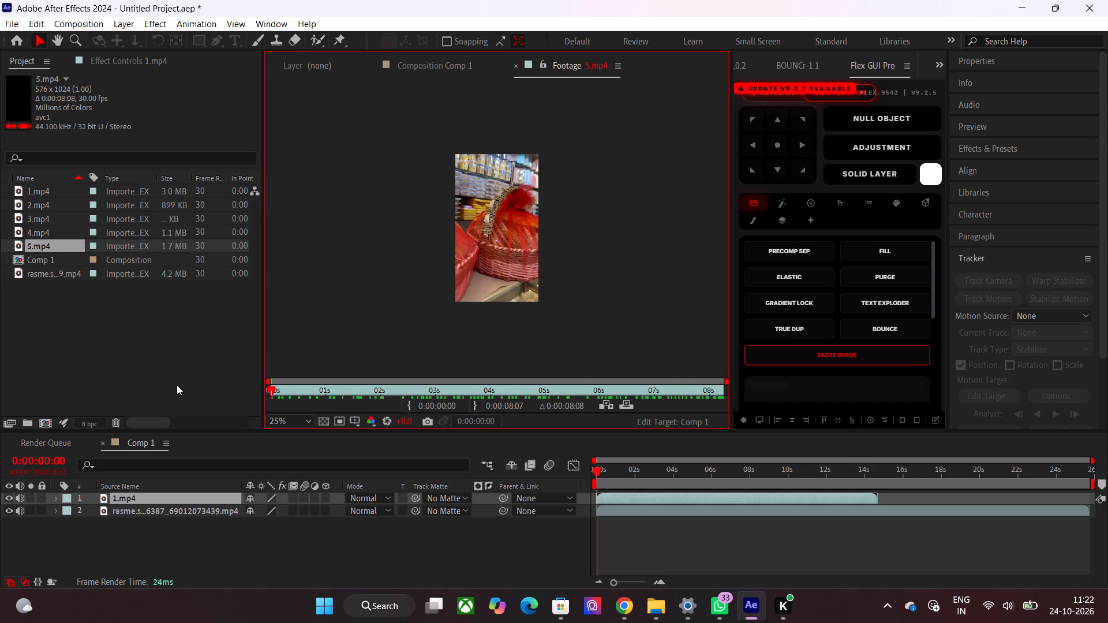
In Comp 1, trim the start of the 1.mp4 layer at 0:00:01:10 and move the trimmed layer to the composition's start.
{"action": "left_click", "coordinate": [406, 67]}
{"action": "left_click_drag", "start_coordinate": [616, 476], "coordinate": [566, 476]}
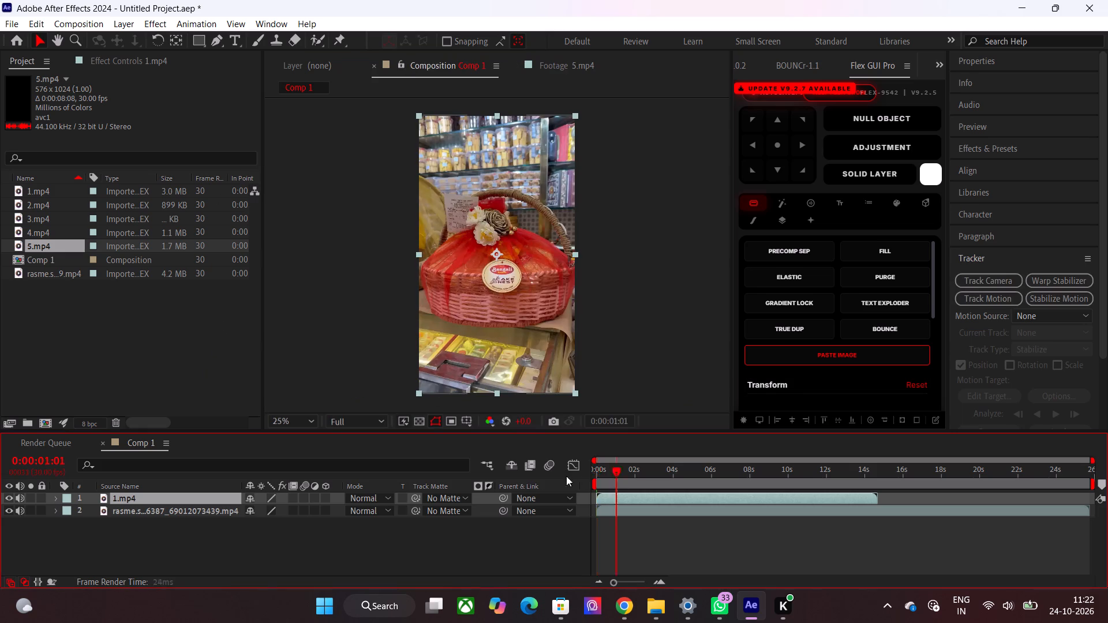
{"action": "left_click_drag", "start_coordinate": [566, 476], "coordinate": [536, 478]}
{"action": "key", "text": "space"}
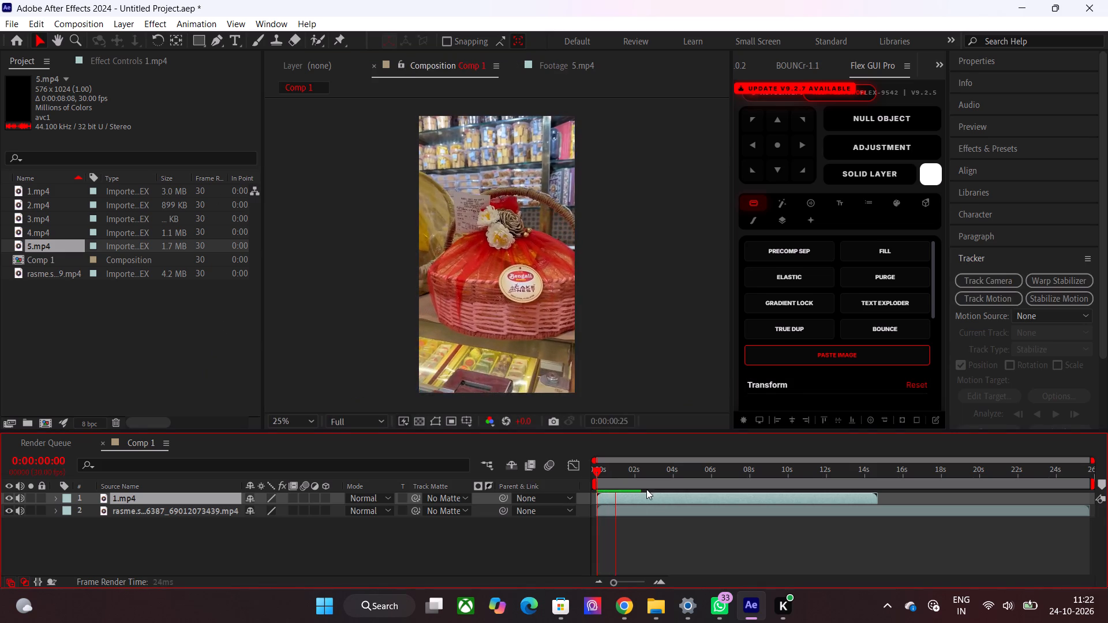
{"action": "left_click", "coordinate": [622, 475]}
{"action": "key", "text": "alt+bracketleft"}
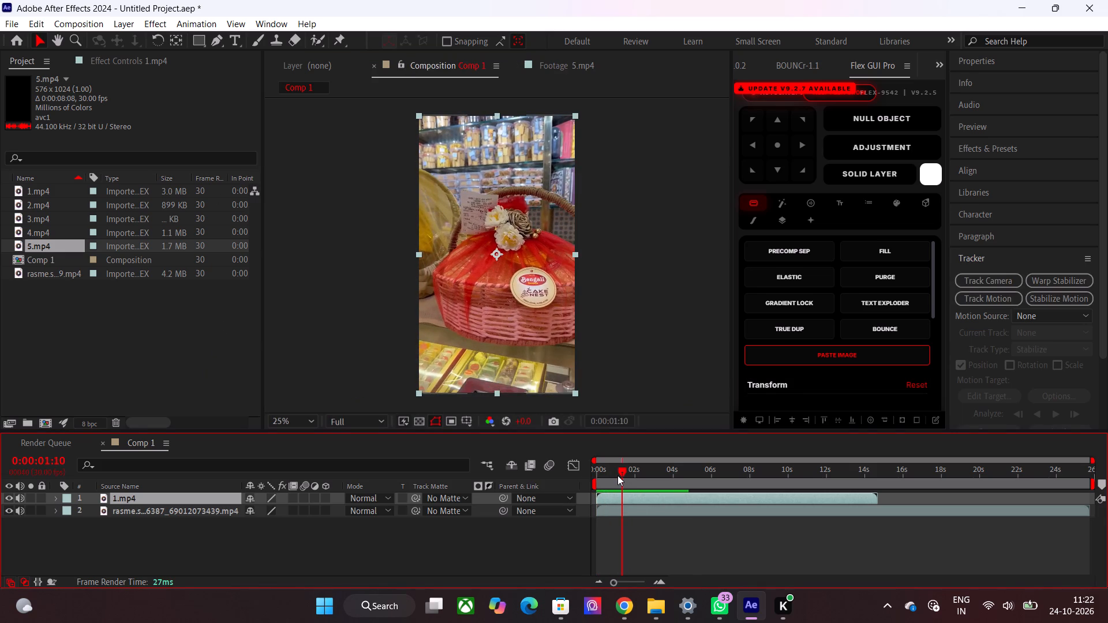
{"action": "left_click_drag", "start_coordinate": [632, 483], "coordinate": [471, 517]}
{"action": "type", "text": "["}
Play back the trimmed 1.mp4 layer in Comp 1 and return to the first frame.
{"action": "key", "text": "space"}
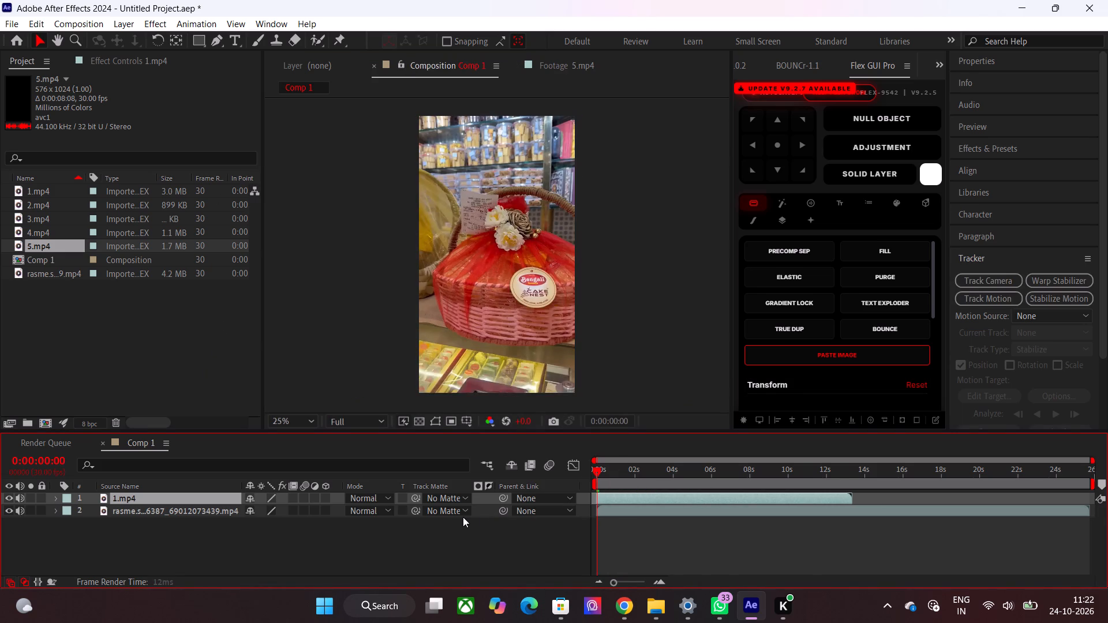
{"action": "key", "text": "space"}
{"action": "key", "text": "space"}
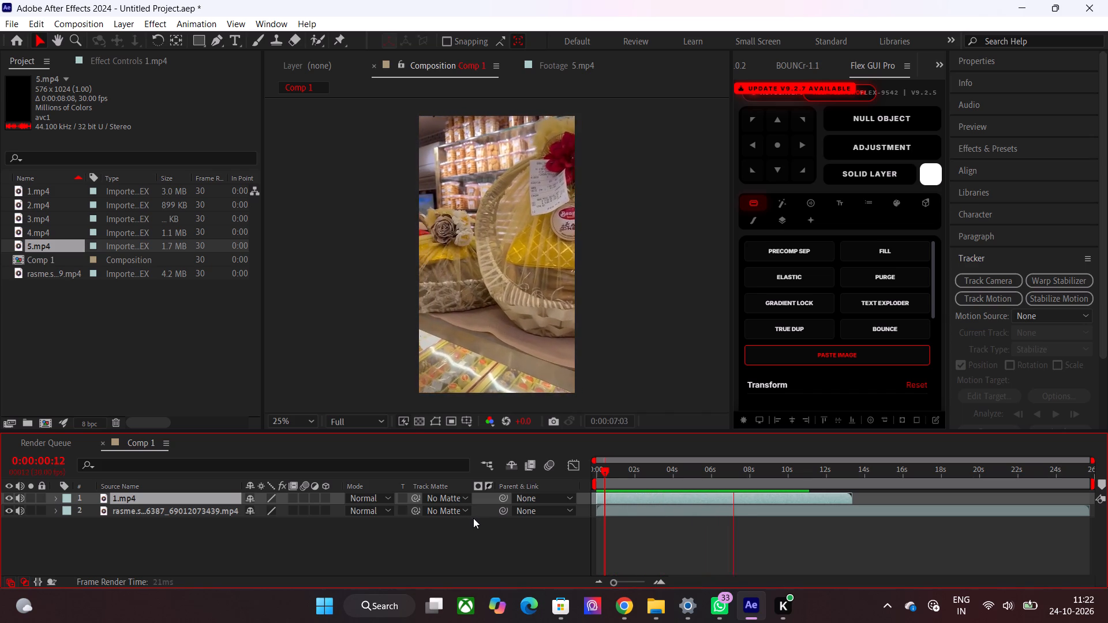
{"action": "left_click_drag", "start_coordinate": [635, 471], "coordinate": [626, 472]}
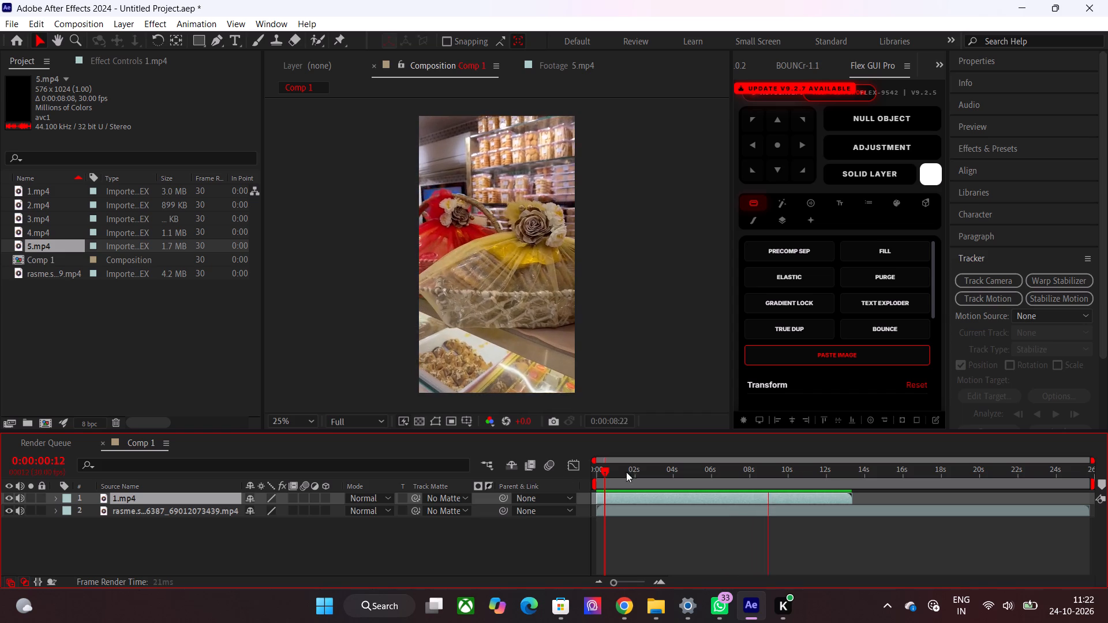
{"action": "left_click_drag", "start_coordinate": [626, 472], "coordinate": [534, 476]}
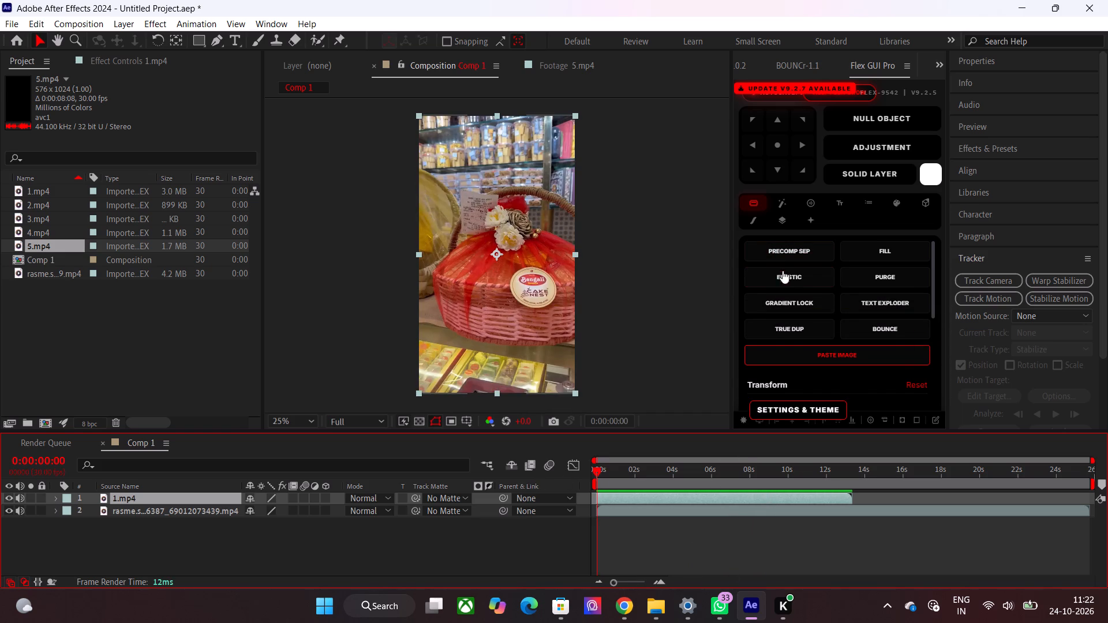
Precompose the 1.mp4 layer separately as 1.mp4 Comp.
{"action": "left_click", "coordinate": [799, 242]}
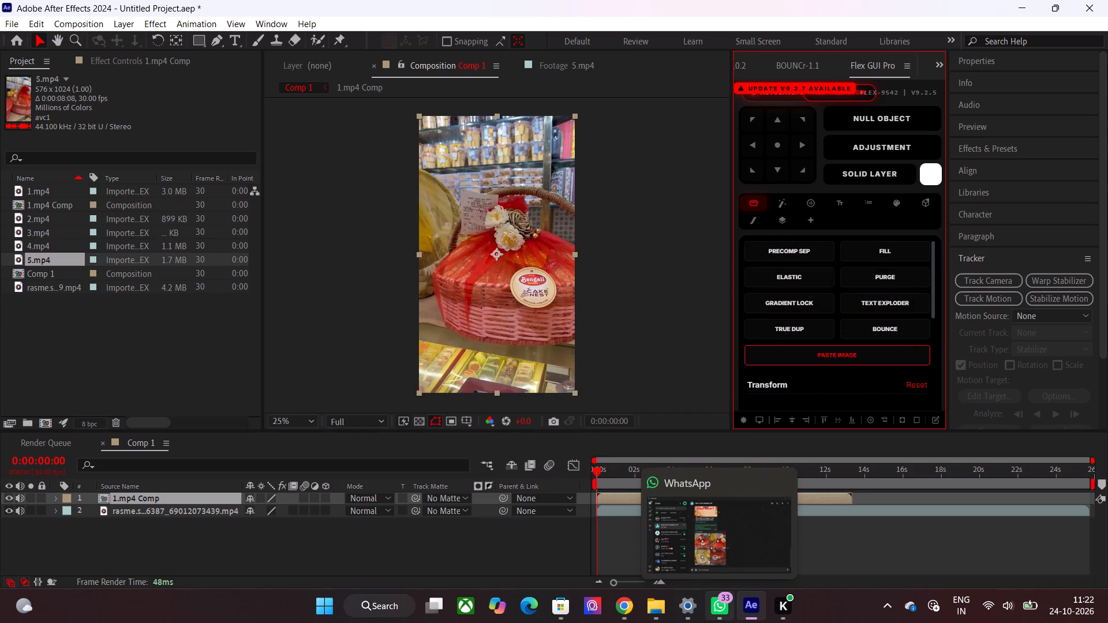
Find the Twixtor Pro effect with the effect search and apply it to the 1.mp4 Comp layer.
{"action": "key", "text": "ctrl+Tab"}
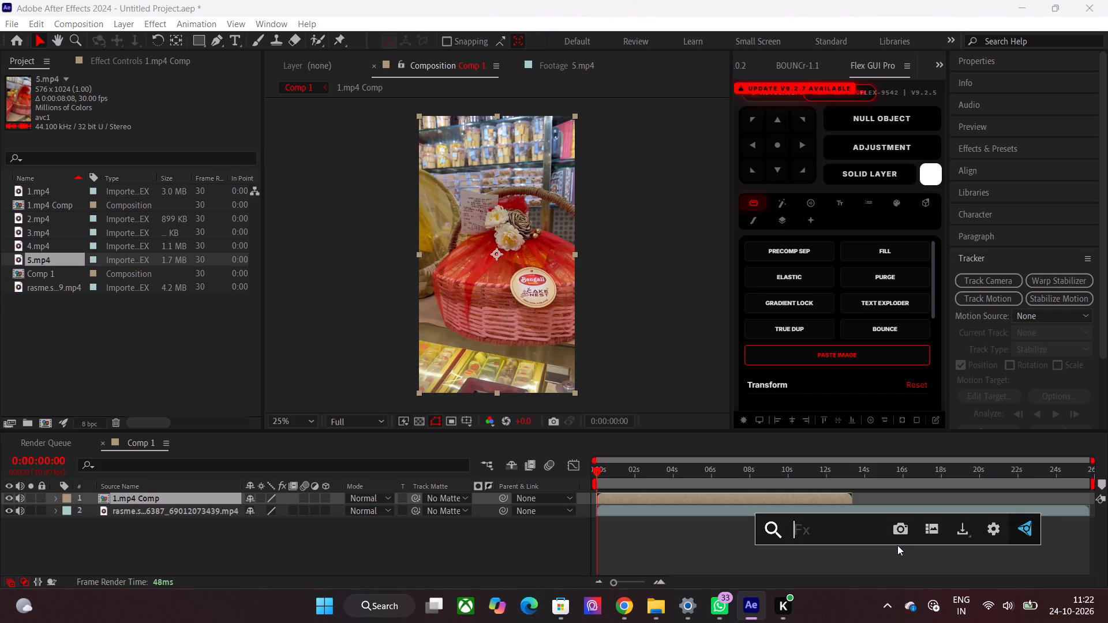
{"action": "type", "text": "twi"}
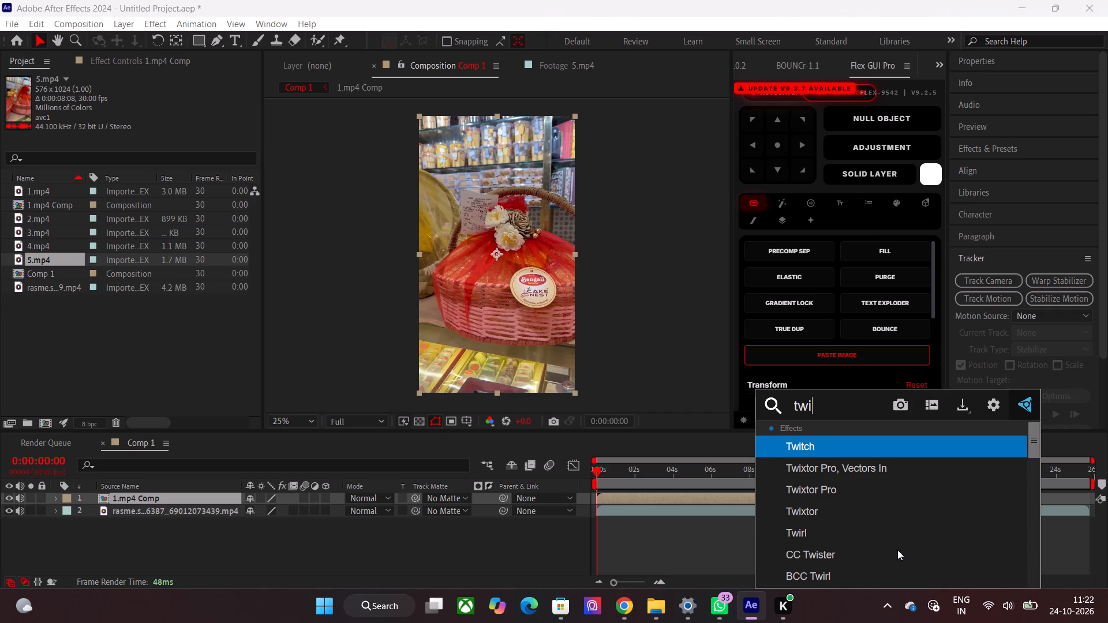
{"action": "key", "text": "Down"}
{"action": "key", "text": "Down"}
{"action": "key", "text": "backslash"}
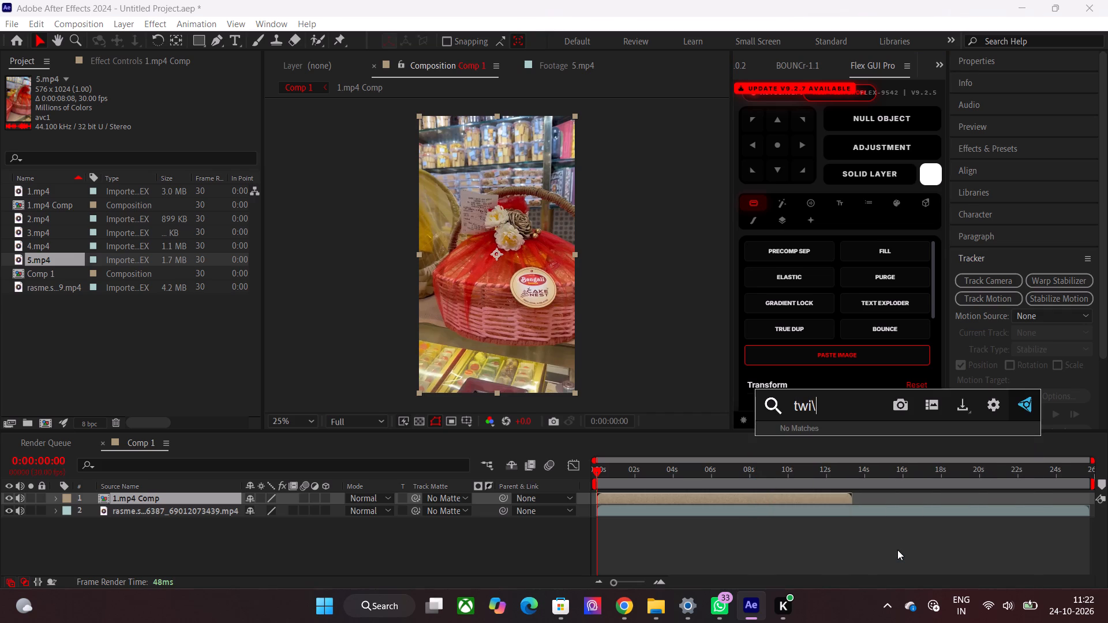
{"action": "key", "text": "BackSpace"}
{"action": "key", "text": "Down"}
{"action": "key", "text": "Down"}
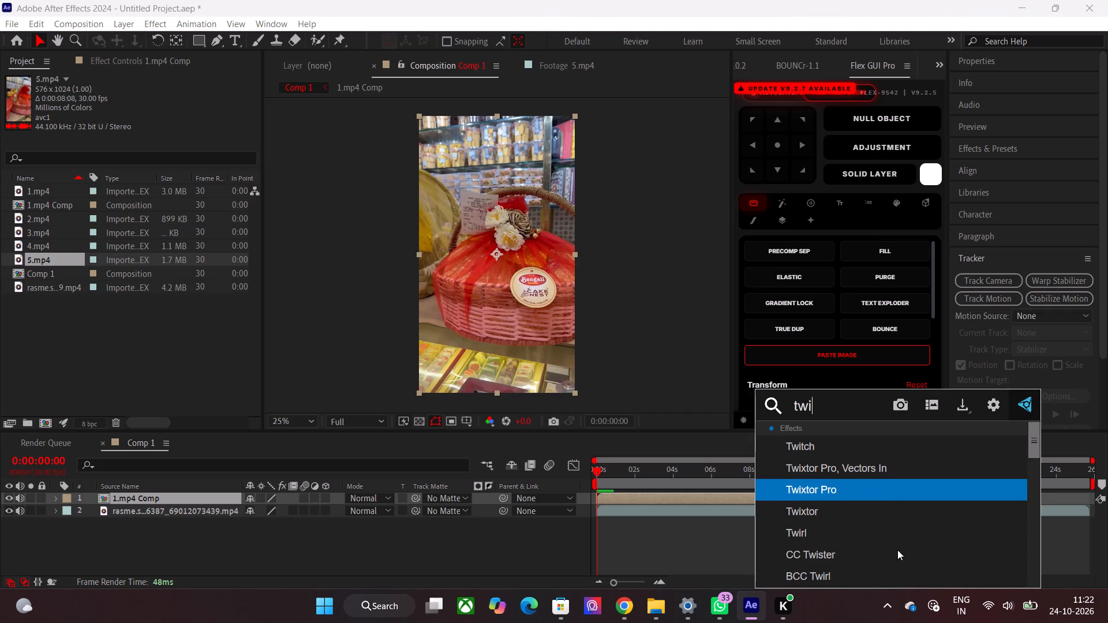
{"action": "key", "text": "Return"}
In Twixtor Pro on 1.mp4 Comp, set Use GPU to ON and disable In FPS is Out FPS.
{"action": "left_click", "coordinate": [193, 109]}
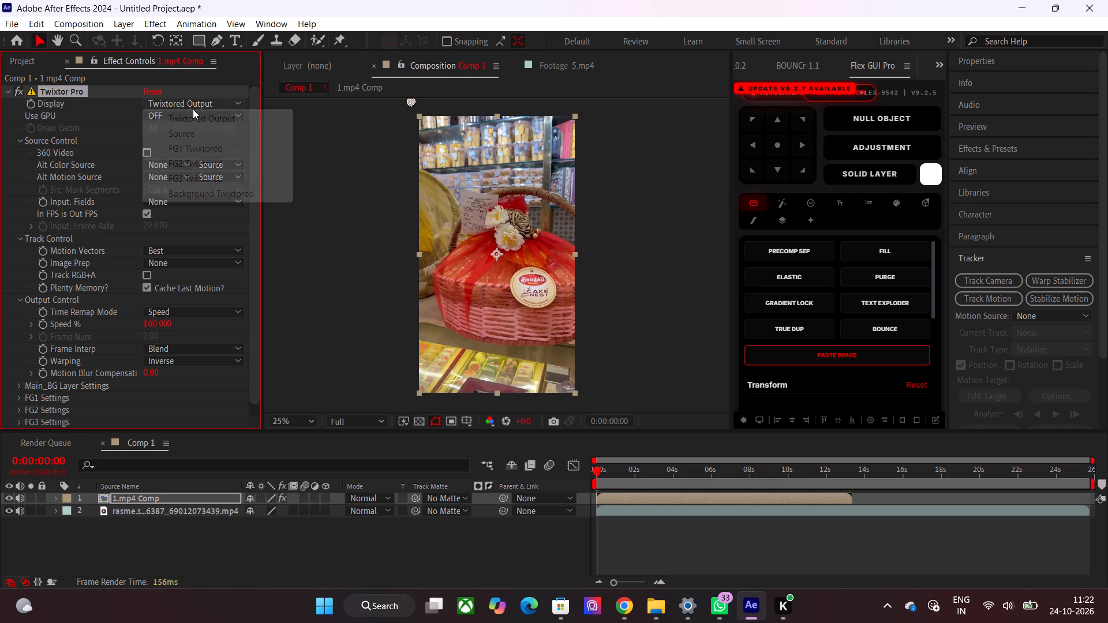
{"action": "left_click", "coordinate": [109, 121]}
{"action": "left_click", "coordinate": [175, 111]}
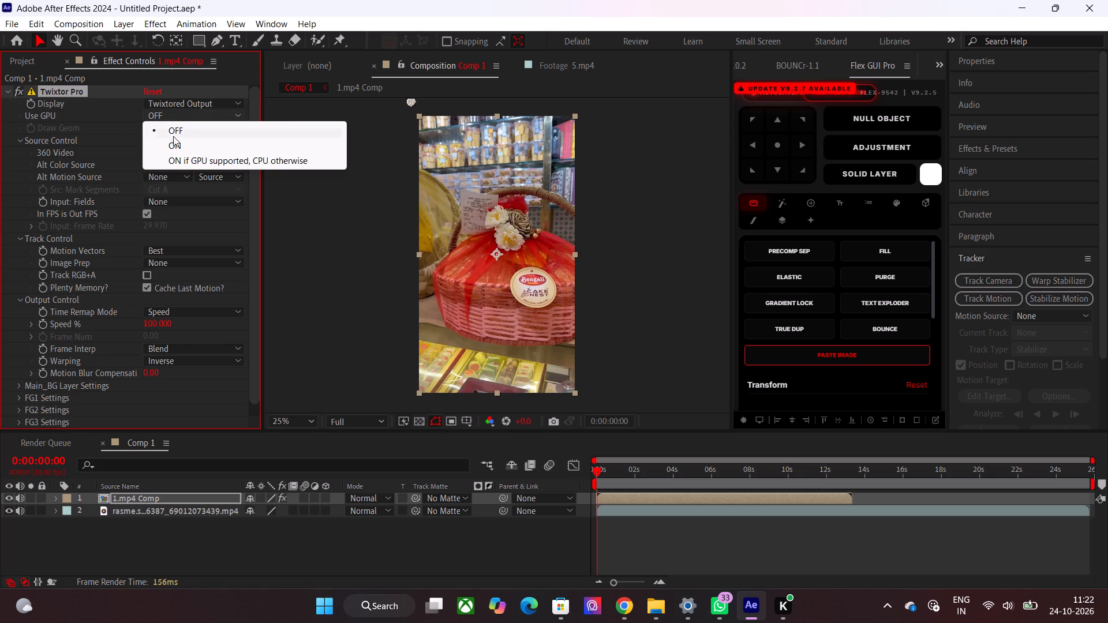
{"action": "left_click", "coordinate": [177, 146]}
{"action": "left_click", "coordinate": [145, 213]}
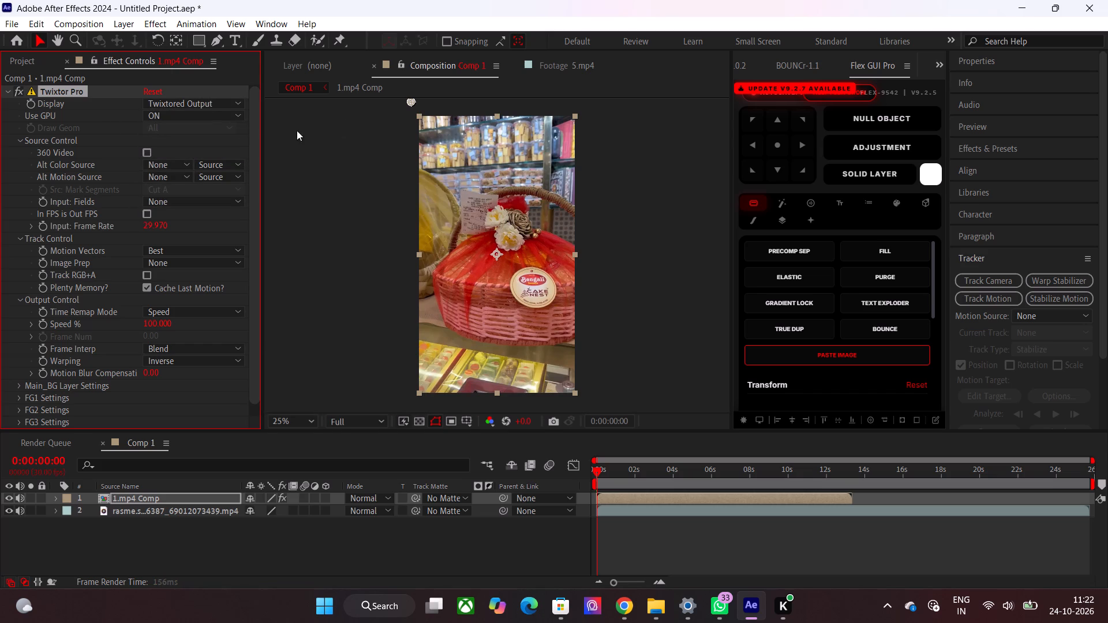
Check the source footage's frame rate in the project for Twixtor Pro's Input: Frame Rate setting.
{"action": "left_click", "coordinate": [42, 55]}
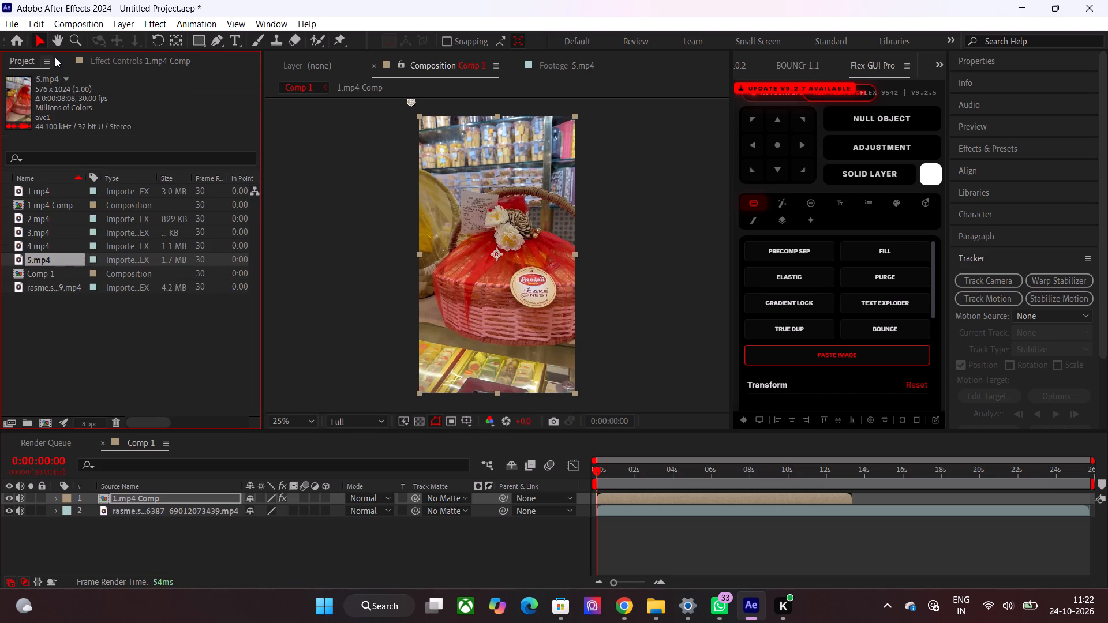
{"action": "left_click", "coordinate": [154, 67]}
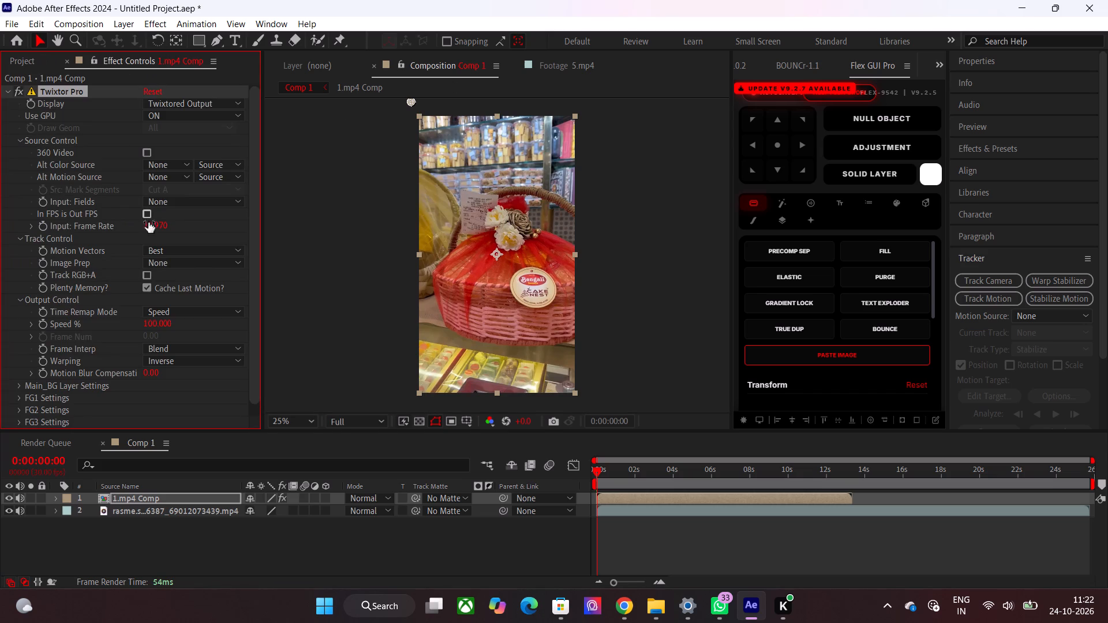
Set Twixtor Pro's Input: Frame Rate to 30 on the 1.mp4 Comp layer.
{"action": "left_click", "coordinate": [148, 224]}
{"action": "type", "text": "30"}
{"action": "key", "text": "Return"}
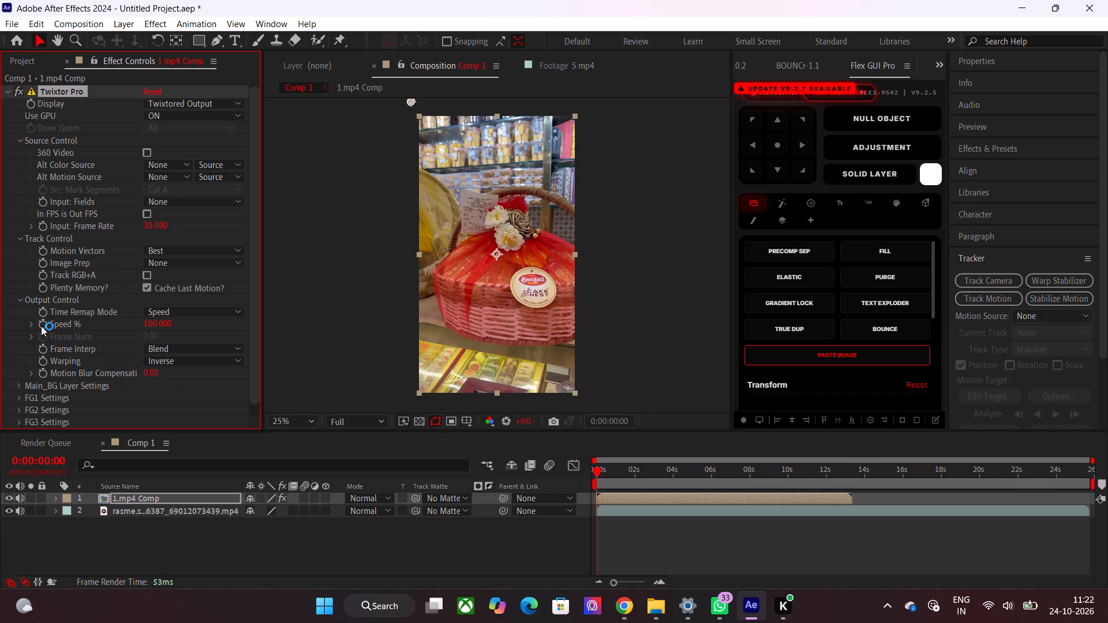
Enable keyframing for Twixtor Pro's Speed % at 0:00:00:00, placing the first speed keyframe on 1.mp4 Comp.
{"action": "left_click", "coordinate": [45, 321]}
Scrub the Comp 1 footage and place the current time at 0:00:01:28 for the next Speed % keyframe.
{"action": "left_click_drag", "start_coordinate": [627, 479], "coordinate": [647, 479]}
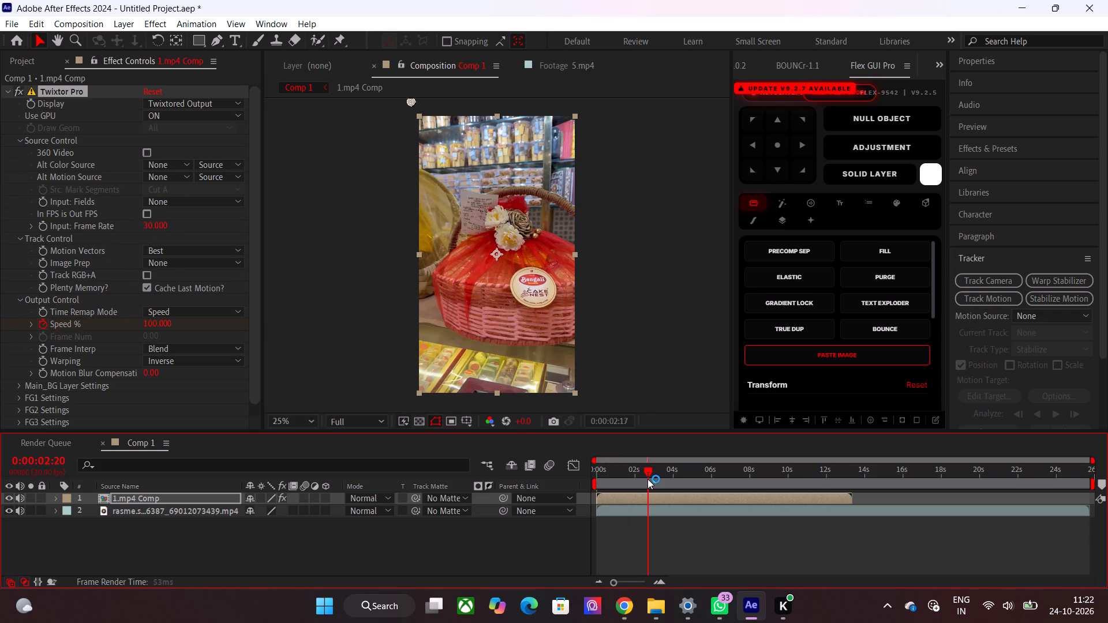
{"action": "left_click_drag", "start_coordinate": [647, 479], "coordinate": [631, 483]}
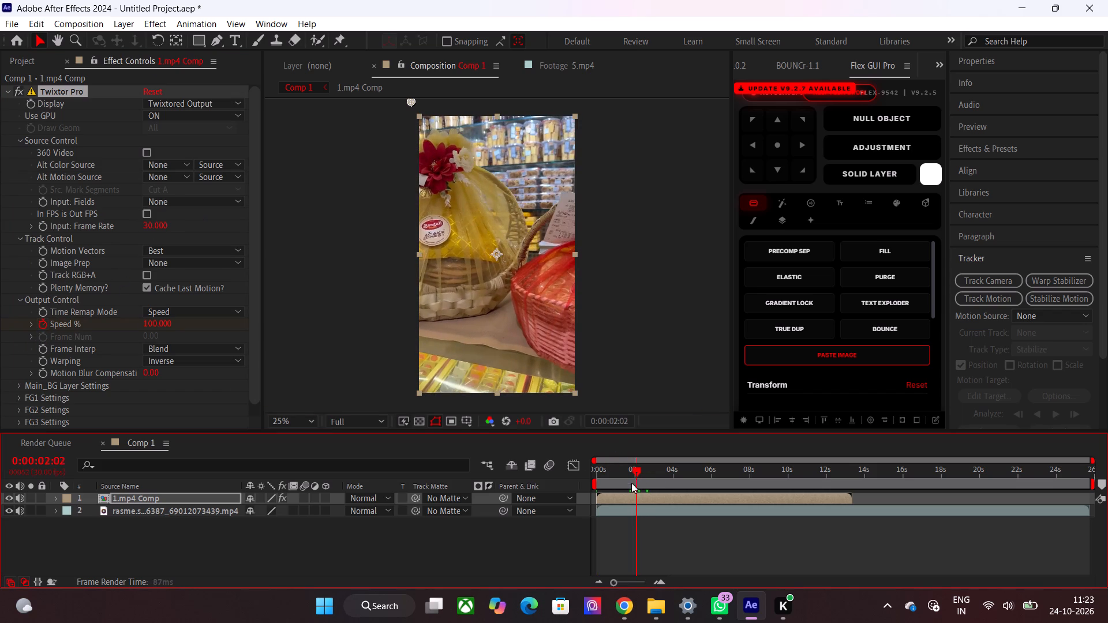
{"action": "left_click_drag", "start_coordinate": [631, 483], "coordinate": [634, 487]}
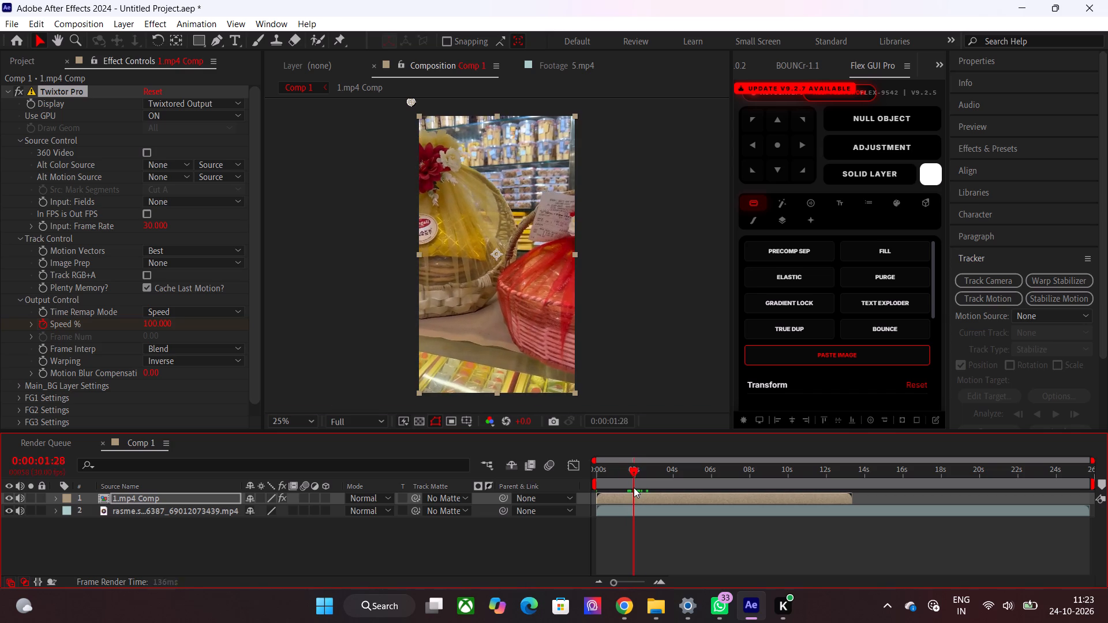
{"action": "left_click_drag", "start_coordinate": [634, 487], "coordinate": [638, 487]}
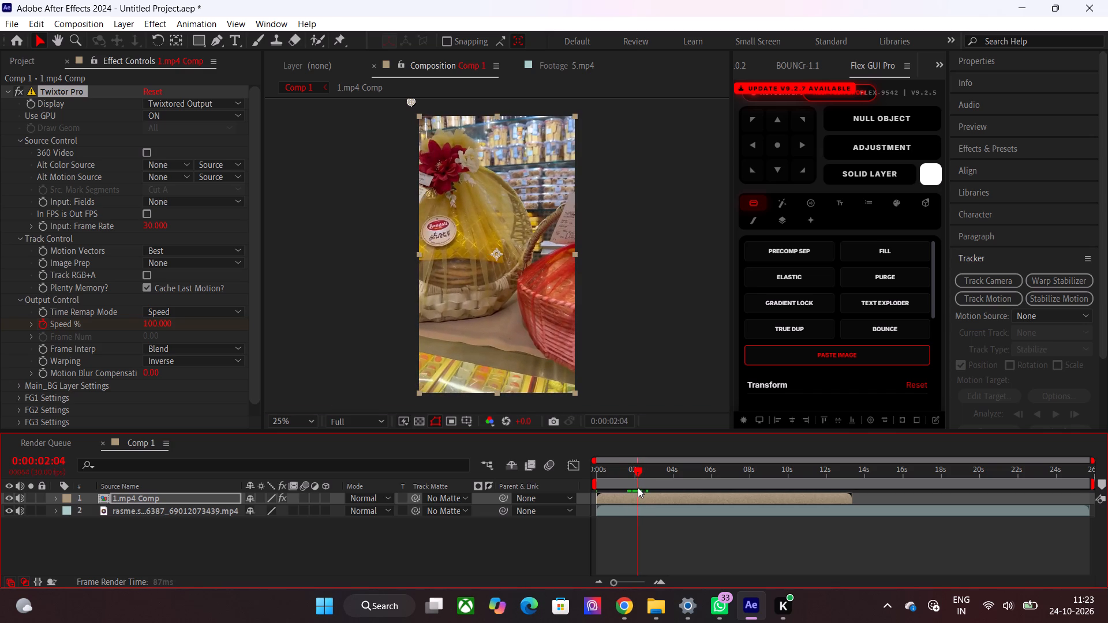
{"action": "left_click_drag", "start_coordinate": [638, 487], "coordinate": [632, 491]}
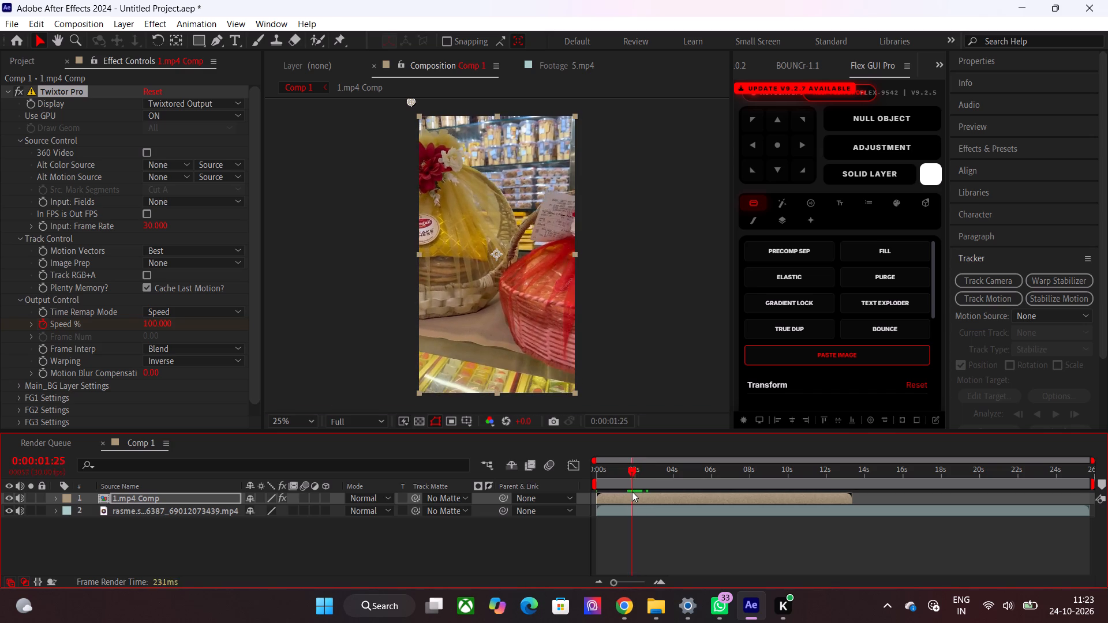
{"action": "left_click_drag", "start_coordinate": [632, 491], "coordinate": [634, 491]}
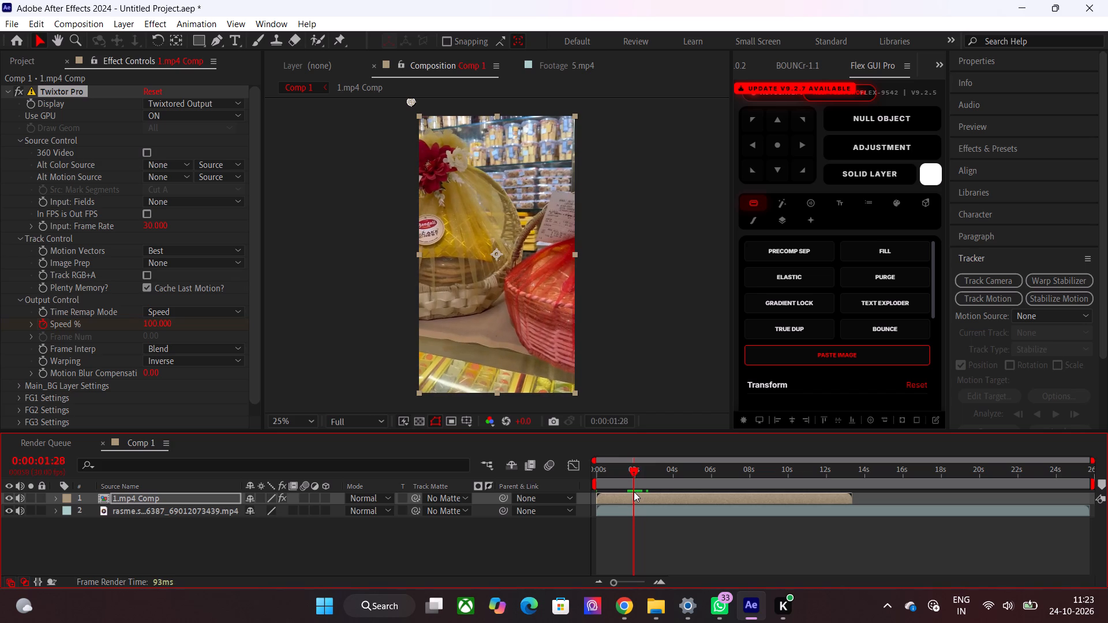
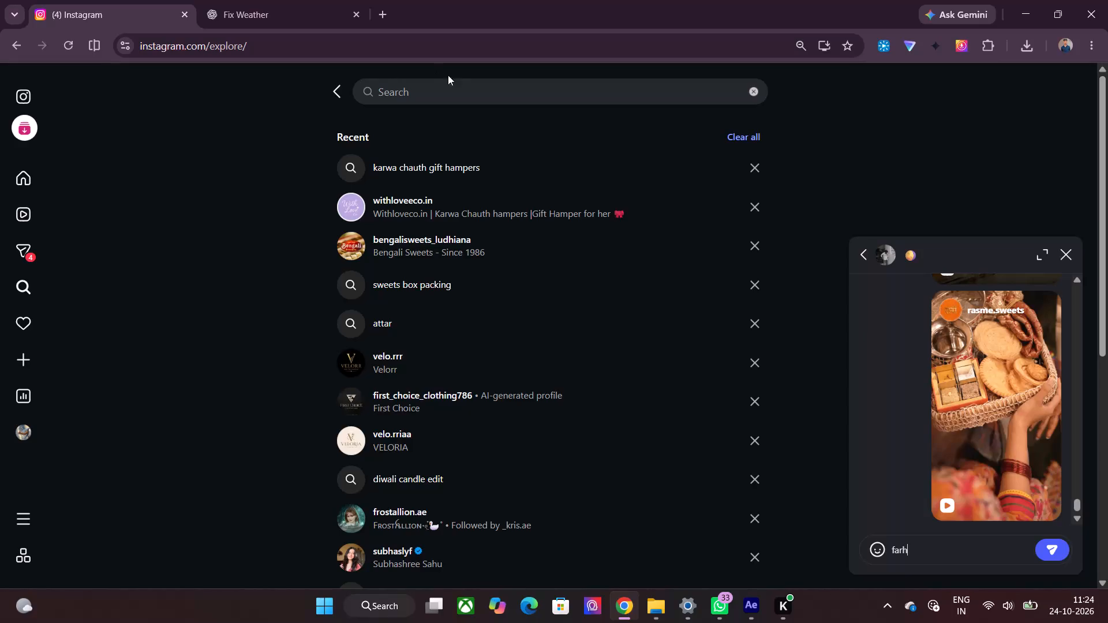
Search Instagram for "farhan khan" and open the farhankhanmusic profile.
{"action": "left_click", "coordinate": [478, 89]}
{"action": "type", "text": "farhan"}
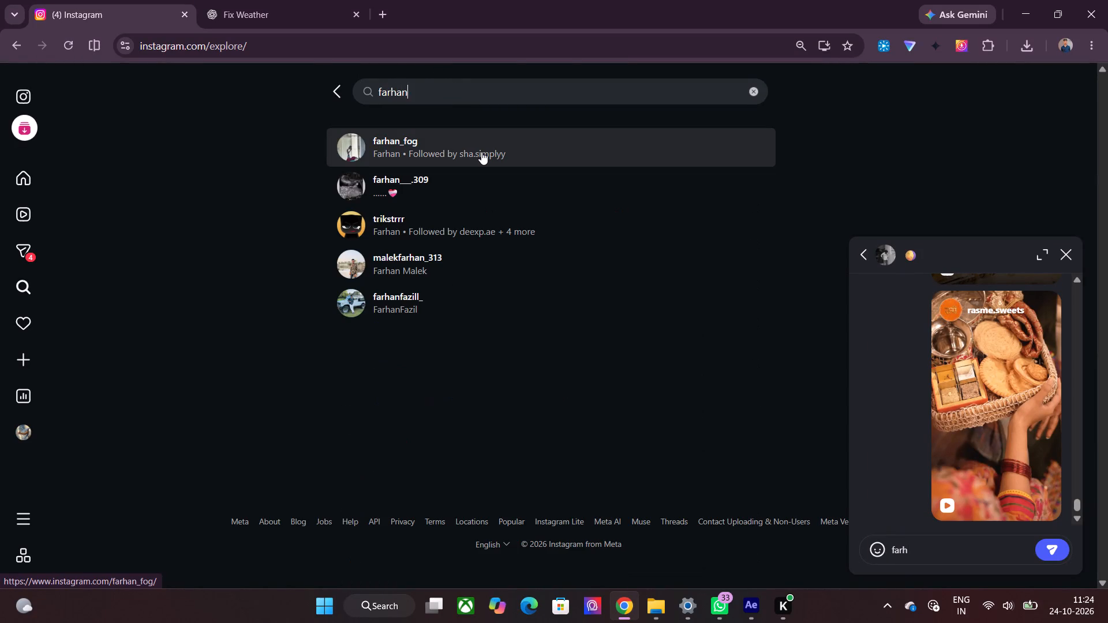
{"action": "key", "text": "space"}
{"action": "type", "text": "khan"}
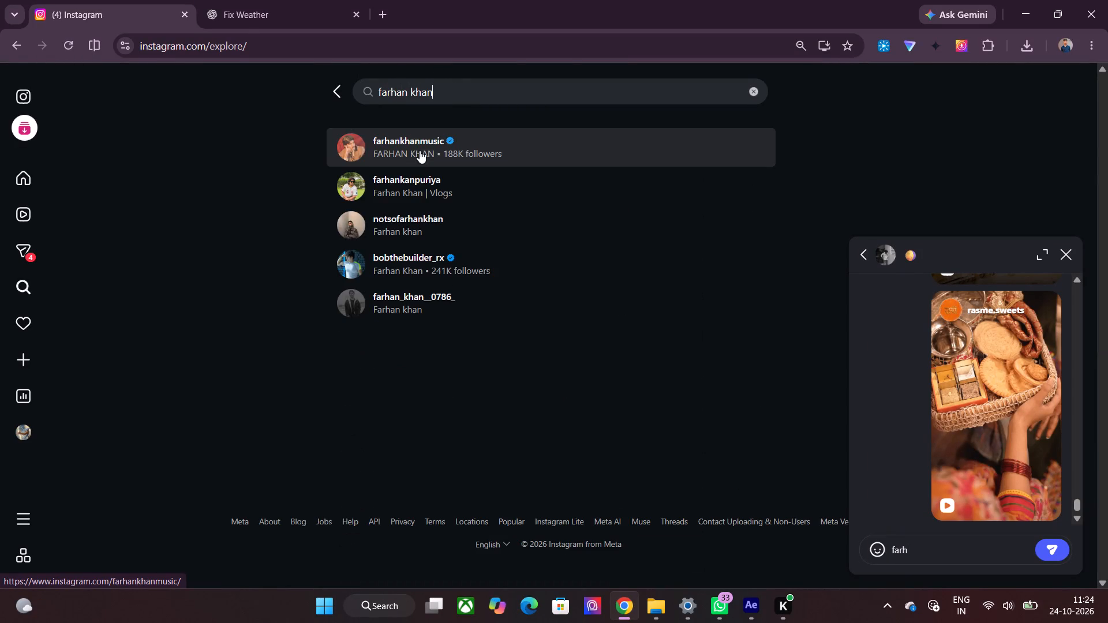
{"action": "left_click", "coordinate": [420, 151]}
Close the floating chat and open the pova.india partnership reel from the farhankhanmusic profile's reels.
{"action": "left_click", "coordinate": [480, 369]}
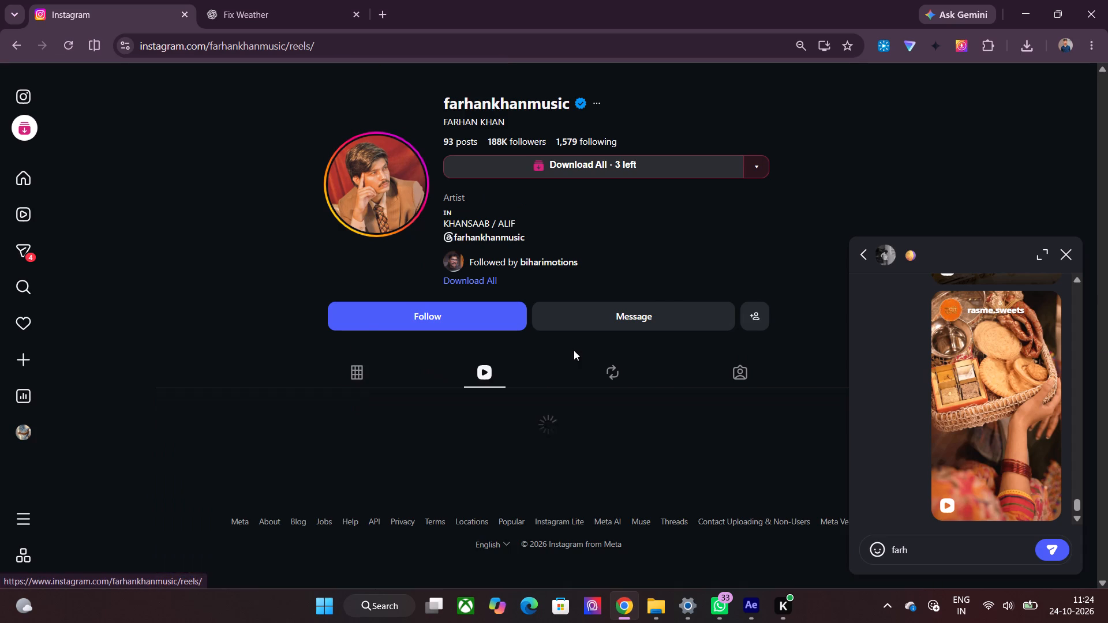
{"action": "scroll", "coordinate": [669, 293], "scroll_direction": "down", "scroll_amount": 3}
{"action": "left_click", "coordinate": [1056, 256]}
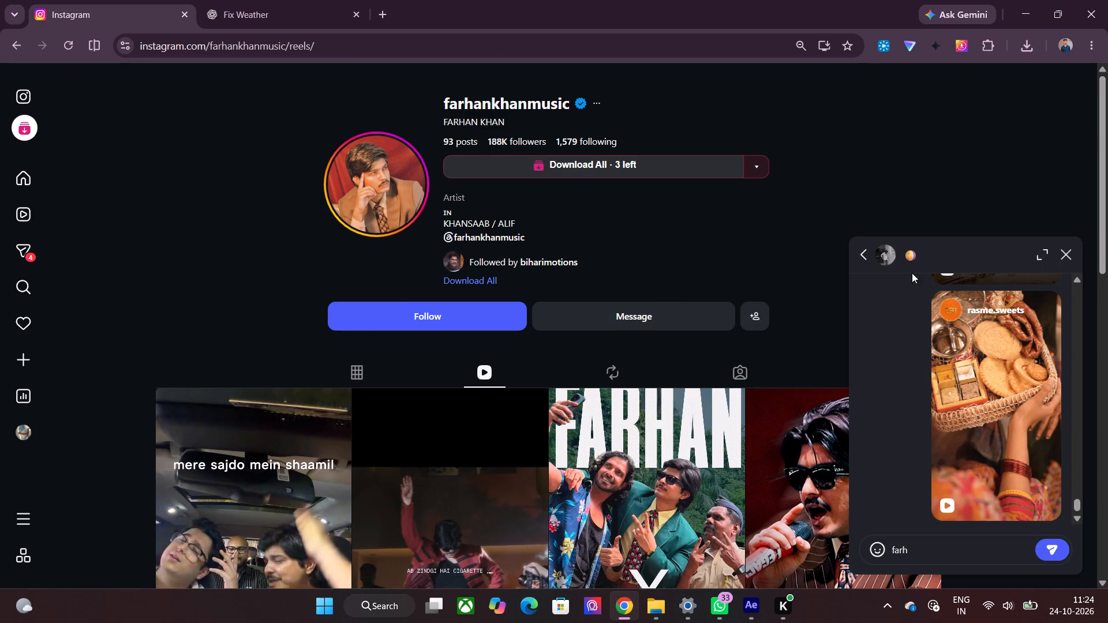
{"action": "scroll", "coordinate": [904, 271], "scroll_direction": "down", "scroll_amount": 4}
{"action": "left_click", "coordinate": [694, 214]}
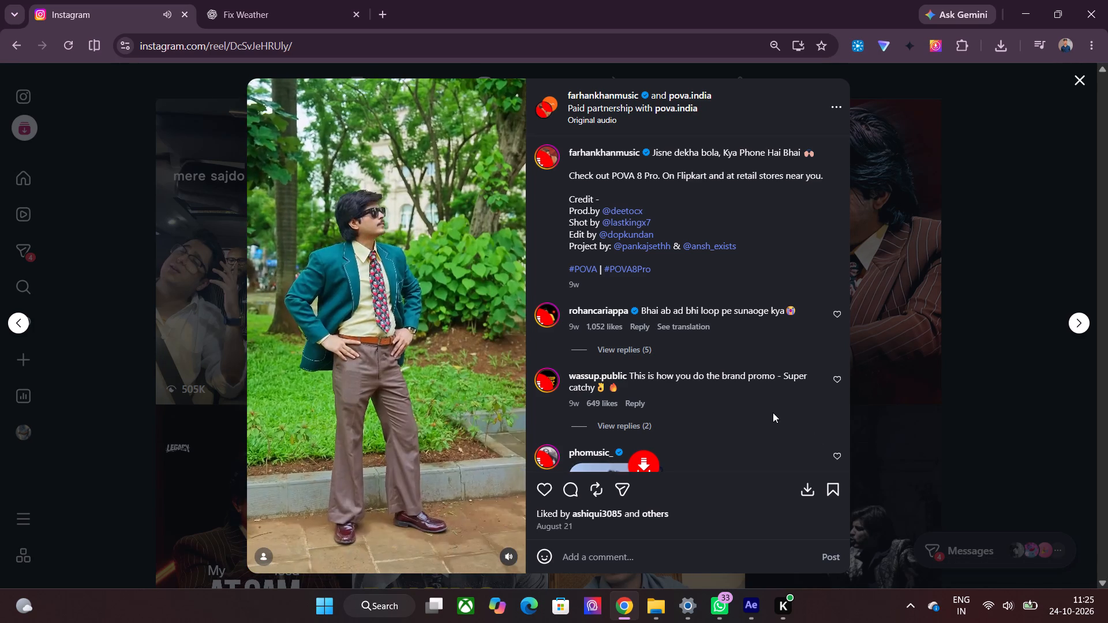
Watch the pova.india reel and read through its comments, then close it.
{"action": "scroll", "coordinate": [773, 412], "scroll_direction": "down", "scroll_amount": 6}
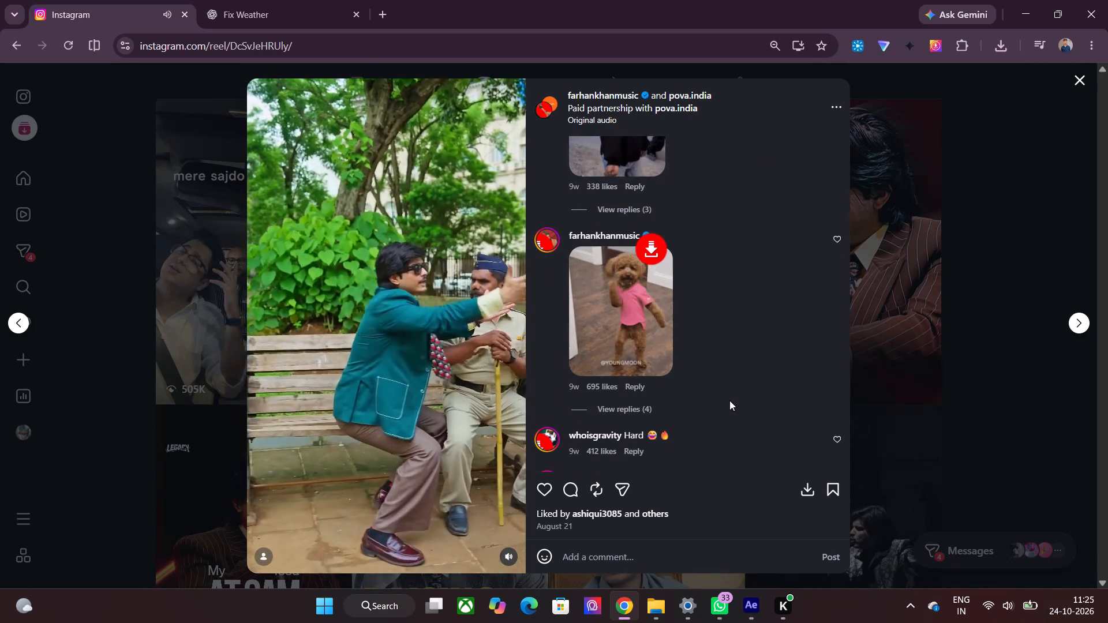
{"action": "scroll", "coordinate": [729, 400], "scroll_direction": "down", "scroll_amount": 3}
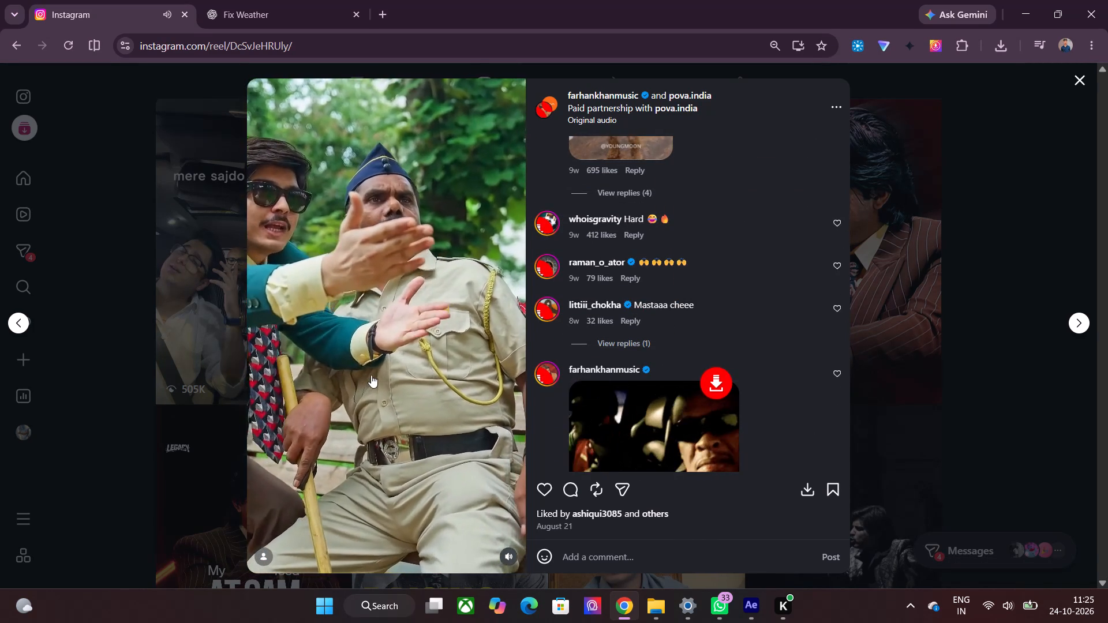
{"action": "scroll", "coordinate": [674, 286], "scroll_direction": "down", "scroll_amount": 8}
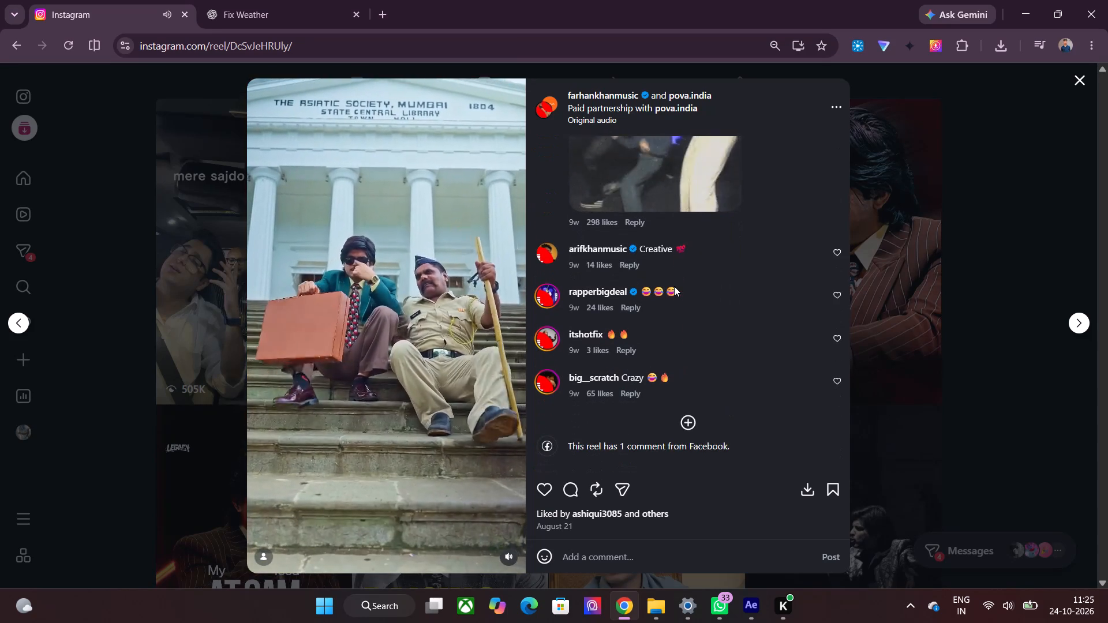
{"action": "scroll", "coordinate": [674, 286], "scroll_direction": "down", "scroll_amount": 3}
{"action": "left_click", "coordinate": [450, 302]}
{"action": "left_click", "coordinate": [1081, 82]}
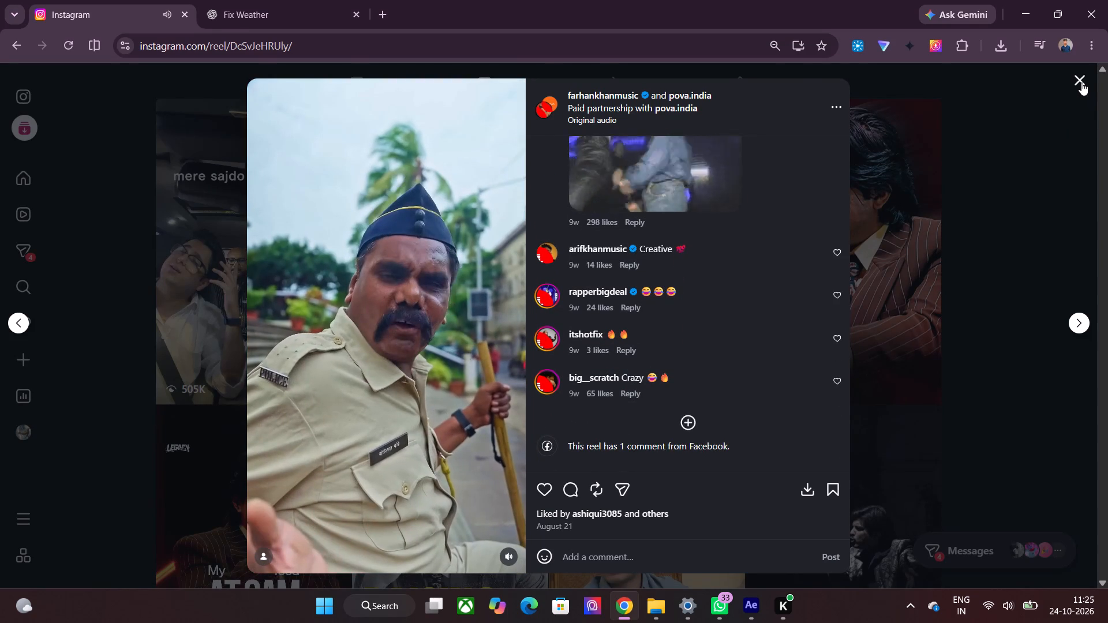
Switch to After Effects and preview Comp 1 from the start, restarting playback once from 0:00.
{"action": "left_click", "coordinate": [757, 598]}
{"action": "left_click_drag", "start_coordinate": [666, 471], "coordinate": [650, 474]}
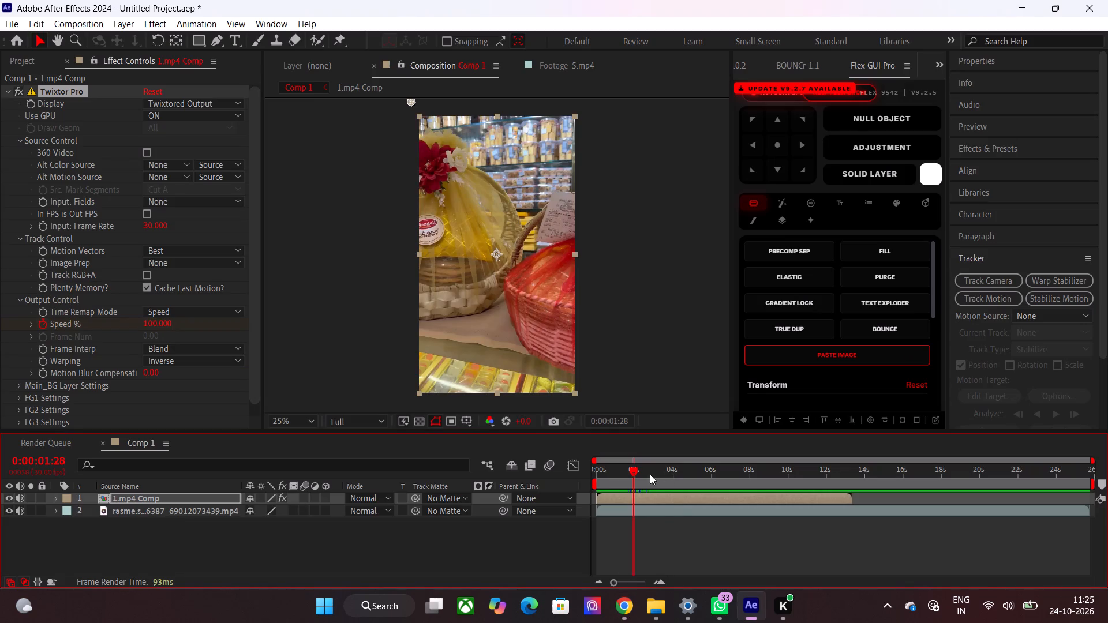
{"action": "left_click_drag", "start_coordinate": [650, 474], "coordinate": [537, 495]}
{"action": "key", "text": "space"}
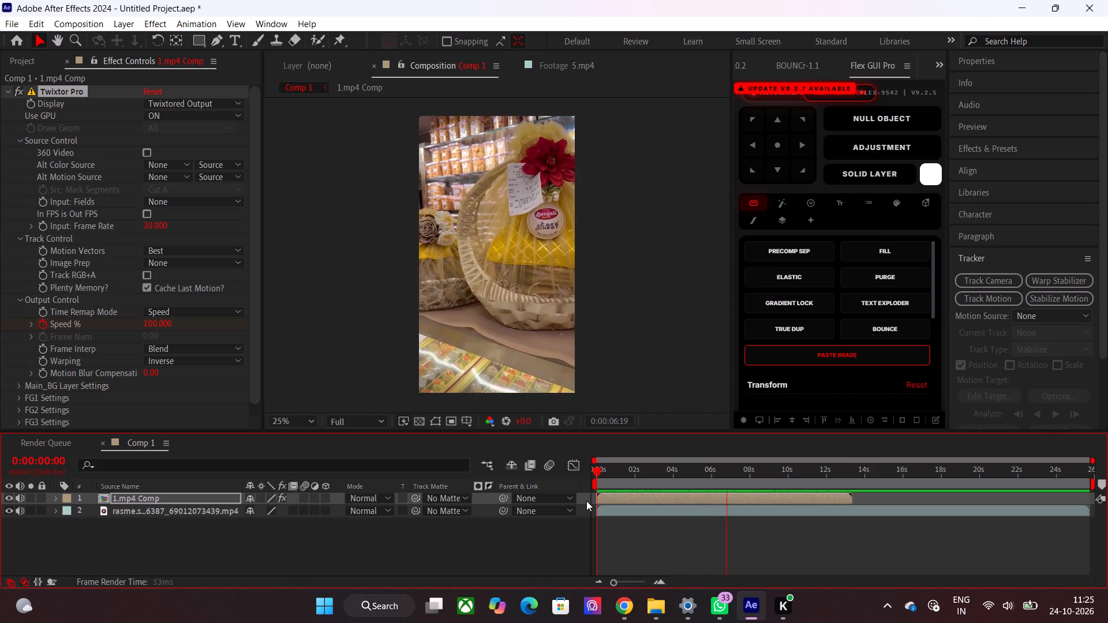
{"action": "left_click_drag", "start_coordinate": [648, 475], "coordinate": [503, 506]}
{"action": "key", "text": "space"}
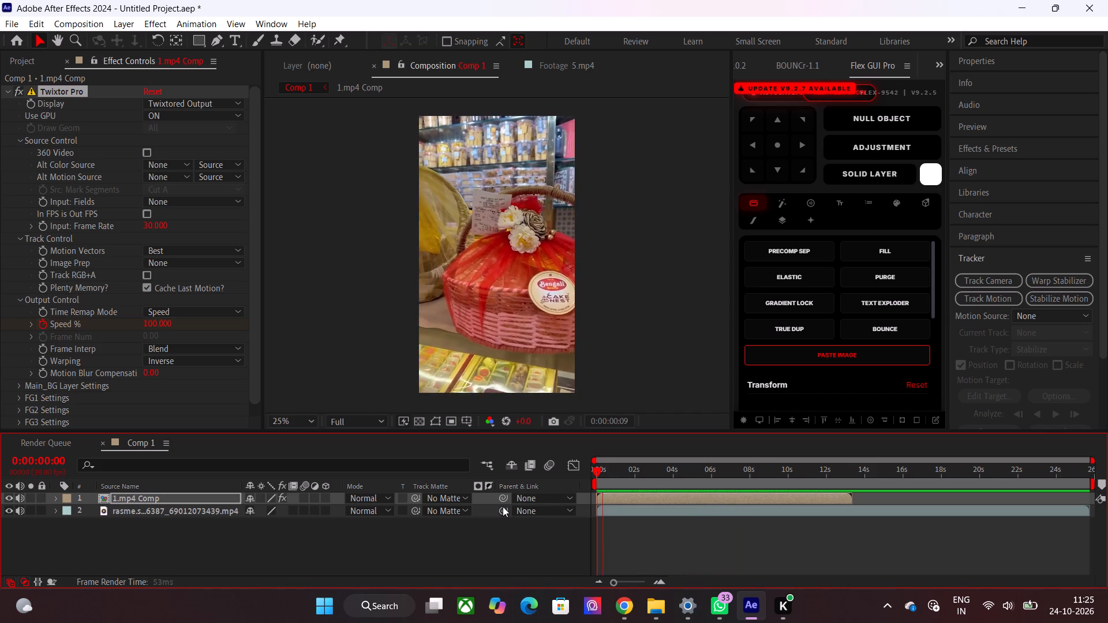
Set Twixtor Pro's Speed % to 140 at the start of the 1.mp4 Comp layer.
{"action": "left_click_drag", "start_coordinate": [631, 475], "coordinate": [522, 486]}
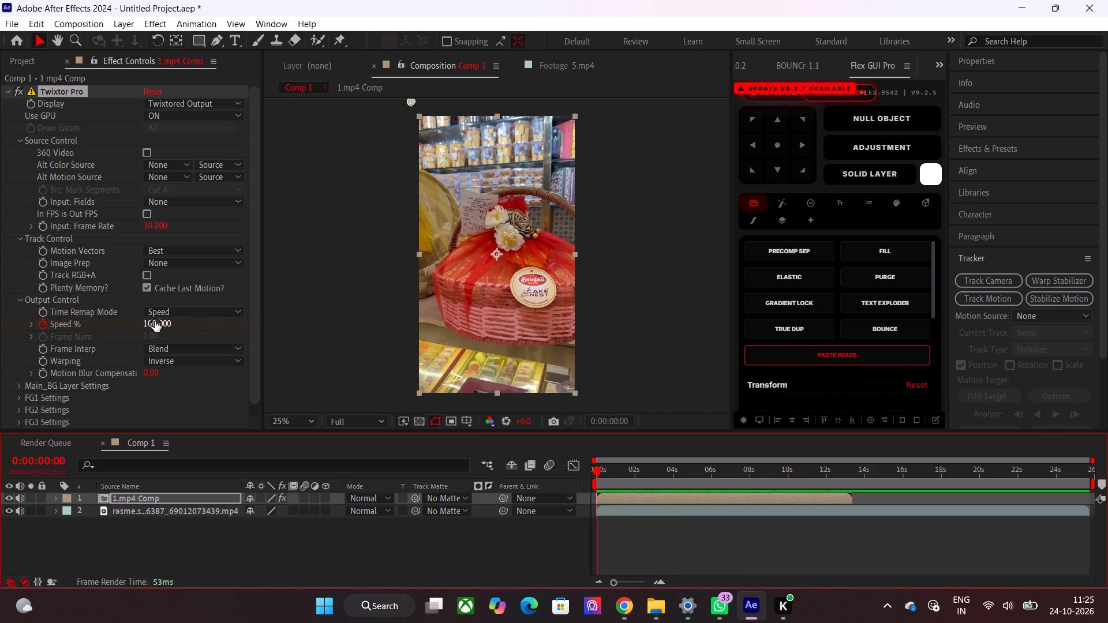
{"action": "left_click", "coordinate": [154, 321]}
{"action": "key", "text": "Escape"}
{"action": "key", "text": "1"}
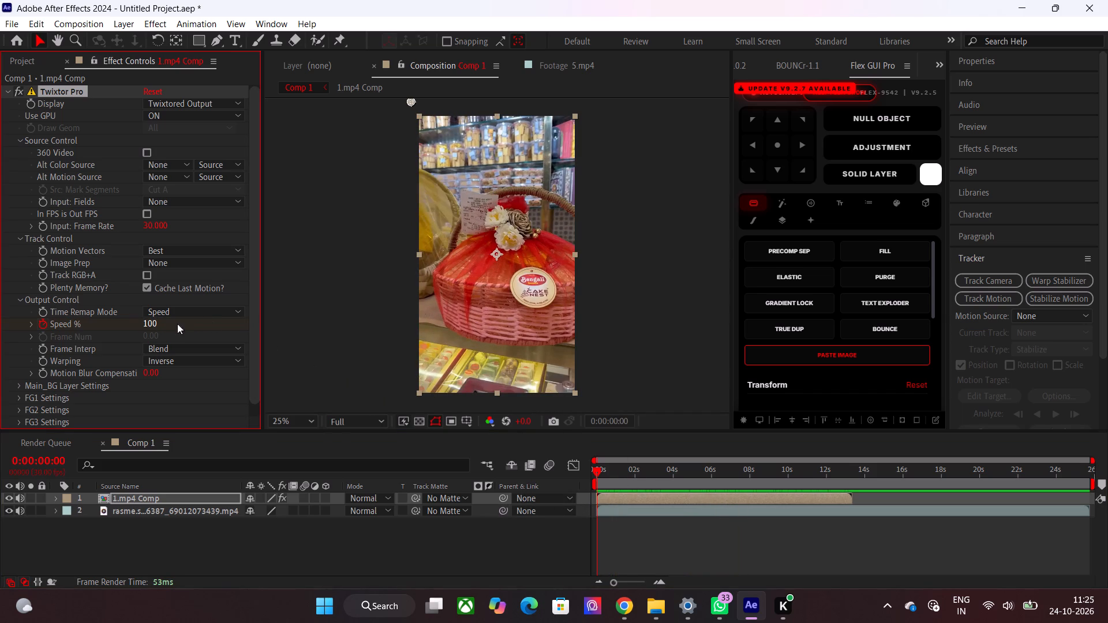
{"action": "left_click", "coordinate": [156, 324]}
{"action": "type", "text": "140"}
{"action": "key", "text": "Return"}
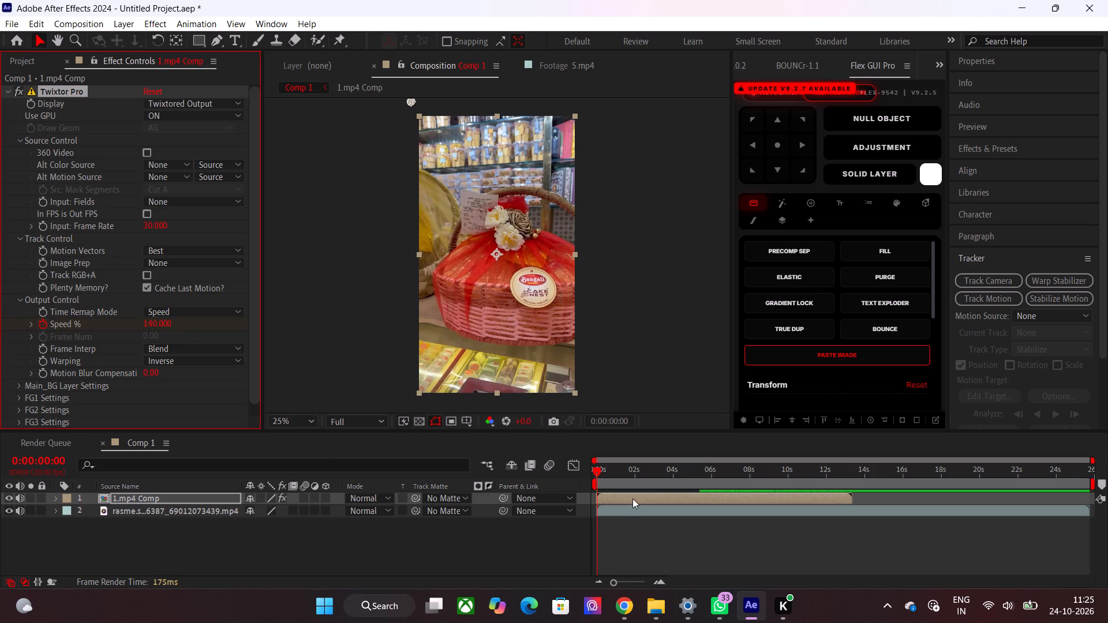
Keyframe Twixtor Pro's Speed % at 100 at 0:00:01:28 and reveal the layer's keyframes in the timeline.
{"action": "left_click", "coordinate": [630, 482]}
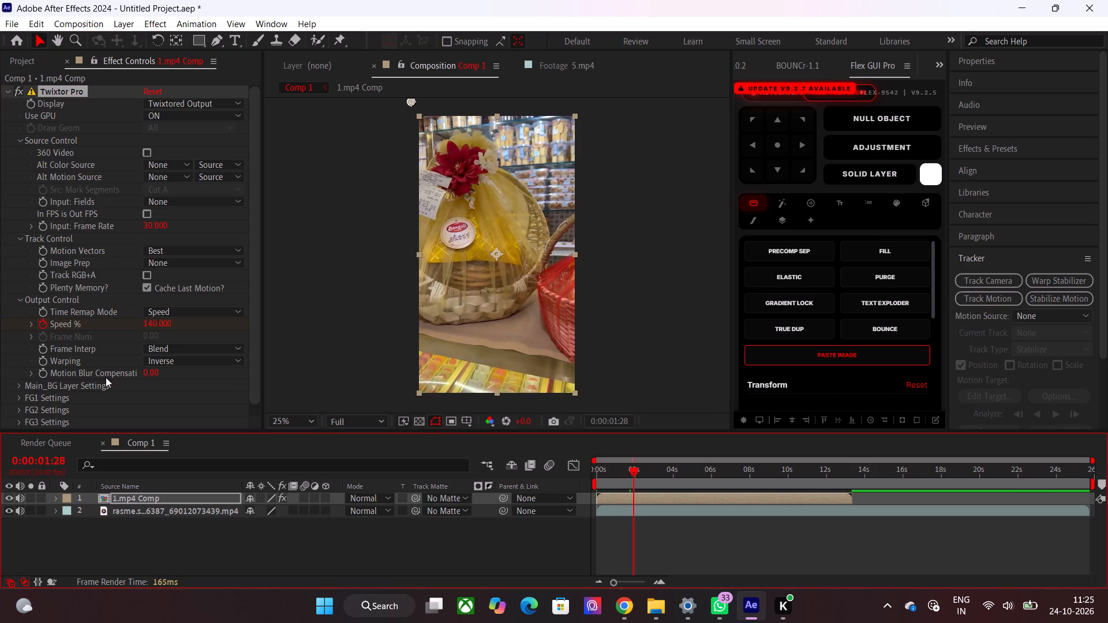
{"action": "left_click", "coordinate": [152, 324]}
{"action": "type", "text": "100"}
{"action": "key", "text": "Return"}
{"action": "key", "text": "u"}
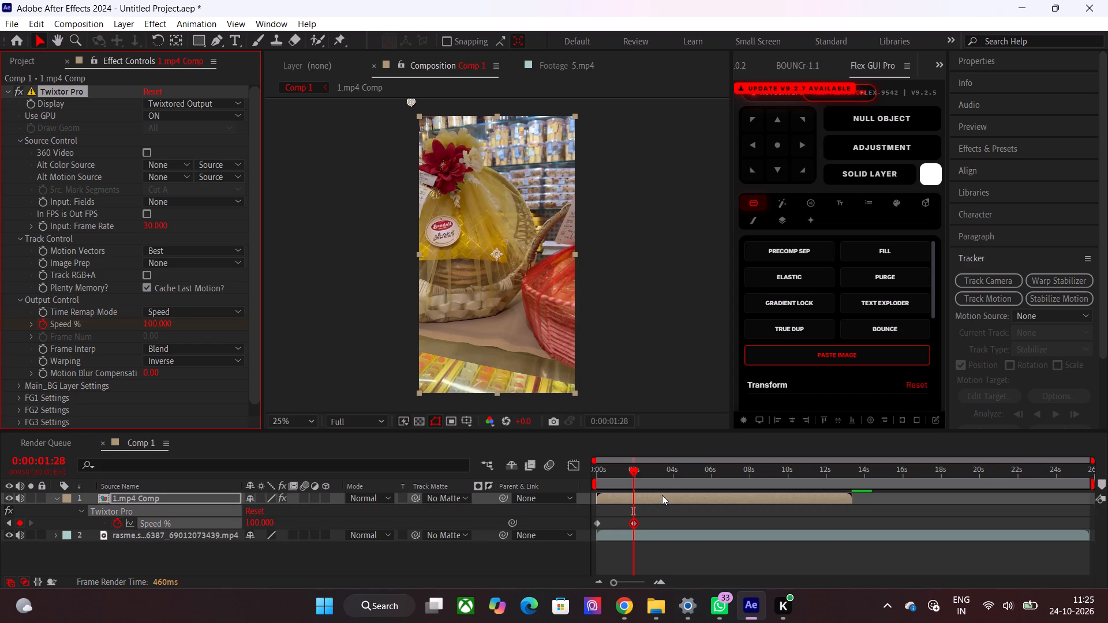
Add a third Speed % keyframe at 0:00:03:28, keeping its value at 100.
{"action": "left_click", "coordinate": [669, 476]}
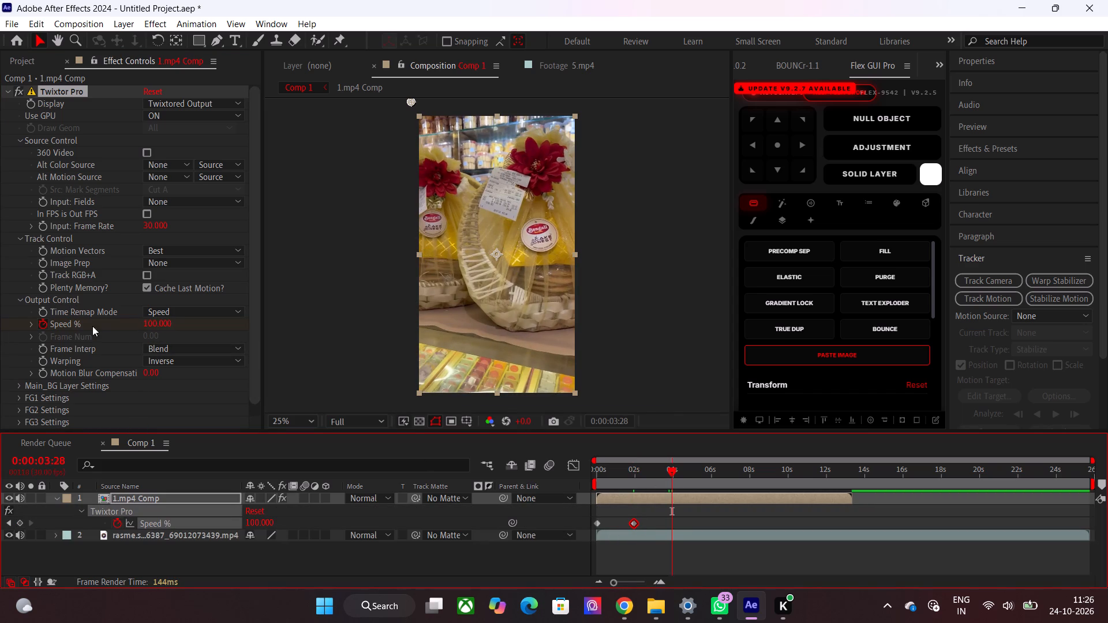
{"action": "left_click", "coordinate": [158, 324]}
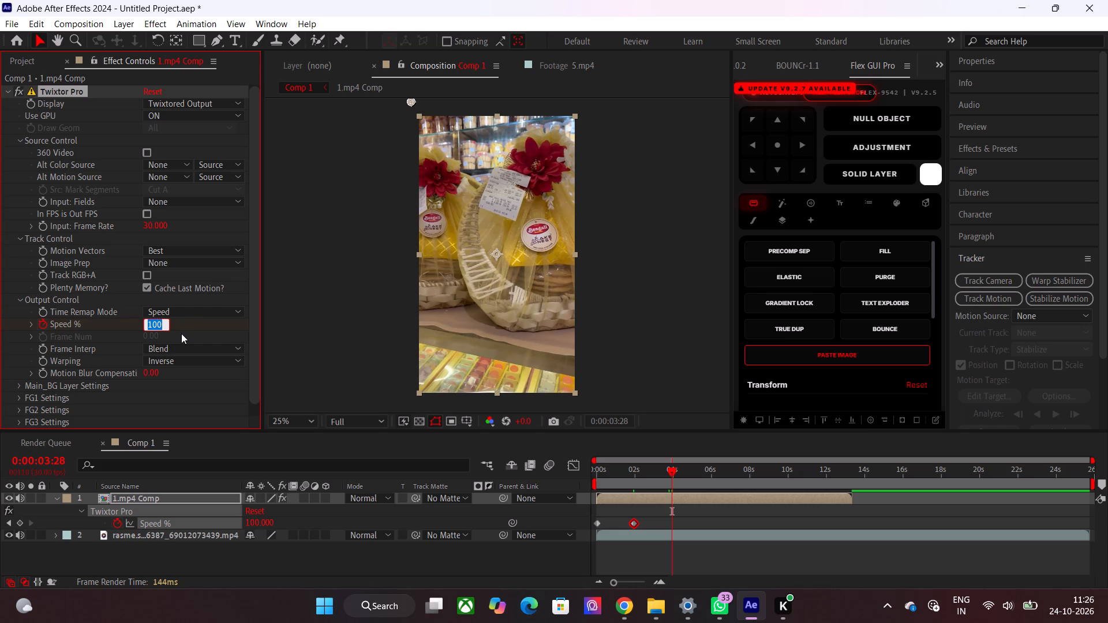
{"action": "left_click", "coordinate": [181, 333]}
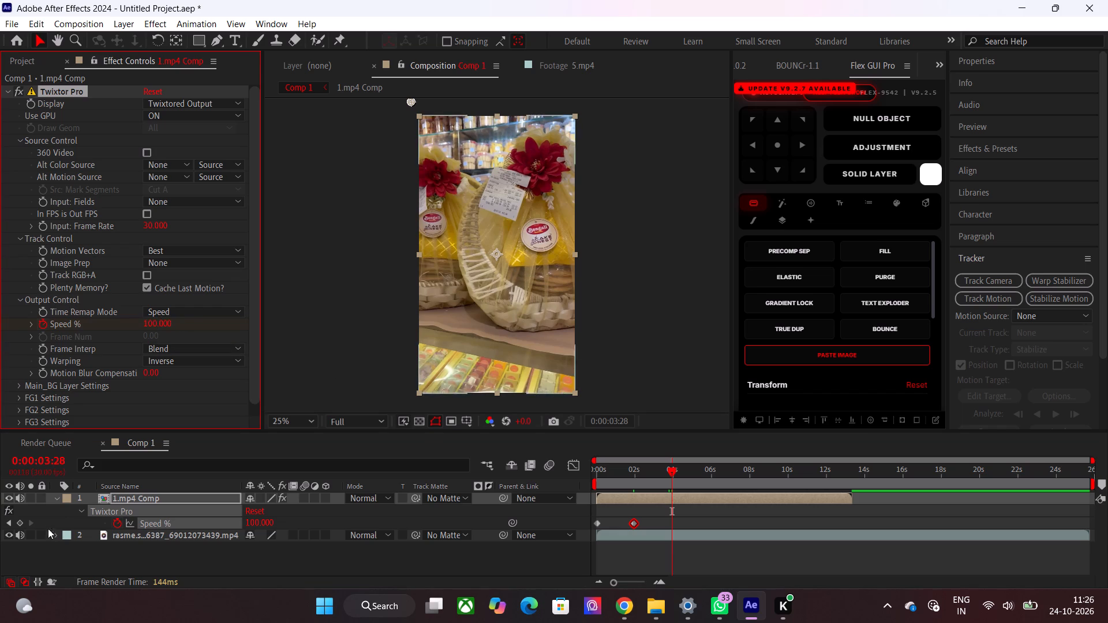
{"action": "left_click", "coordinate": [19, 521]}
Set the Speed % keyframe at 0:00:01:28 to 140.
{"action": "left_click", "coordinate": [9, 521]}
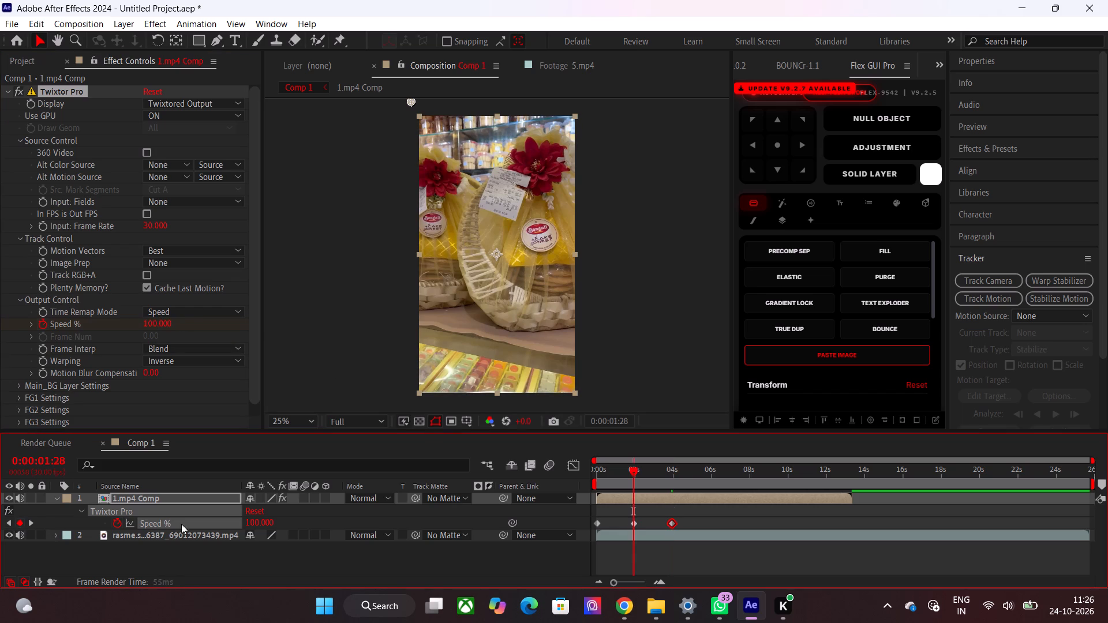
{"action": "left_click", "coordinate": [242, 523]}
{"action": "left_click", "coordinate": [260, 523]}
{"action": "type", "text": "140"}
{"action": "key", "text": "Return"}
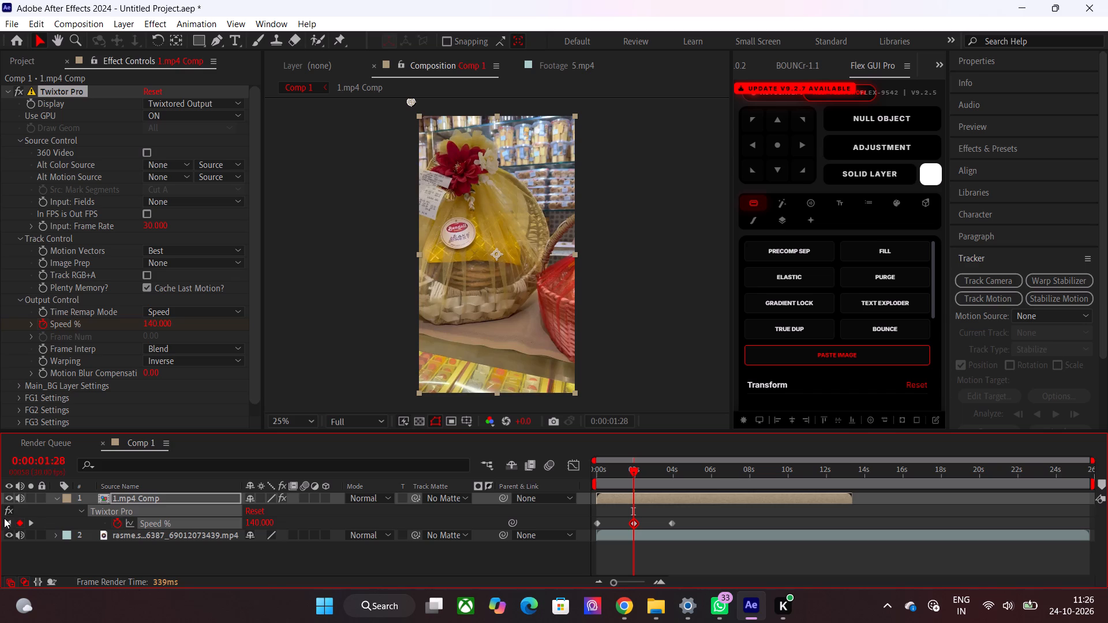
Set the first Speed % keyframe at 0:00:00:00 to 100.
{"action": "left_click", "coordinate": [4, 518]}
{"action": "left_click", "coordinate": [257, 520]}
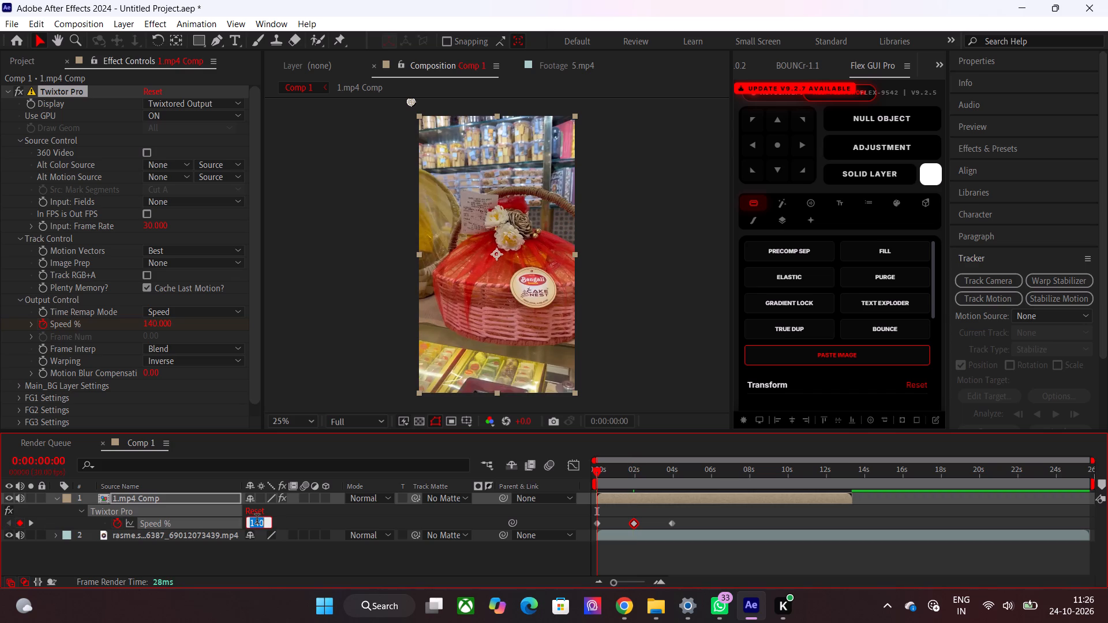
{"action": "type", "text": "100"}
{"action": "key", "text": "Return"}
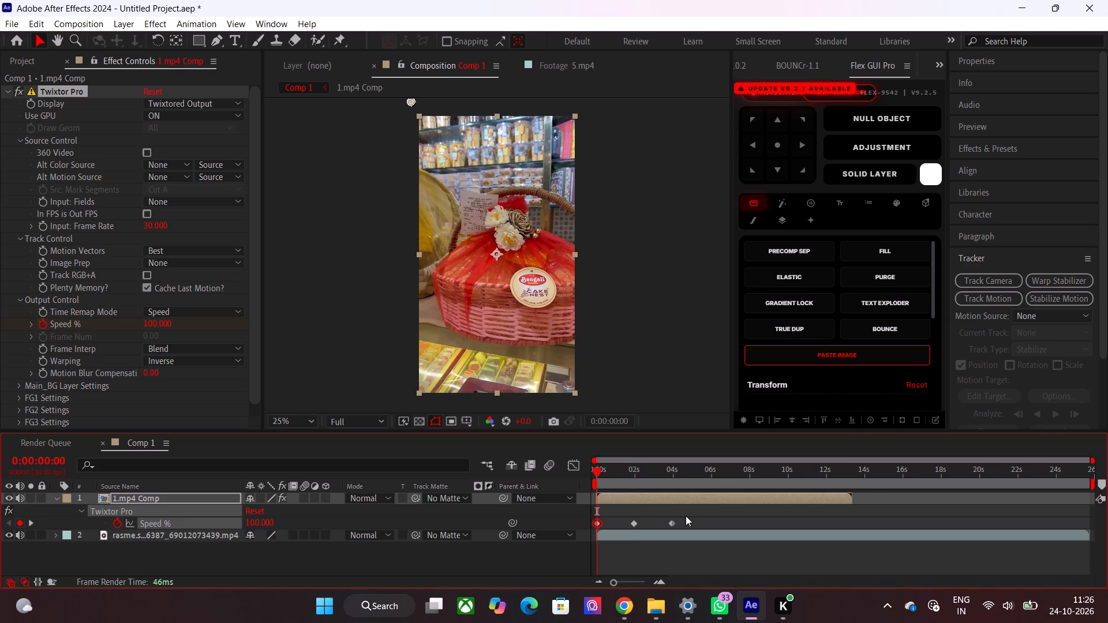
Apply Easy Ease to all three Speed % keyframes on 1.mp4 Comp.
{"action": "left_click_drag", "start_coordinate": [687, 516], "coordinate": [539, 530]}
{"action": "left_click", "coordinate": [596, 556]}
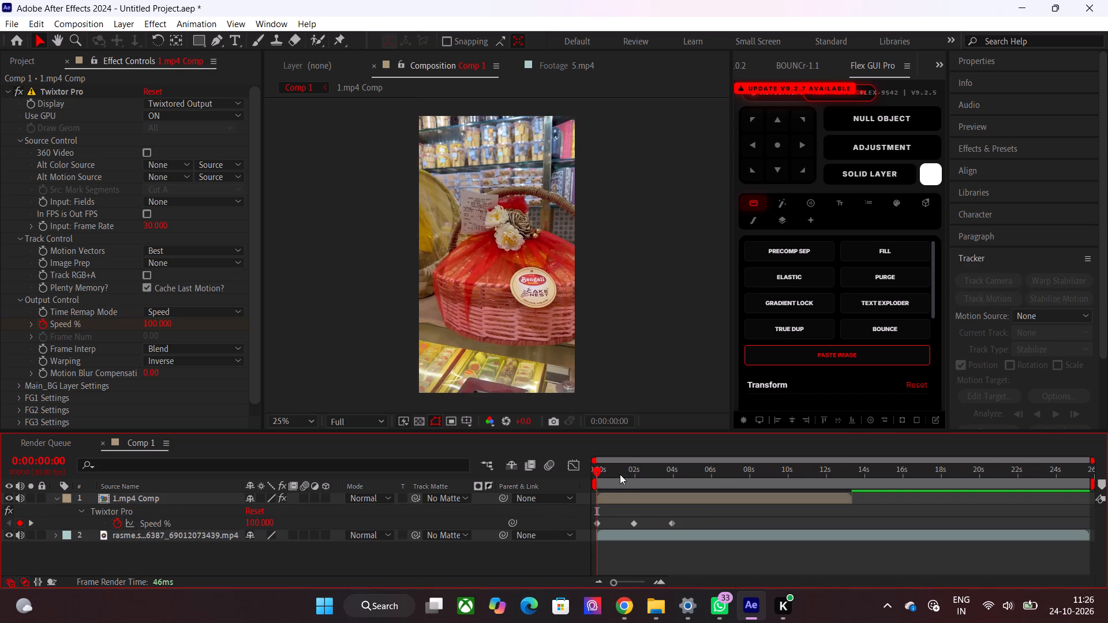
{"action": "left_click_drag", "start_coordinate": [621, 474], "coordinate": [633, 484]}
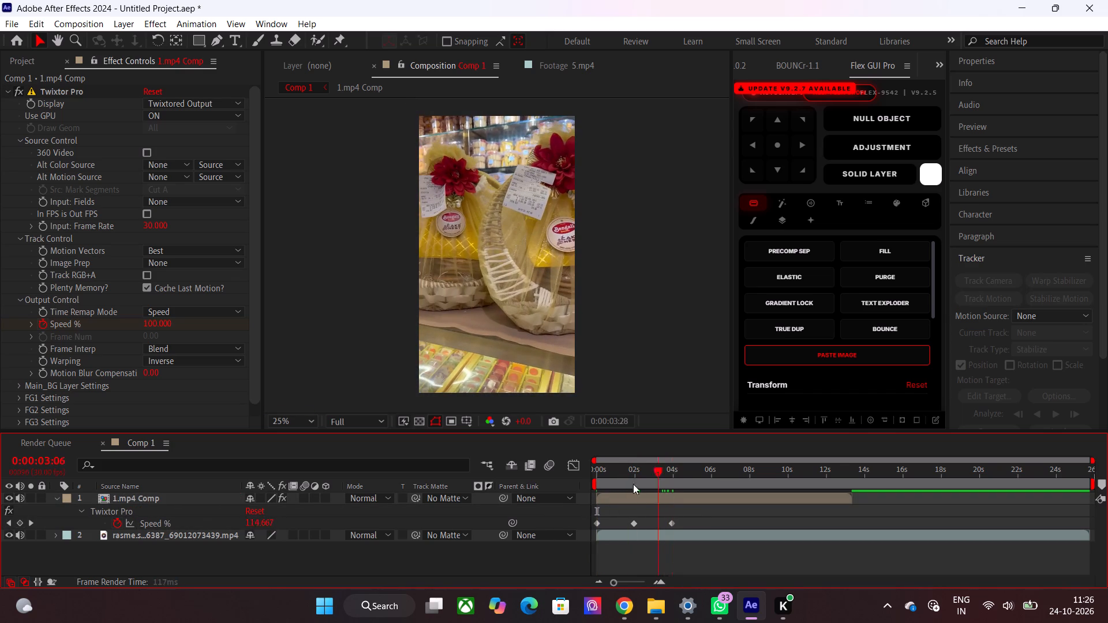
{"action": "left_click_drag", "start_coordinate": [633, 484], "coordinate": [554, 486]}
{"action": "left_click_drag", "start_coordinate": [704, 513], "coordinate": [552, 536]}
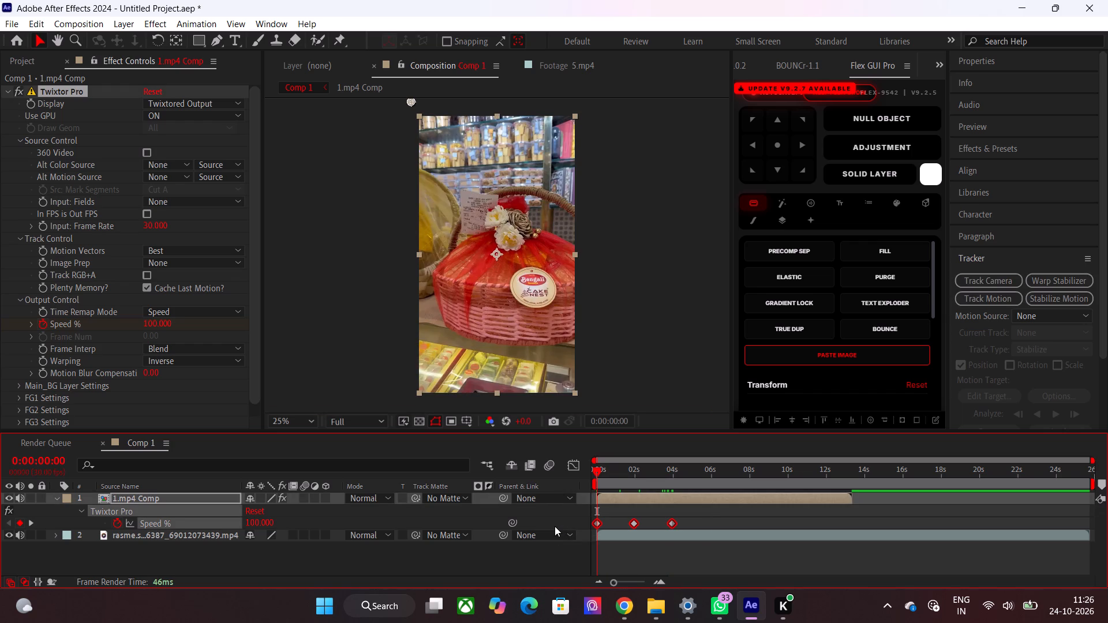
{"action": "key", "text": "F9"}
Show the Speed % curve in the Graph Editor and select its middle peak keyframe.
{"action": "left_click", "coordinate": [577, 465]}
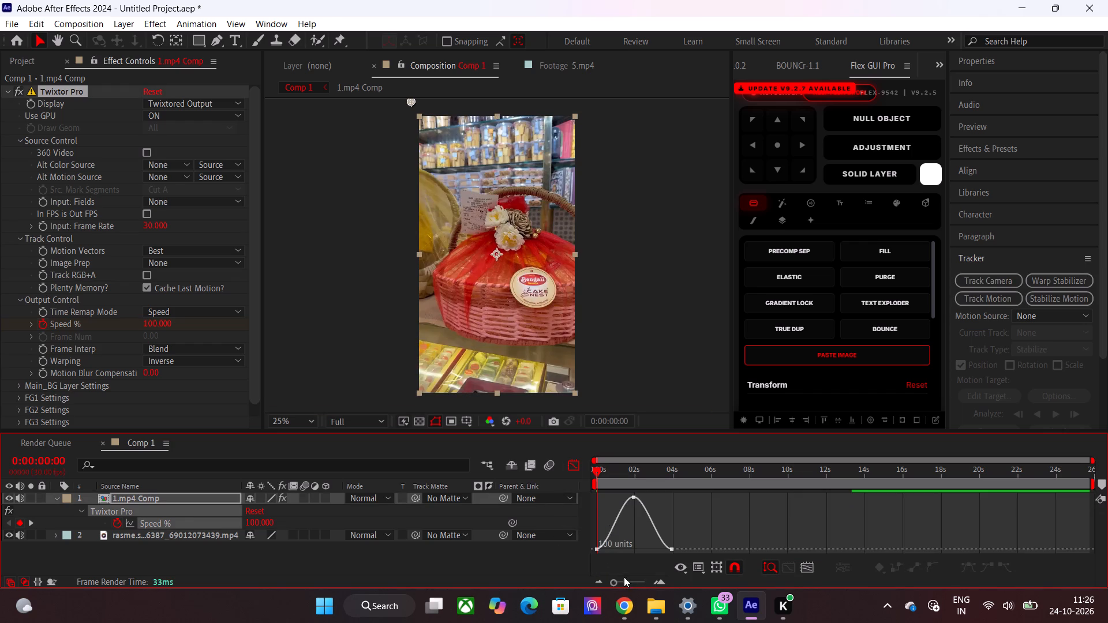
{"action": "left_click_drag", "start_coordinate": [617, 580], "coordinate": [572, 583]}
{"action": "left_click", "coordinate": [634, 494]}
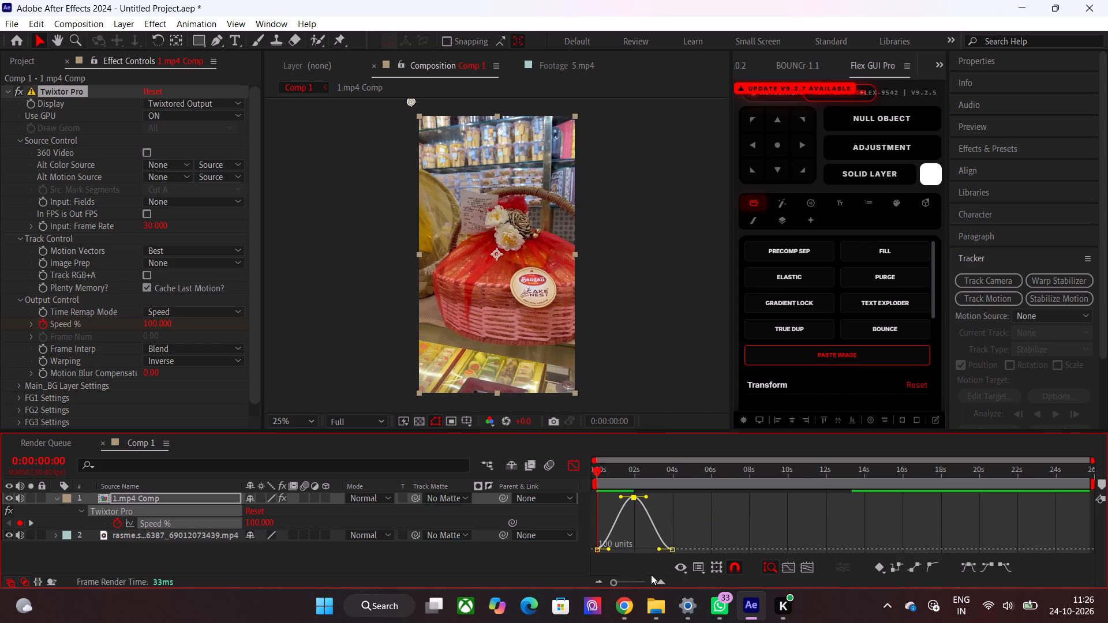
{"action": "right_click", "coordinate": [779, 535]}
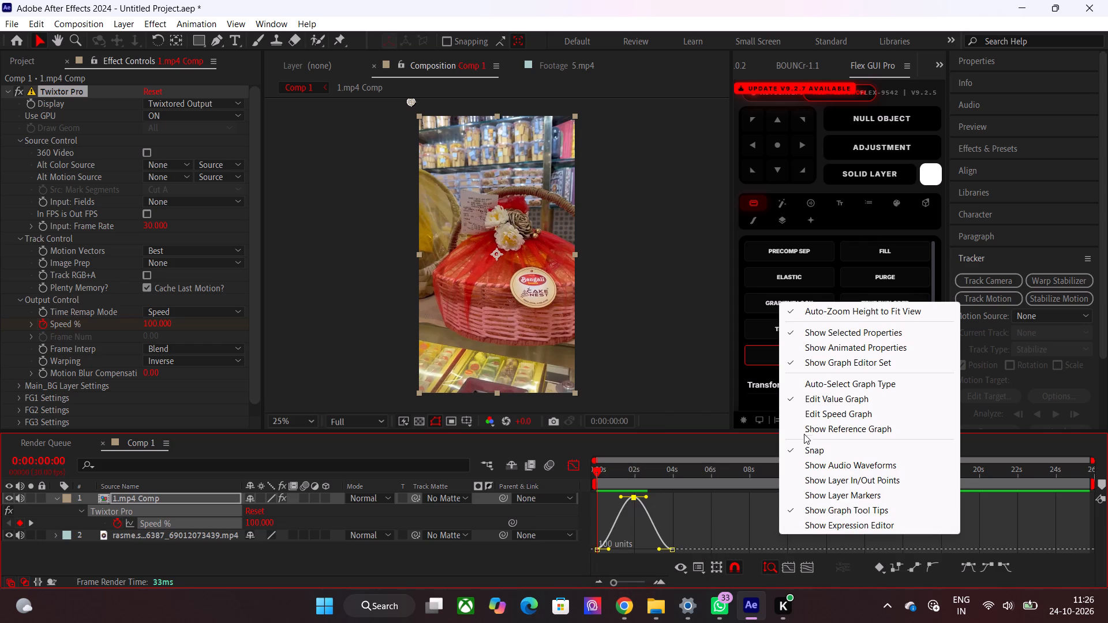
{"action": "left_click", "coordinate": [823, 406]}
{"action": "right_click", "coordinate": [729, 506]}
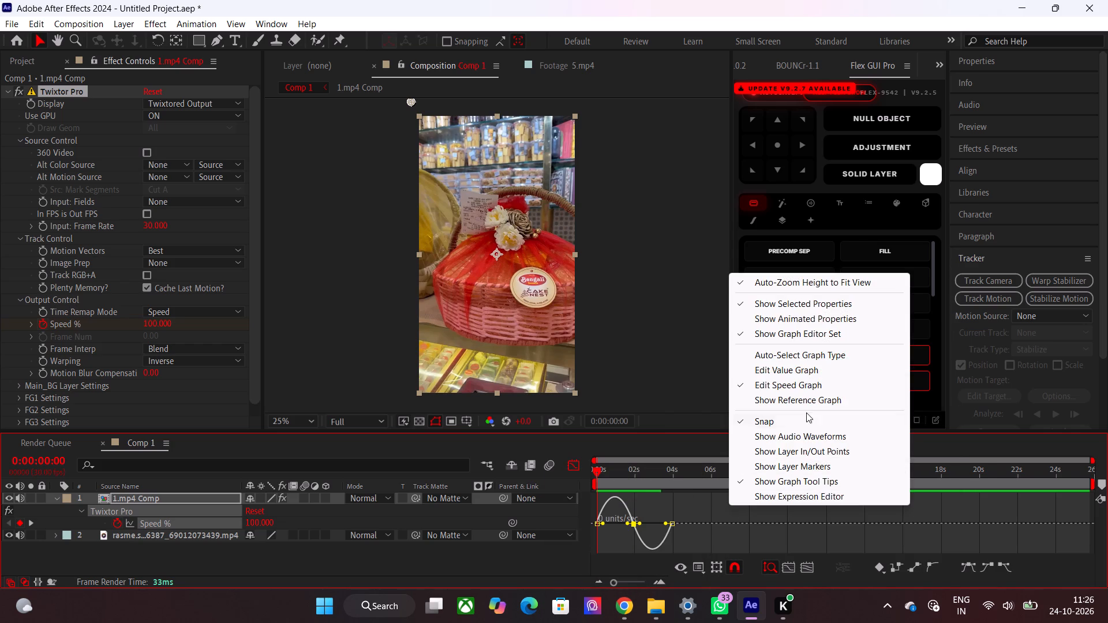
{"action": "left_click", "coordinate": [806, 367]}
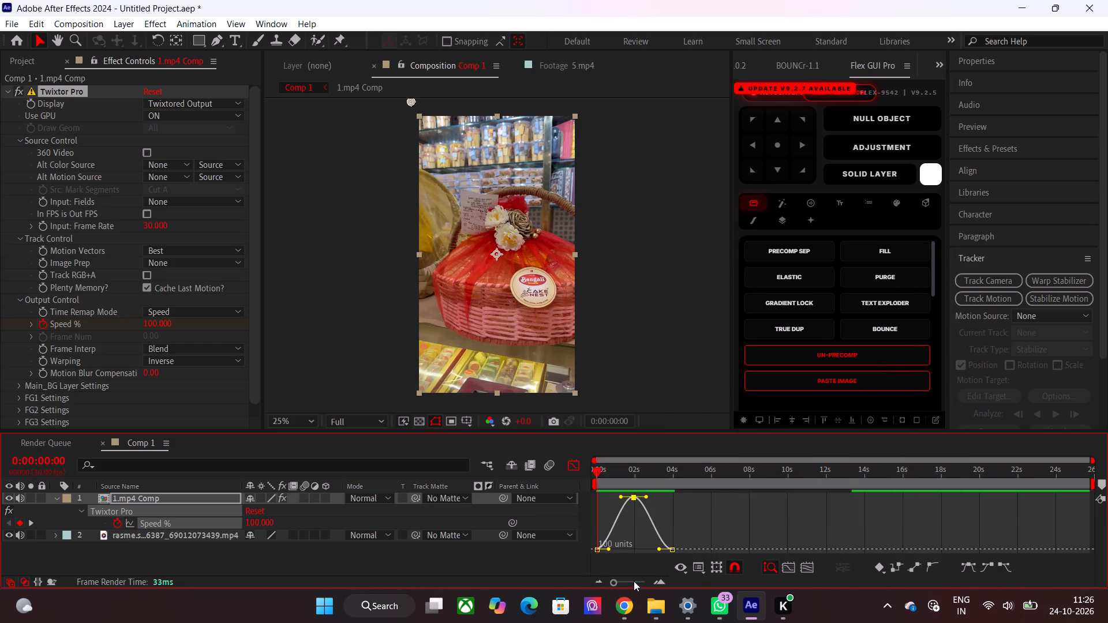
Lengthen the middle Speed % keyframe's ease handles and collapse the handles of the first and last keyframes in the value graph.
{"action": "left_click", "coordinate": [634, 581]}
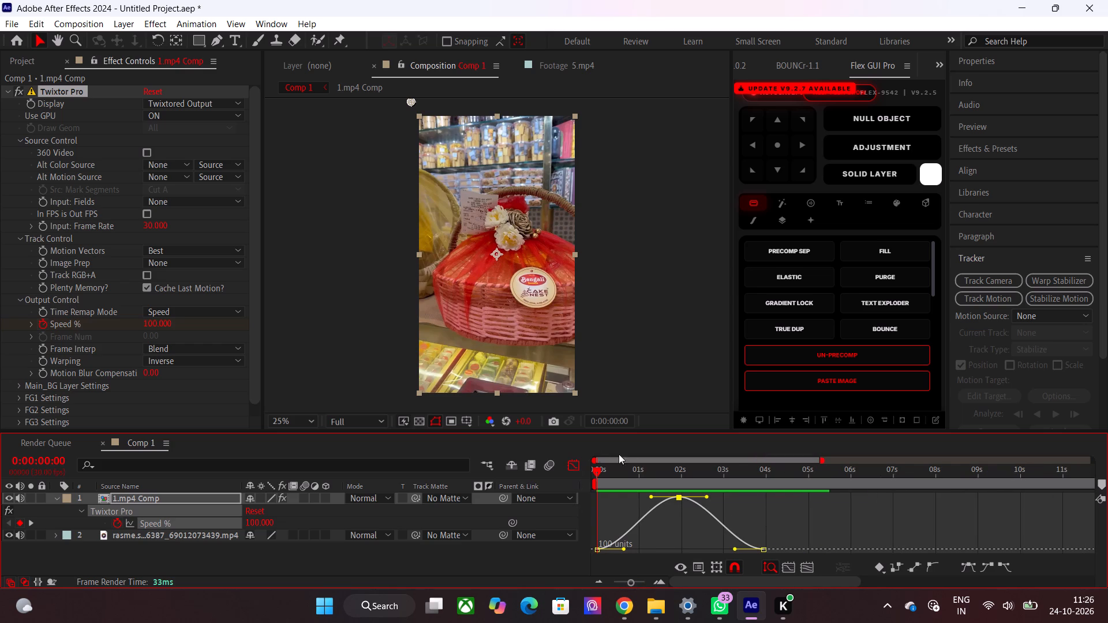
{"action": "left_click_drag", "start_coordinate": [652, 497], "coordinate": [637, 498]}
{"action": "left_click_drag", "start_coordinate": [637, 498], "coordinate": [620, 498]}
{"action": "left_click_drag", "start_coordinate": [705, 499], "coordinate": [732, 499]}
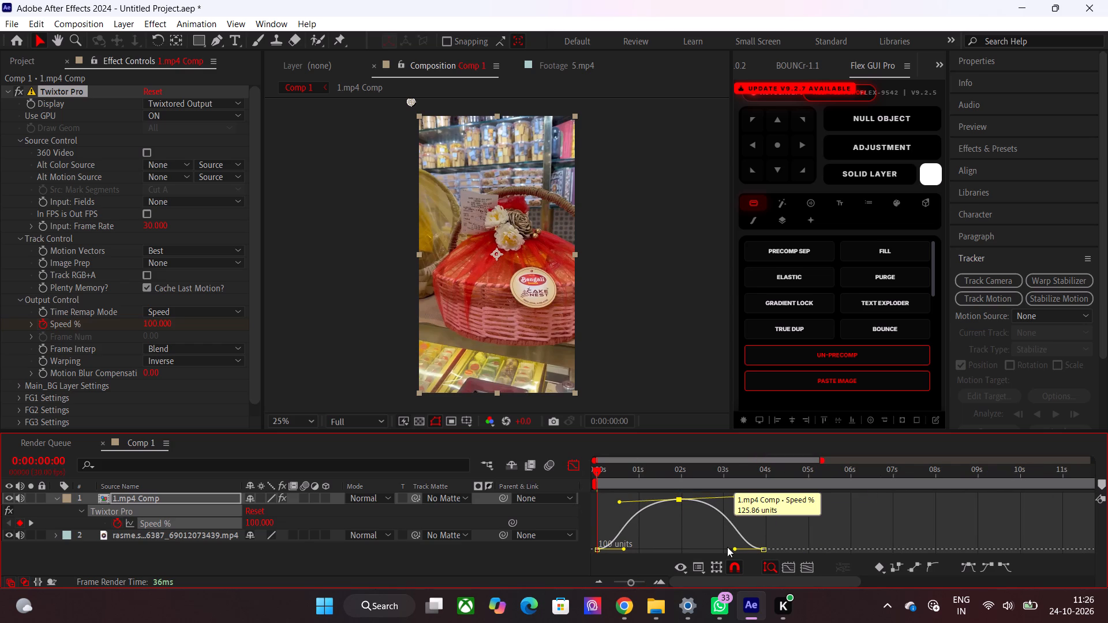
{"action": "left_click_drag", "start_coordinate": [735, 547], "coordinate": [762, 547]}
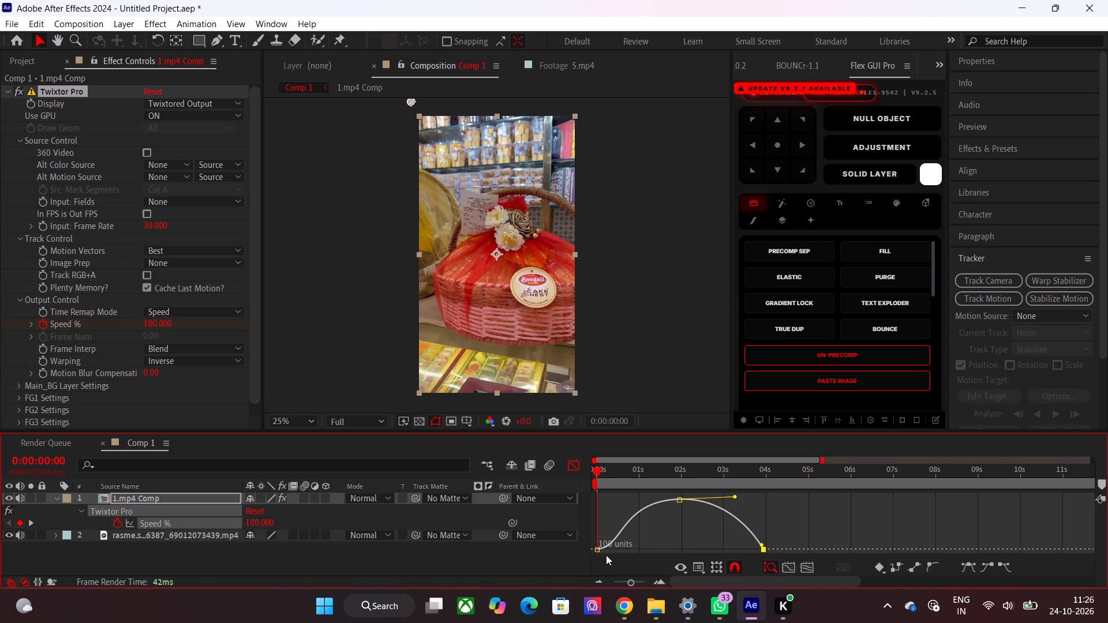
{"action": "left_click", "coordinate": [601, 551]}
{"action": "left_click_drag", "start_coordinate": [627, 551], "coordinate": [602, 551]}
{"action": "left_click", "coordinate": [685, 530]}
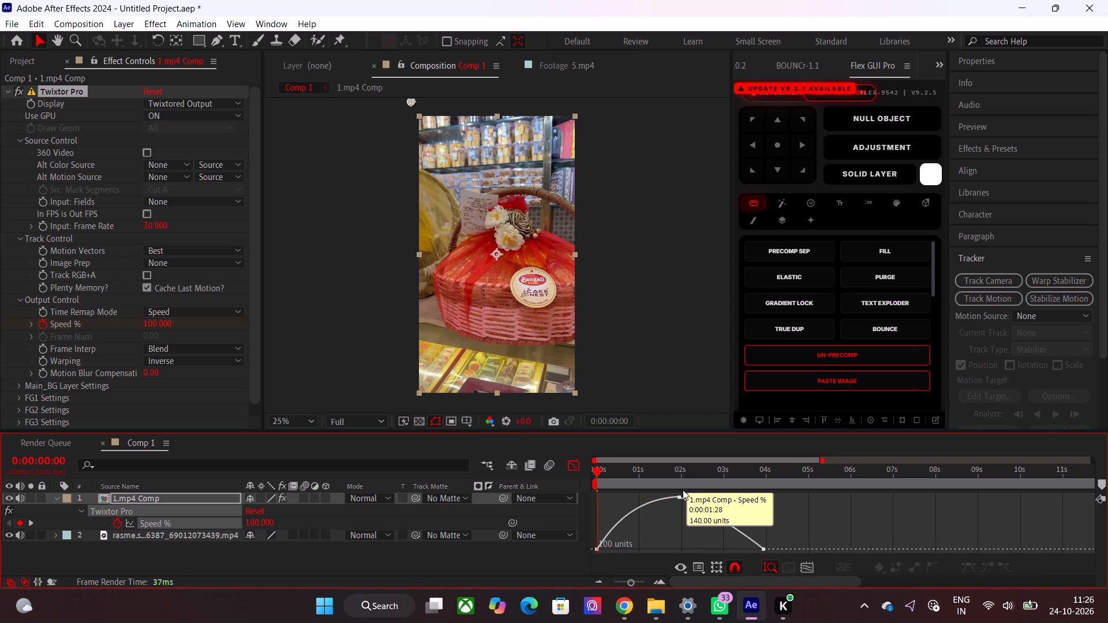
Extend both ease handles of the middle Speed % keyframe further to shape a rounded arc, and leave the Graph Editor.
{"action": "left_click", "coordinate": [683, 490]}
{"action": "left_click", "coordinate": [679, 498]}
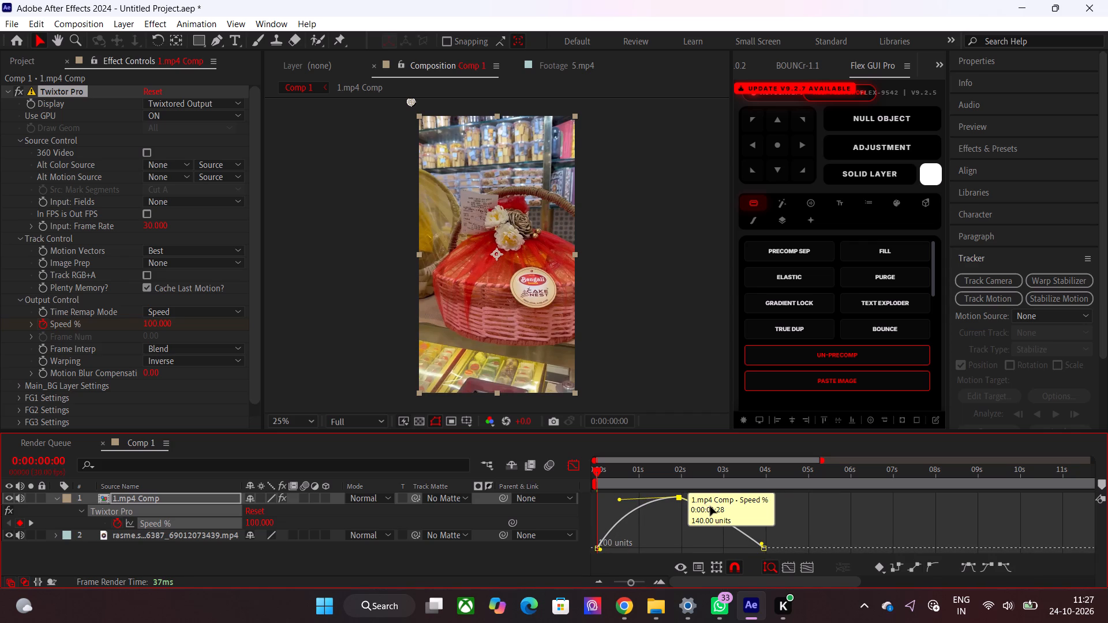
{"action": "left_click_drag", "start_coordinate": [710, 506], "coordinate": [743, 502]}
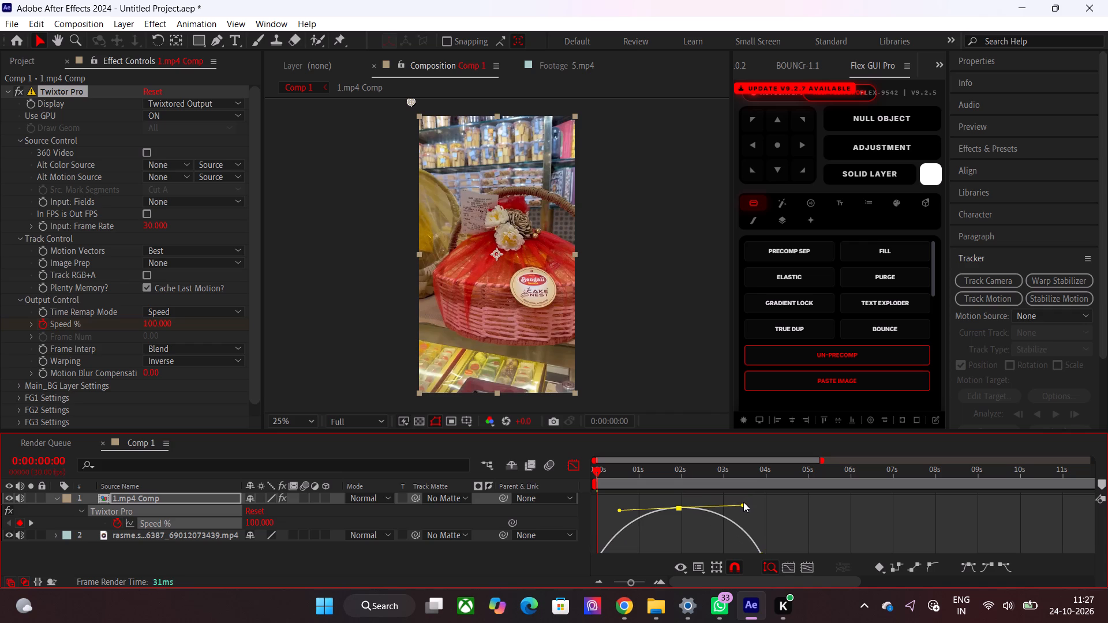
{"action": "left_click_drag", "start_coordinate": [743, 502], "coordinate": [752, 506]}
{"action": "scroll", "coordinate": [757, 506], "scroll_direction": "down", "scroll_amount": 1}
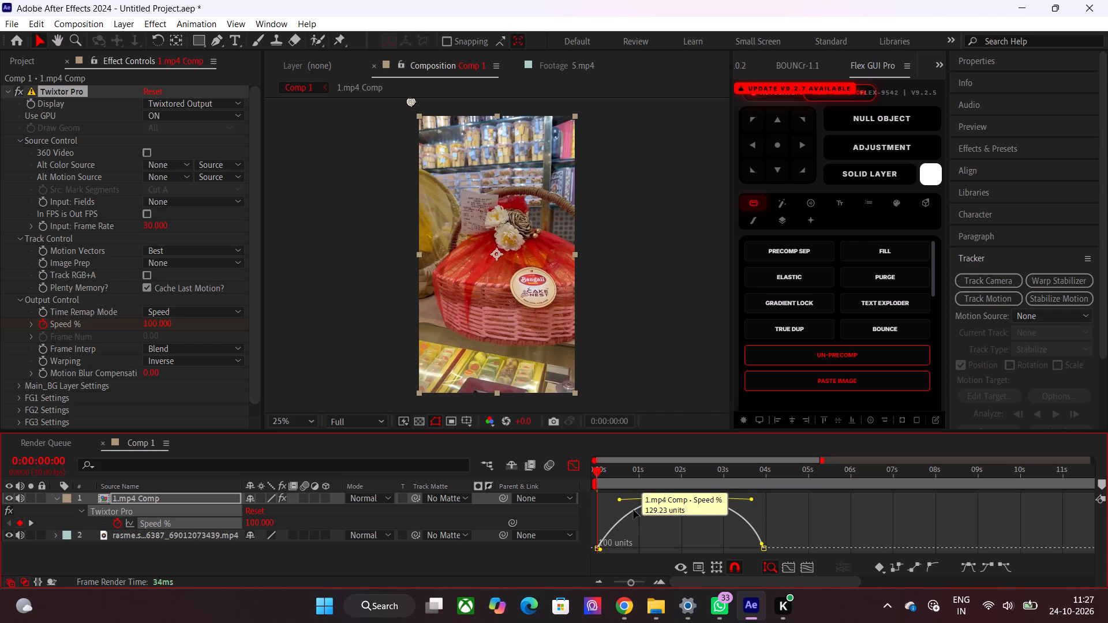
{"action": "left_click_drag", "start_coordinate": [620, 500], "coordinate": [602, 500]}
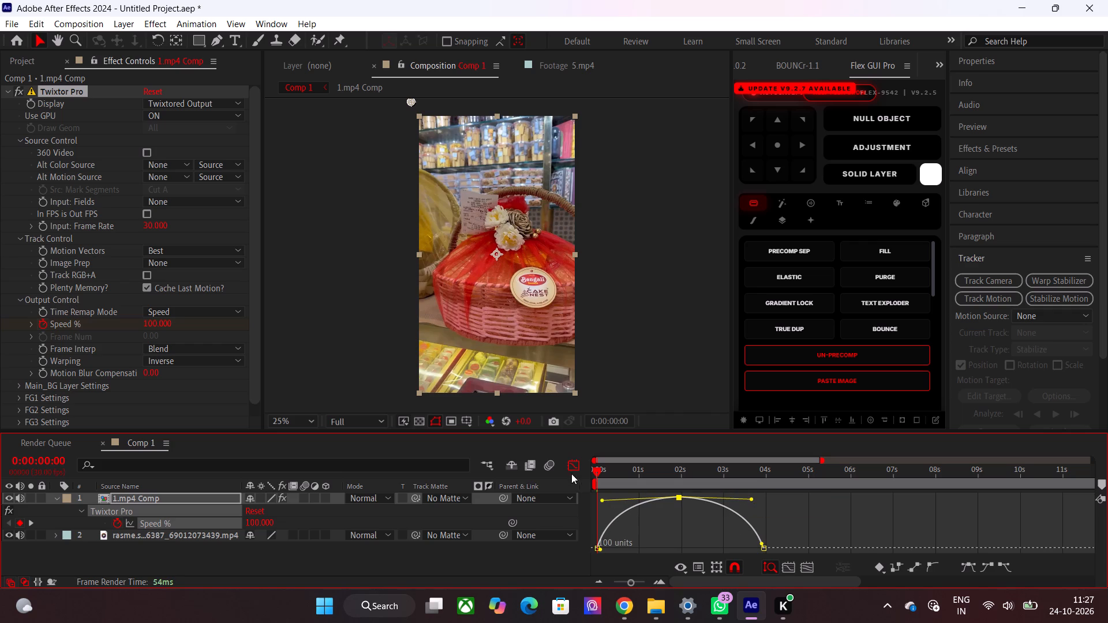
{"action": "left_click", "coordinate": [577, 469]}
Preview the retimed 1.mp4 Comp from the start and inspect the frames around 0:00:02:12 to 0:00:02:25 up close.
{"action": "left_click_drag", "start_coordinate": [644, 483], "coordinate": [478, 489]}
{"action": "key", "text": "space"}
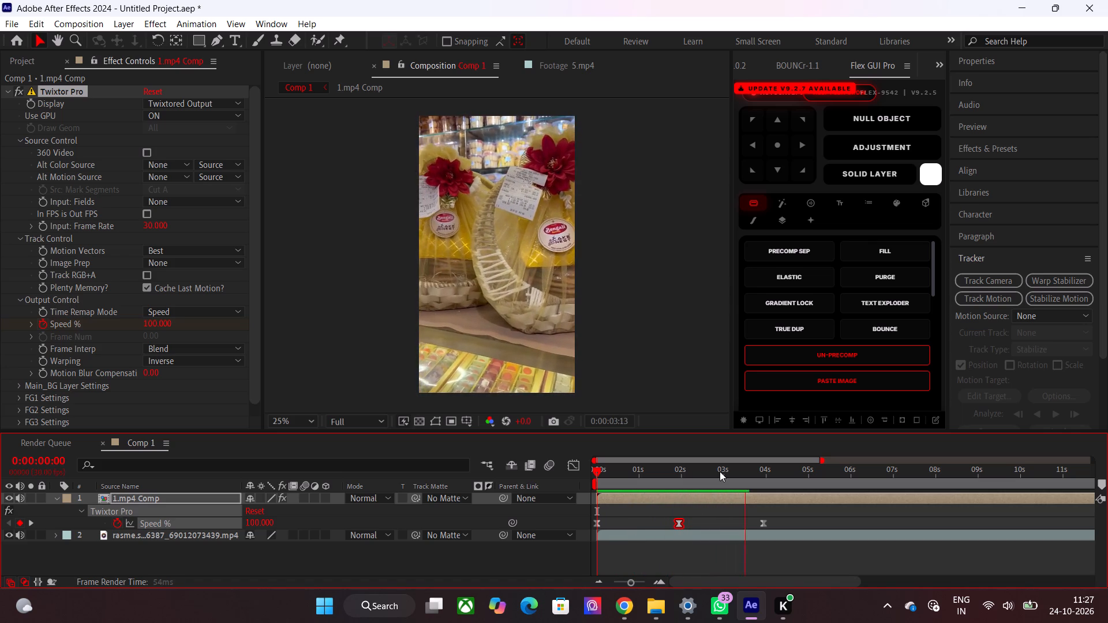
{"action": "left_click_drag", "start_coordinate": [718, 471], "coordinate": [711, 470]}
{"action": "scroll", "coordinate": [472, 155], "scroll_direction": "up", "scroll_amount": 2}
{"action": "scroll", "coordinate": [466, 155], "scroll_direction": "down", "scroll_amount": 1}
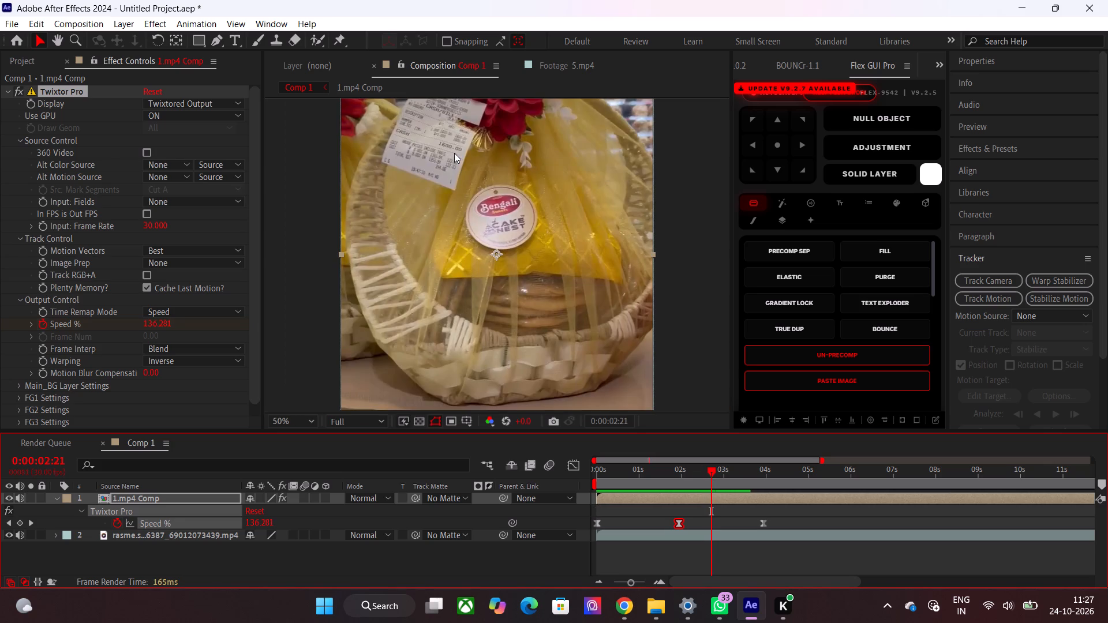
{"action": "left_click_drag", "start_coordinate": [709, 475], "coordinate": [695, 476]}
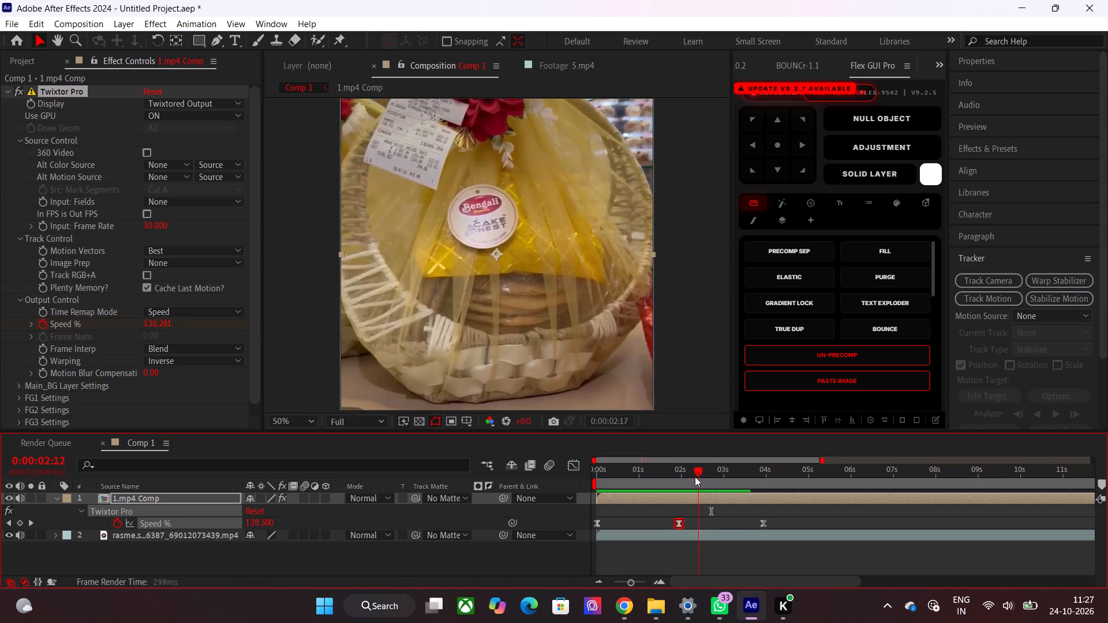
{"action": "left_click_drag", "start_coordinate": [695, 476], "coordinate": [720, 481]}
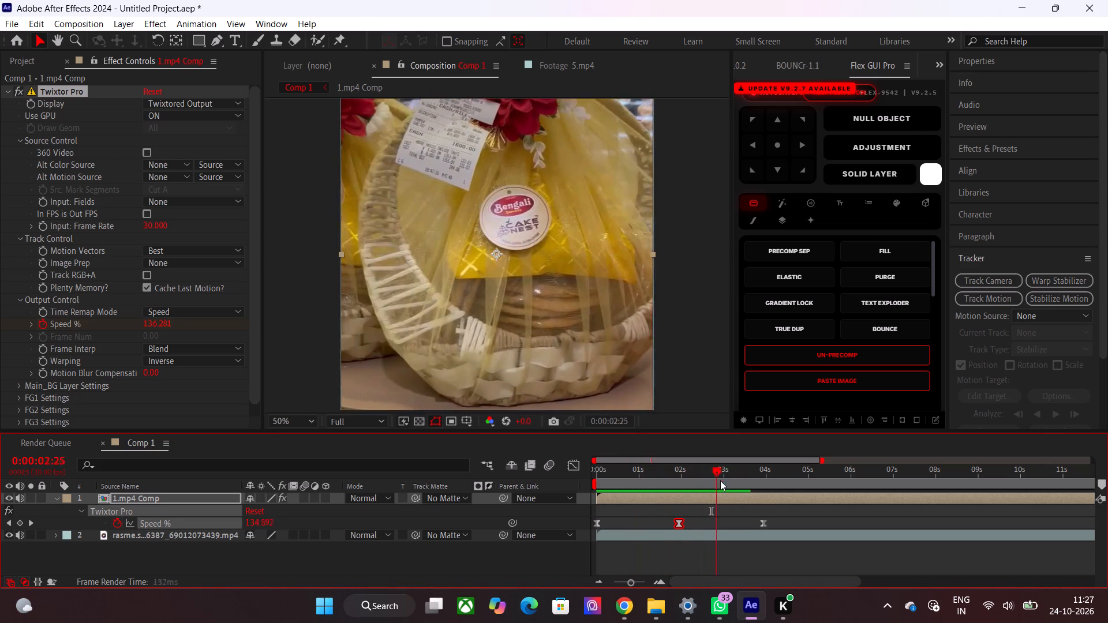
Scrub through the retimed 1.mp4 Comp and preview it from the start of Comp 1 with the whole frame in view.
{"action": "left_click_drag", "start_coordinate": [720, 481], "coordinate": [802, 481]}
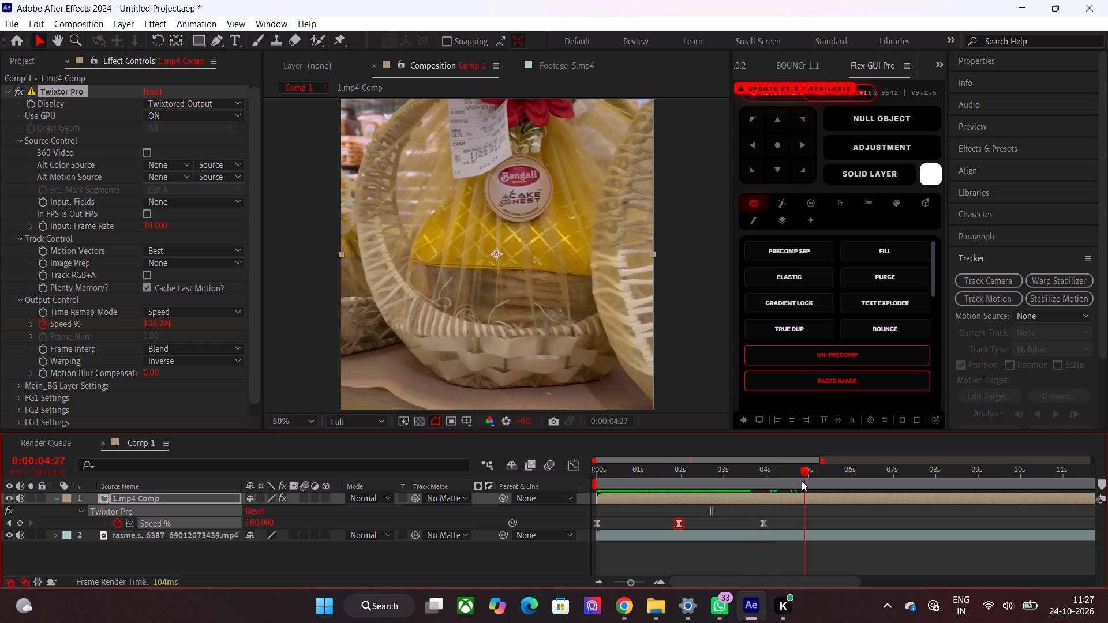
{"action": "left_click_drag", "start_coordinate": [802, 481], "coordinate": [605, 481]}
{"action": "scroll", "coordinate": [496, 213], "scroll_direction": "down", "scroll_amount": 1}
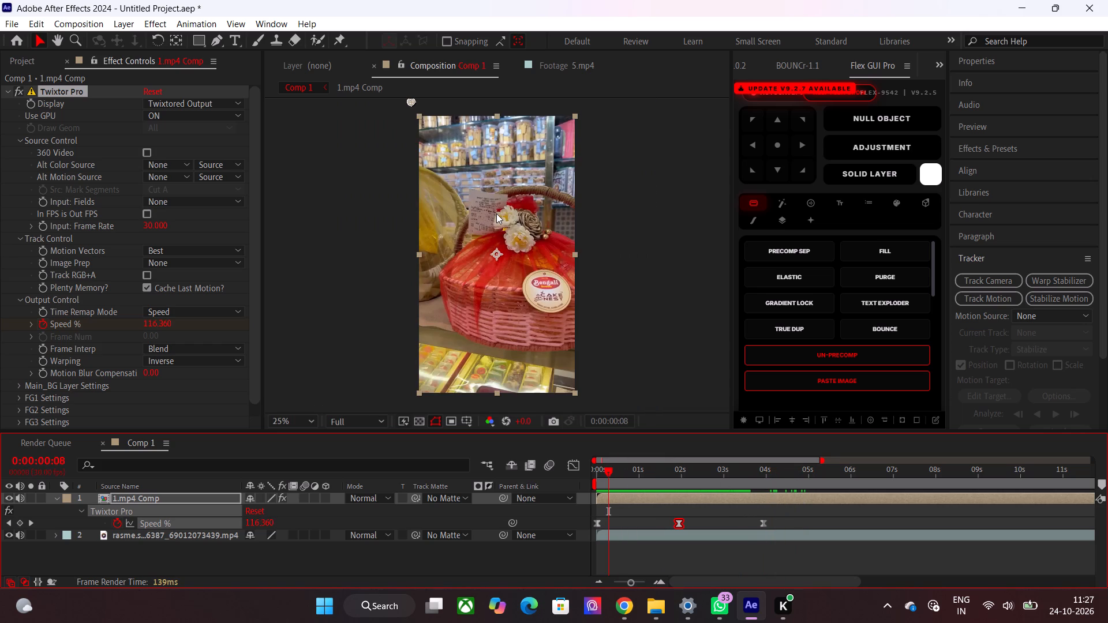
{"action": "left_click_drag", "start_coordinate": [646, 482], "coordinate": [538, 480]}
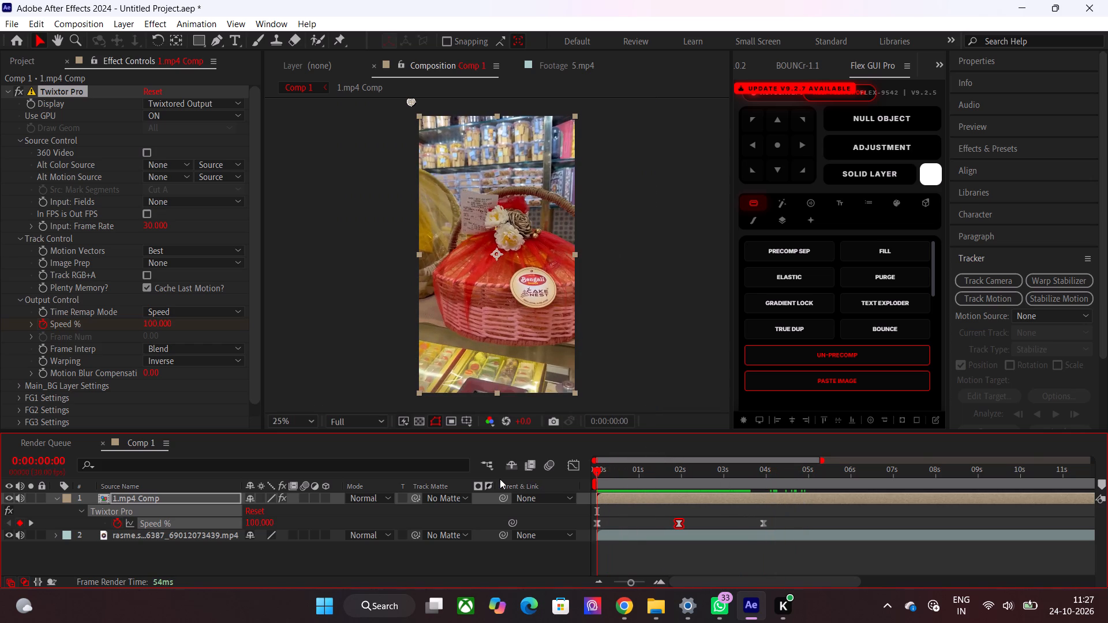
{"action": "key", "text": "space"}
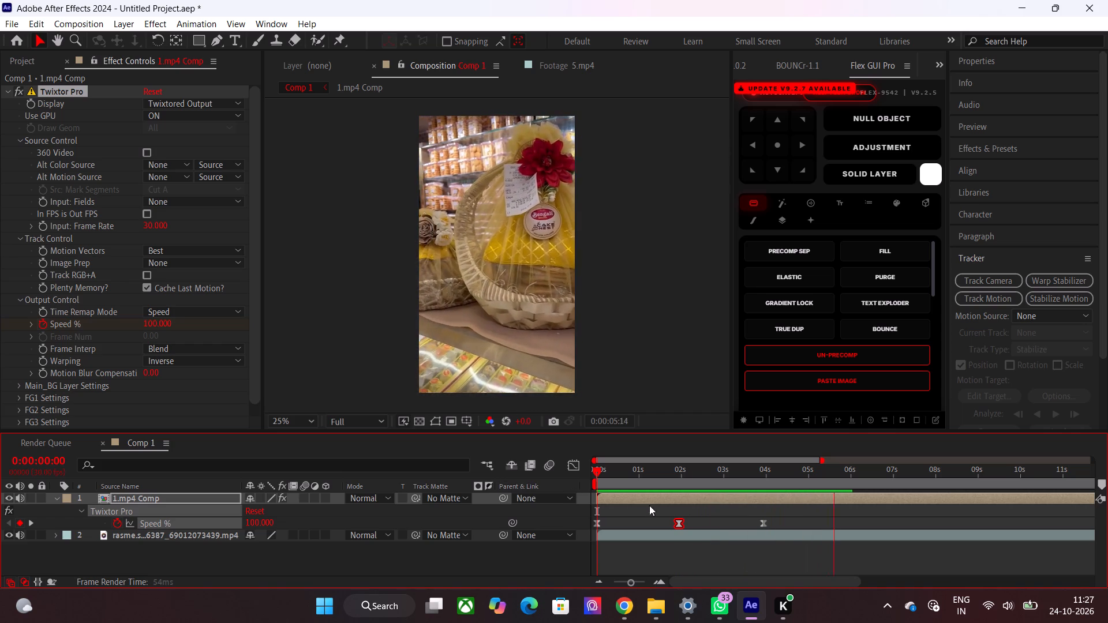
{"action": "left_click_drag", "start_coordinate": [711, 474], "coordinate": [517, 496]}
{"action": "key", "text": "space"}
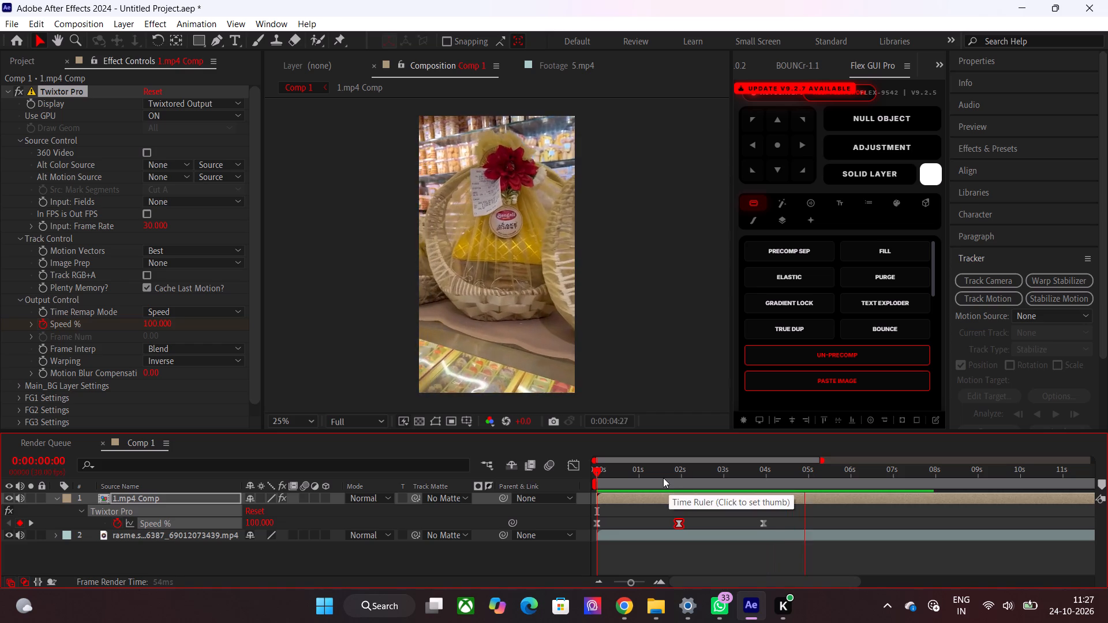
{"action": "left_click_drag", "start_coordinate": [663, 478], "coordinate": [533, 481]}
Open the 1.mp4 Comp precomp and apply Warp Stabilizer to its 1.mp4 layer.
{"action": "double_click", "coordinate": [642, 496]}
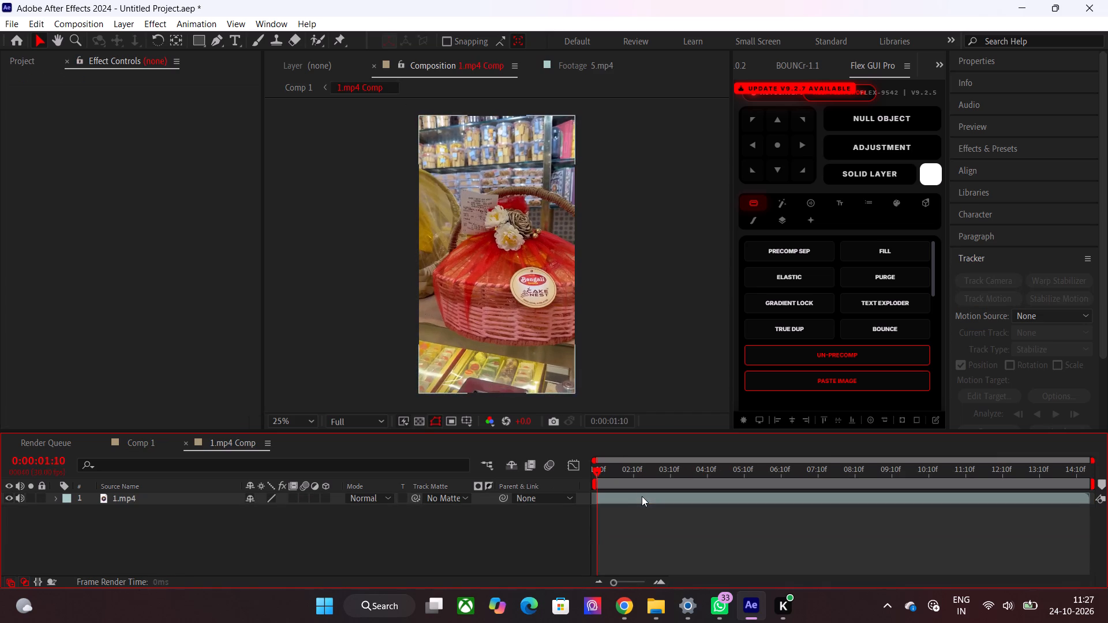
{"action": "left_click", "coordinate": [638, 505]}
{"action": "left_click", "coordinate": [650, 505]}
{"action": "left_click", "coordinate": [660, 504]}
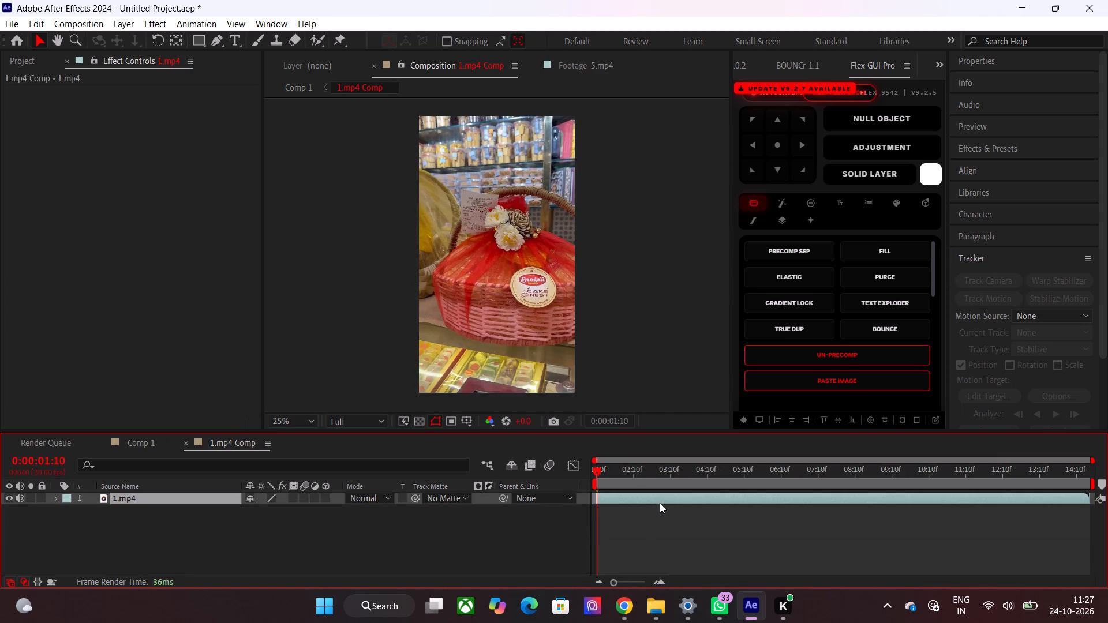
{"action": "key", "text": "ctrl+Escape"}
{"action": "key", "text": "ctrl+Tab"}
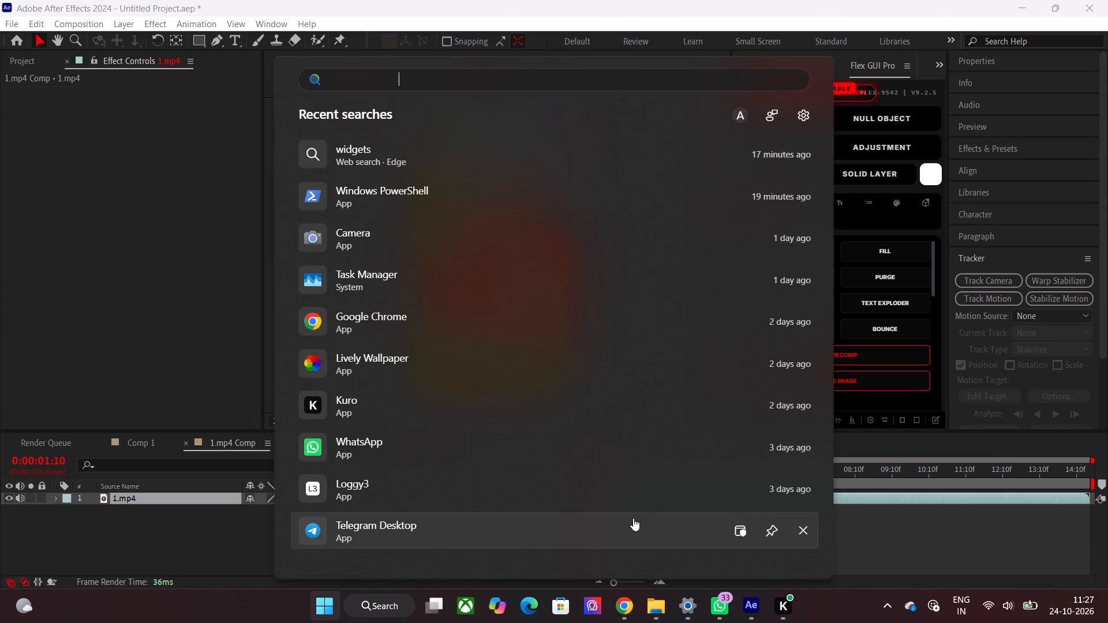
{"action": "key", "text": "ctrl+Tab"}
{"action": "left_click", "coordinate": [847, 551]}
{"action": "left_click", "coordinate": [729, 494]}
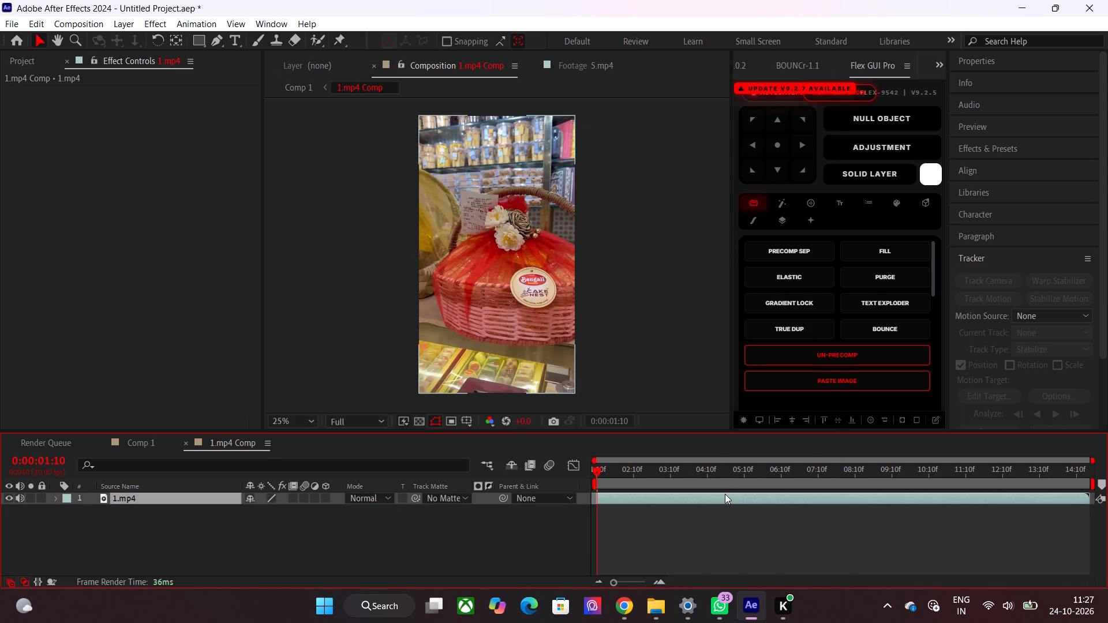
{"action": "key", "text": "ctrl+Tab"}
{"action": "type", "text": "warp"}
{"action": "key", "text": "Down"}
{"action": "key", "text": "Return"}
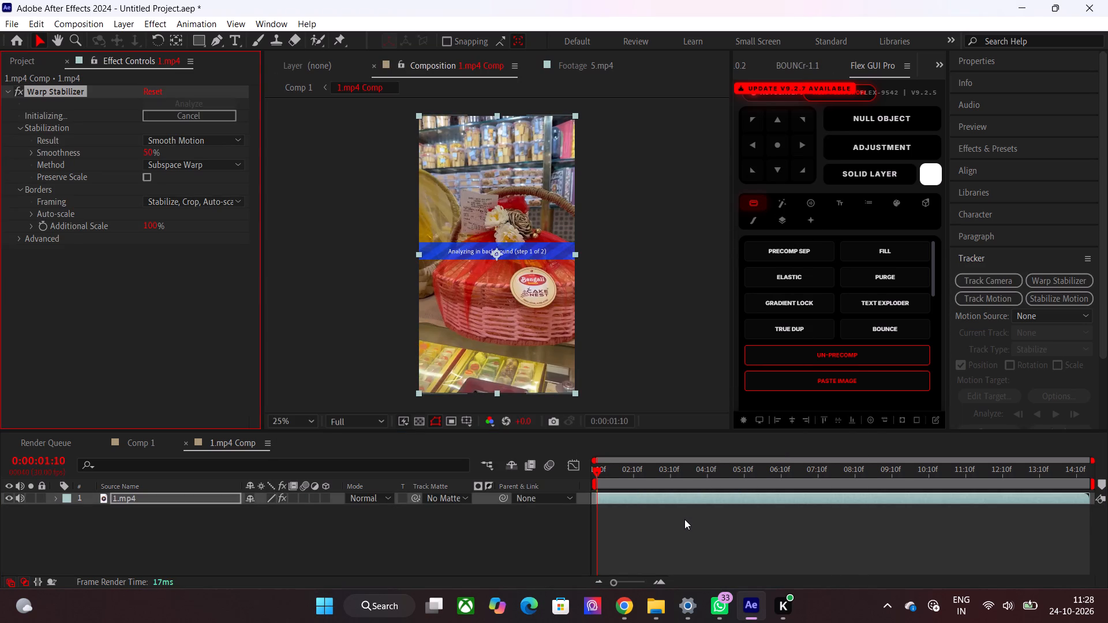
{"action": "key", "text": "Return"}
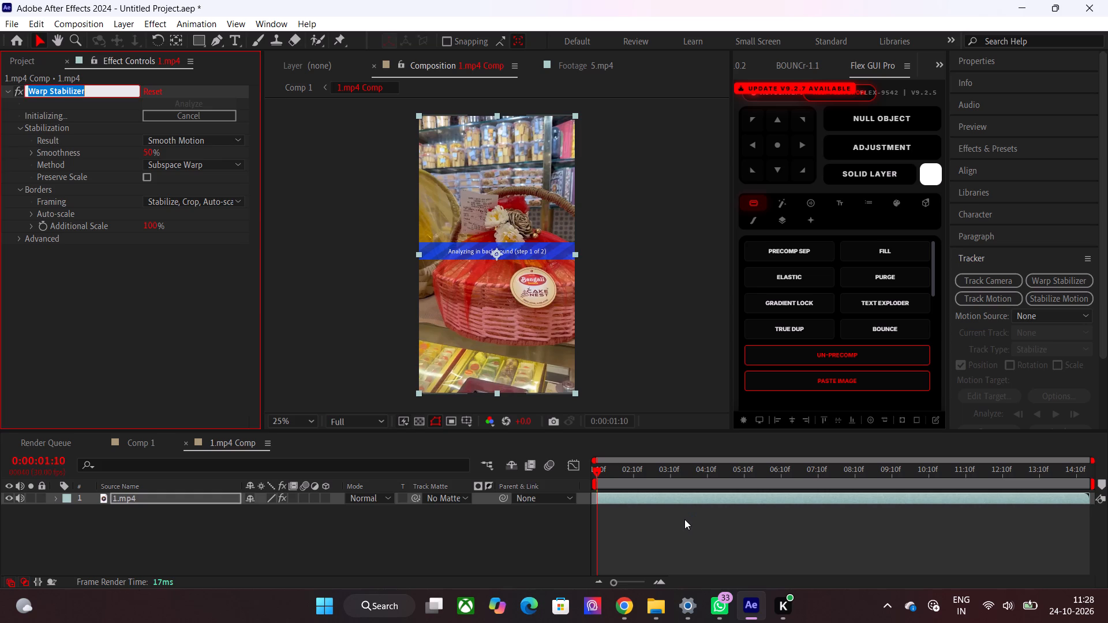
{"action": "left_click", "coordinate": [139, 335]}
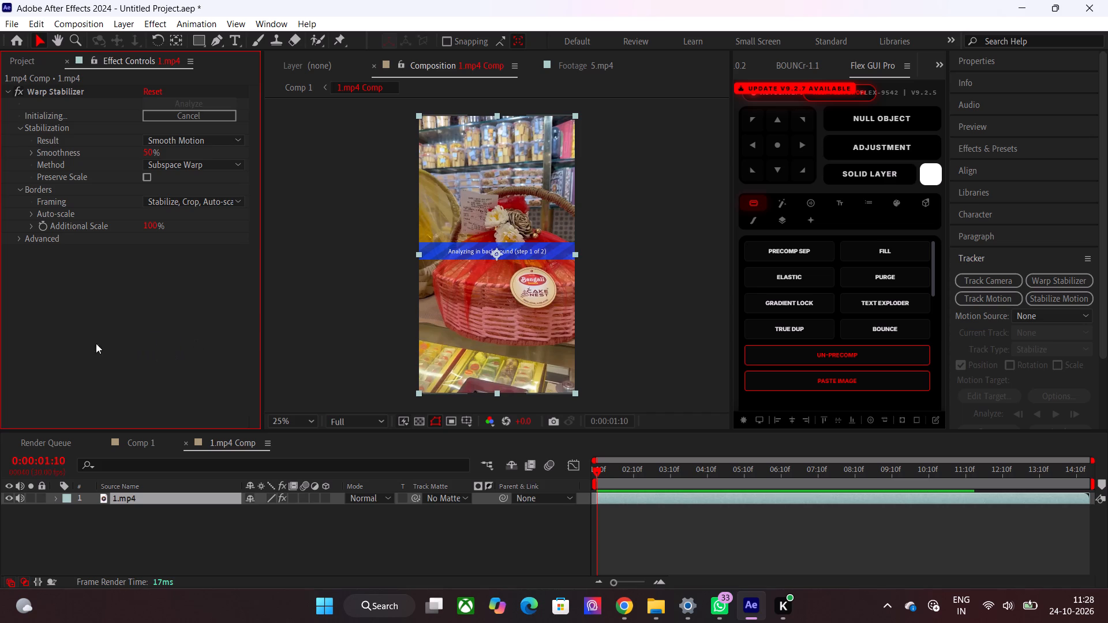
View the 1.mp4 Comp frame at 0:00:02:20 during the Warp Stabilizer analysis.
{"action": "left_click", "coordinate": [647, 480]}
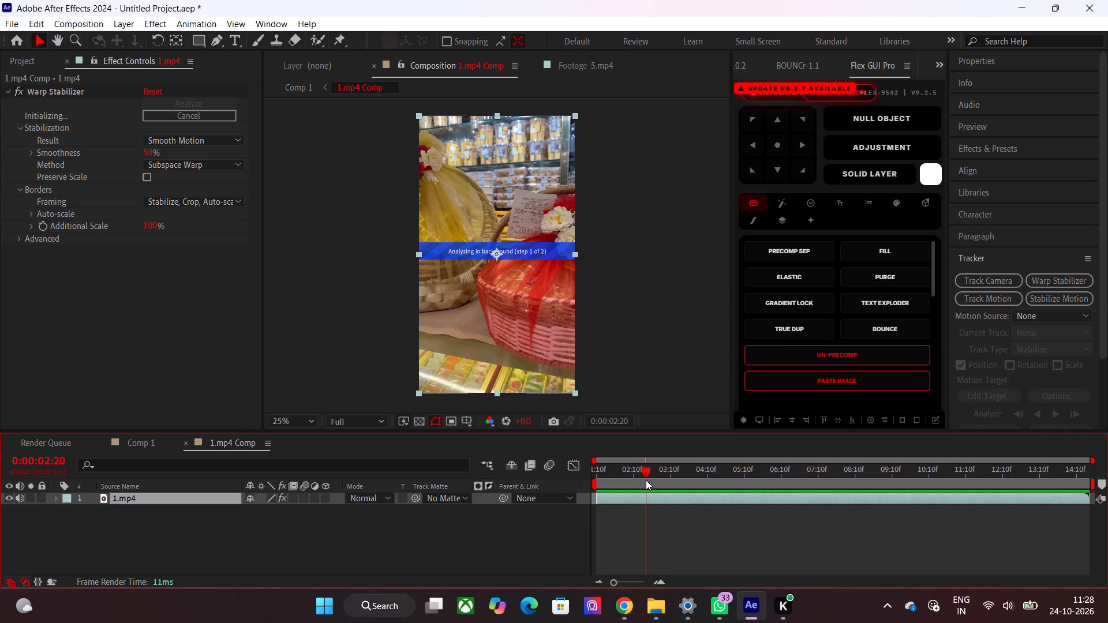
Switch to Chrome, search Pinterest in a new tab for "quote on haters", and browse the quote pins.
{"action": "left_click", "coordinate": [632, 620]}
{"action": "left_click", "coordinate": [333, 0]}
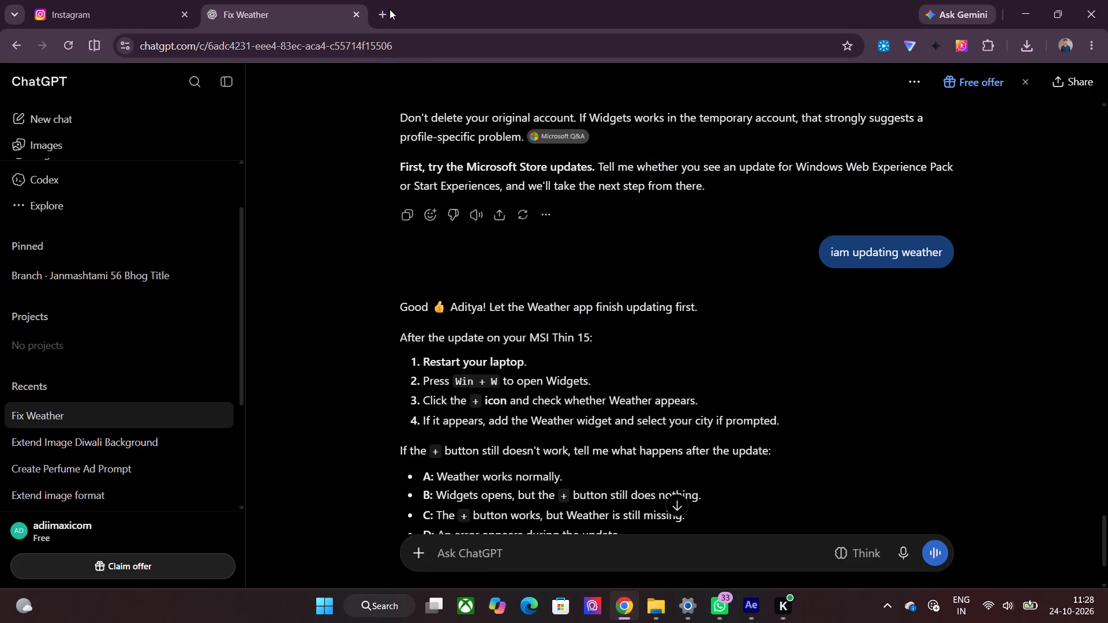
{"action": "left_click", "coordinate": [385, 9]}
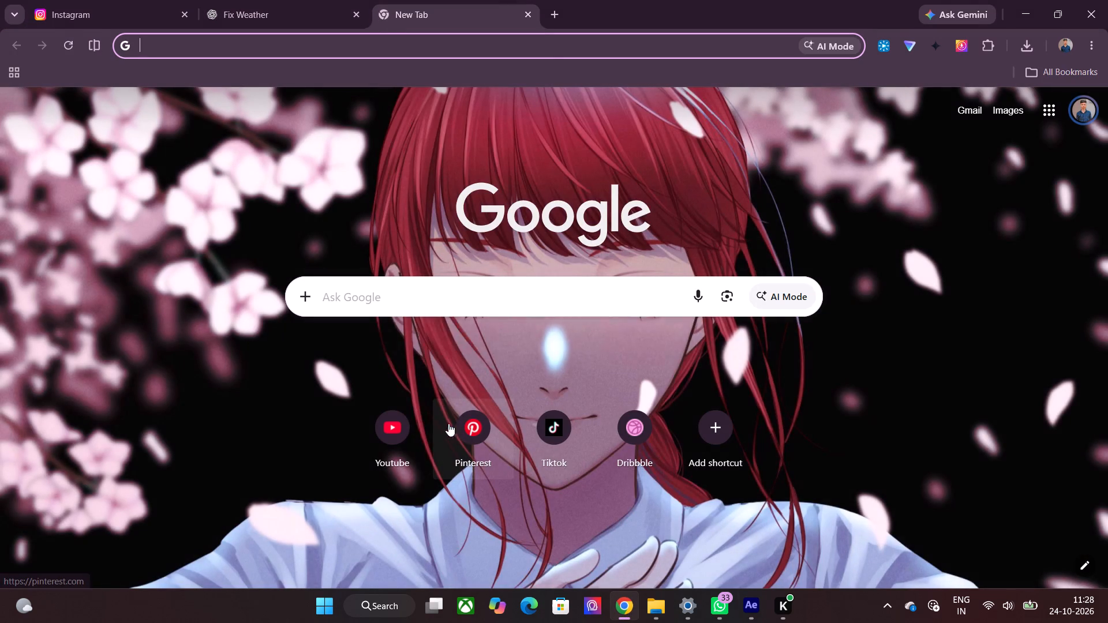
{"action": "left_click", "coordinate": [459, 429]}
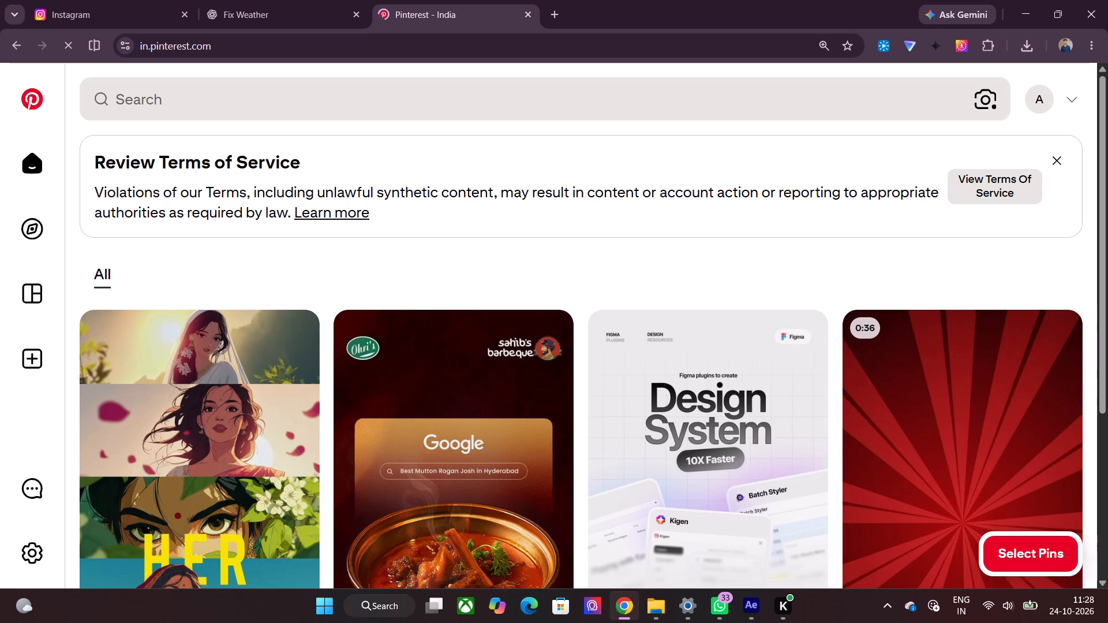
{"action": "left_click", "coordinate": [493, 89]}
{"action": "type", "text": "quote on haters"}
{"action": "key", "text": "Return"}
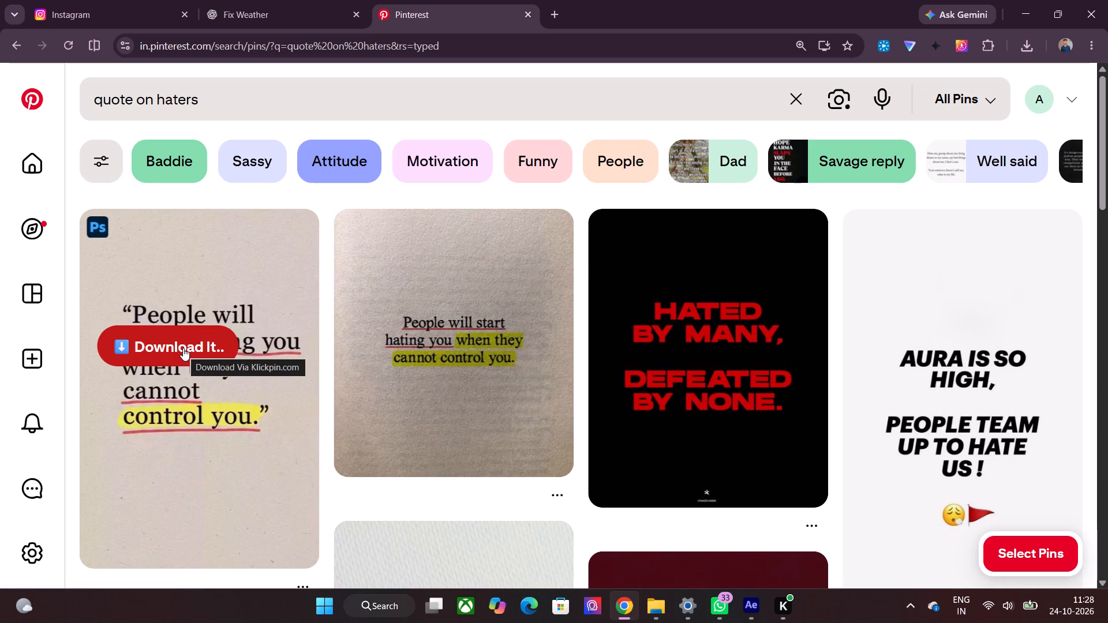
{"action": "scroll", "coordinate": [384, 327], "scroll_direction": "down", "scroll_amount": 4}
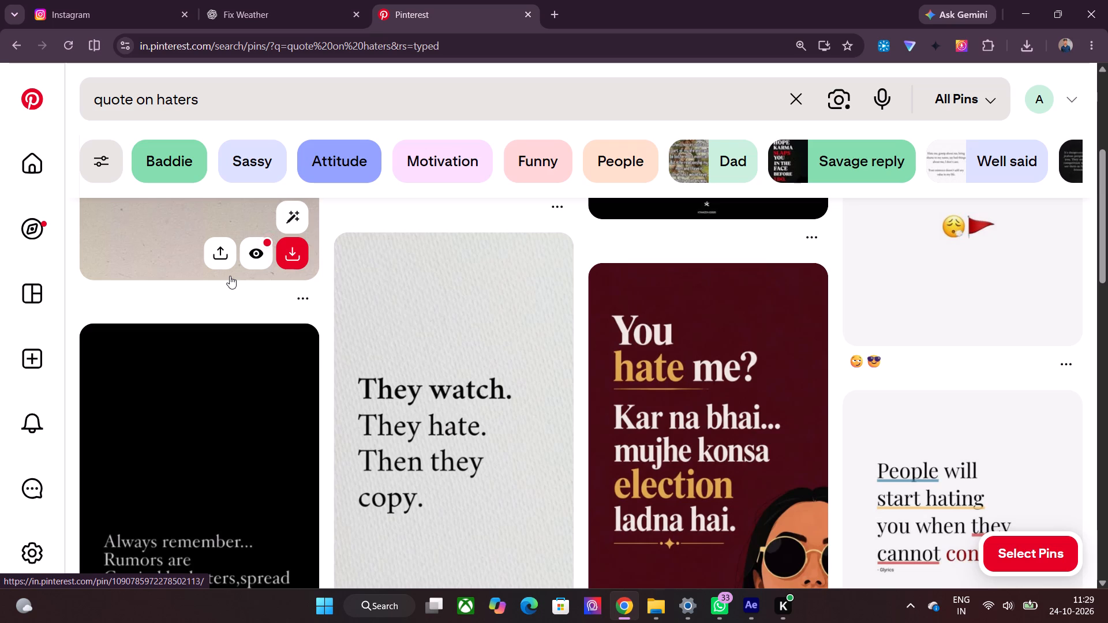
{"action": "scroll", "coordinate": [454, 348], "scroll_direction": "down", "scroll_amount": 2}
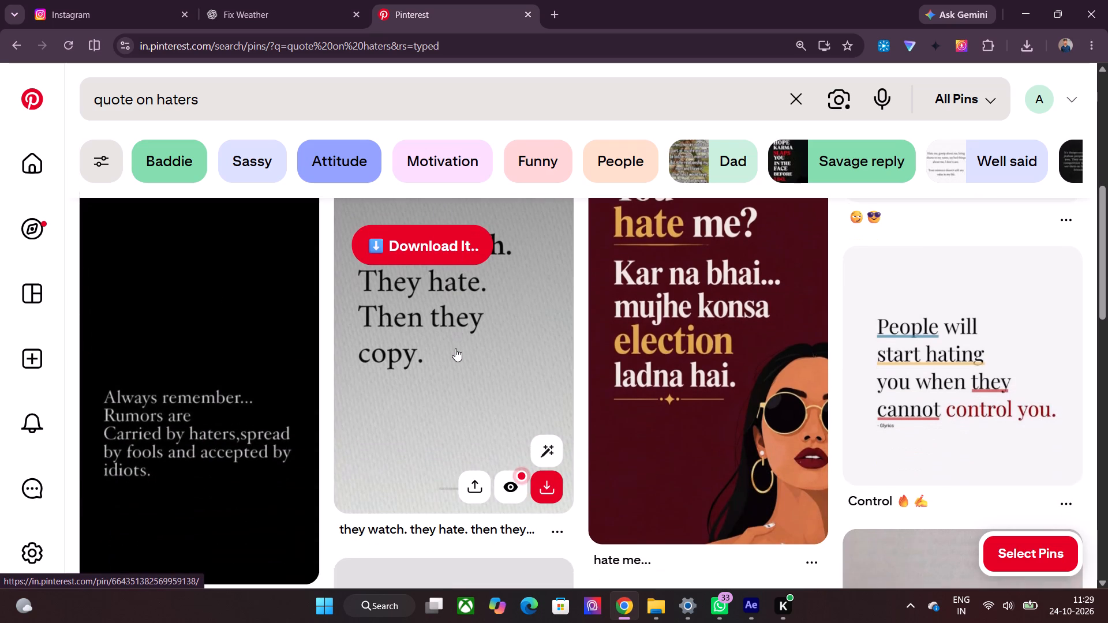
Search Pinterest for "quote on using people" and open the quote pin about needs and greed.
{"action": "left_click_drag", "start_coordinate": [335, 96], "coordinate": [162, 109]}
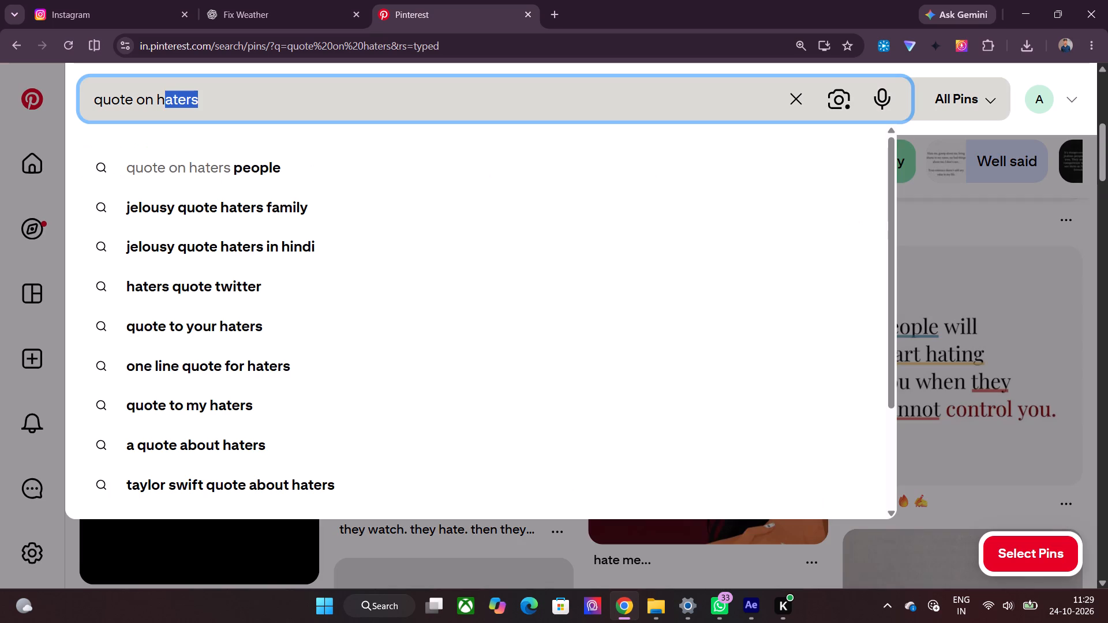
{"action": "left_click_drag", "start_coordinate": [162, 109], "coordinate": [156, 108]}
{"action": "type", "text": "using"}
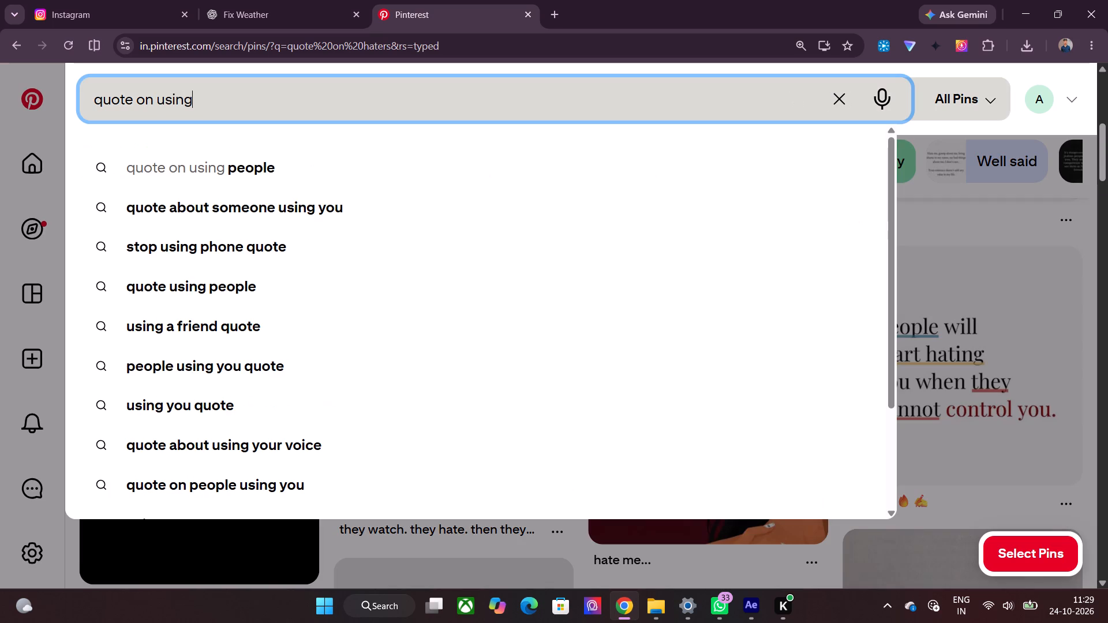
{"action": "key", "text": "Down"}
{"action": "key", "text": "Return"}
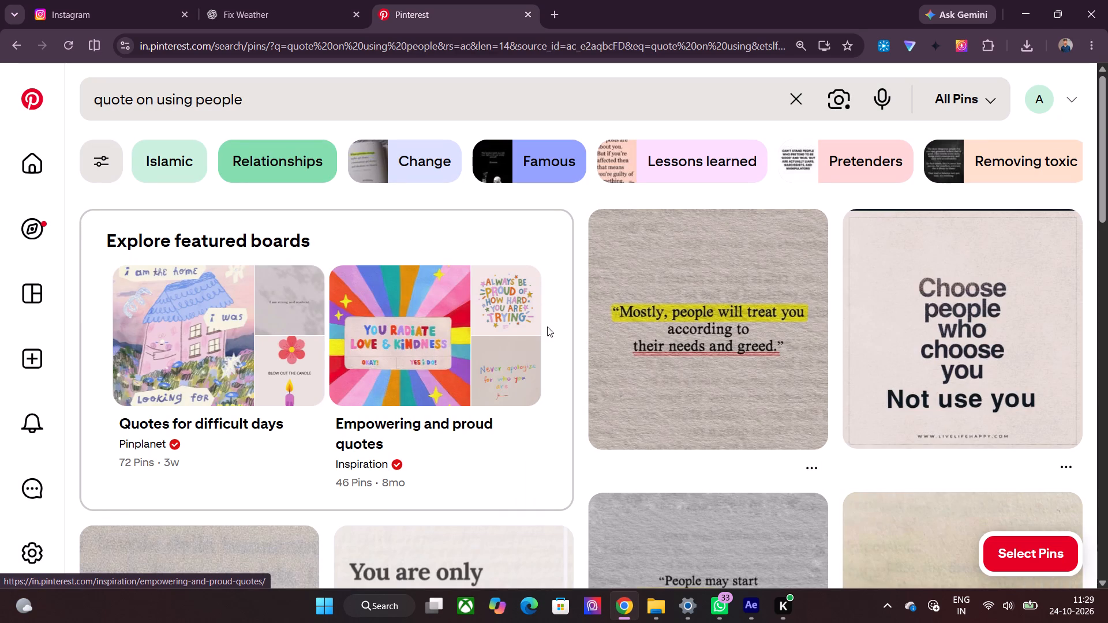
{"action": "left_click", "coordinate": [682, 367]}
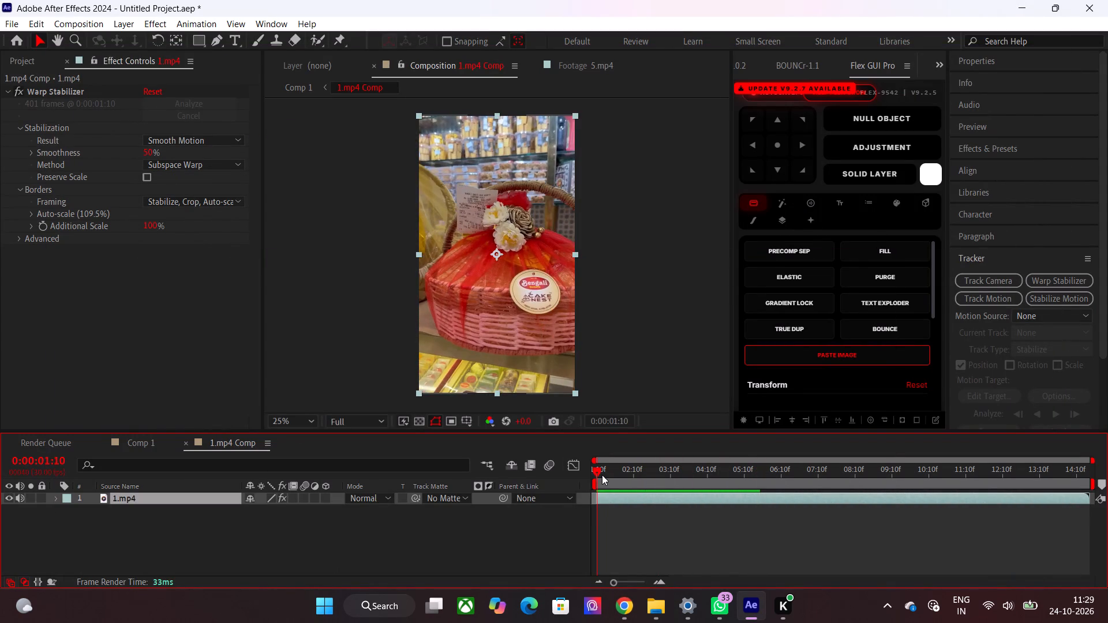
Preview the stabilized 1.mp4 layer in the 1.mp4 Comp precomp from 0:00:01:10.
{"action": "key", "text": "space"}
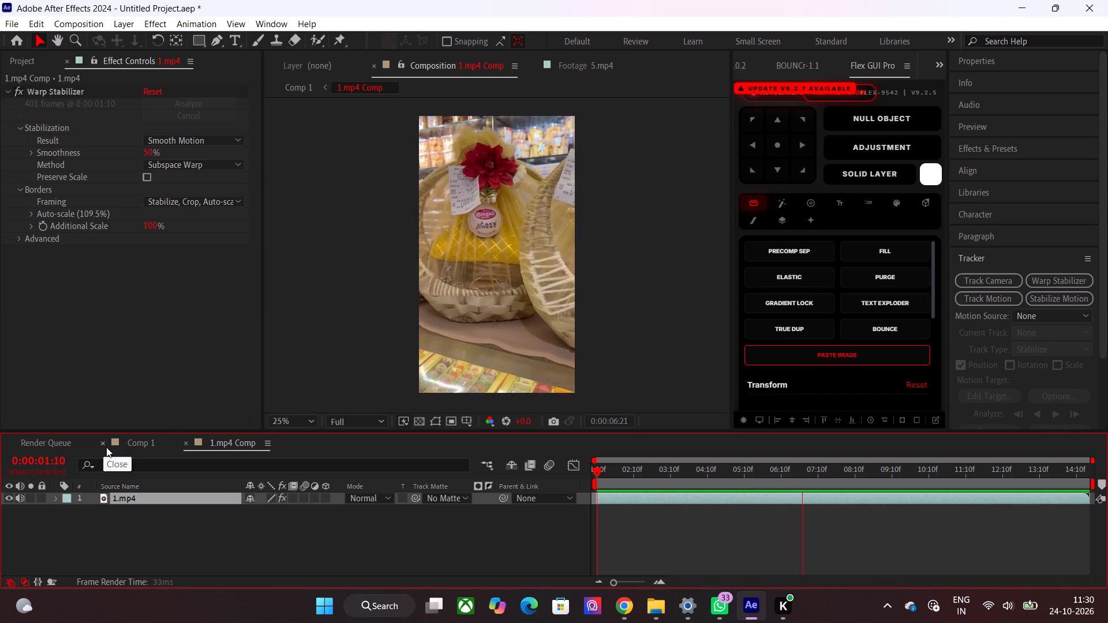
Return to Comp 1 and move the current time to the start of its timeline at 0:00:00:00.
{"action": "left_click", "coordinate": [138, 446]}
{"action": "left_click_drag", "start_coordinate": [639, 487], "coordinate": [474, 490]}
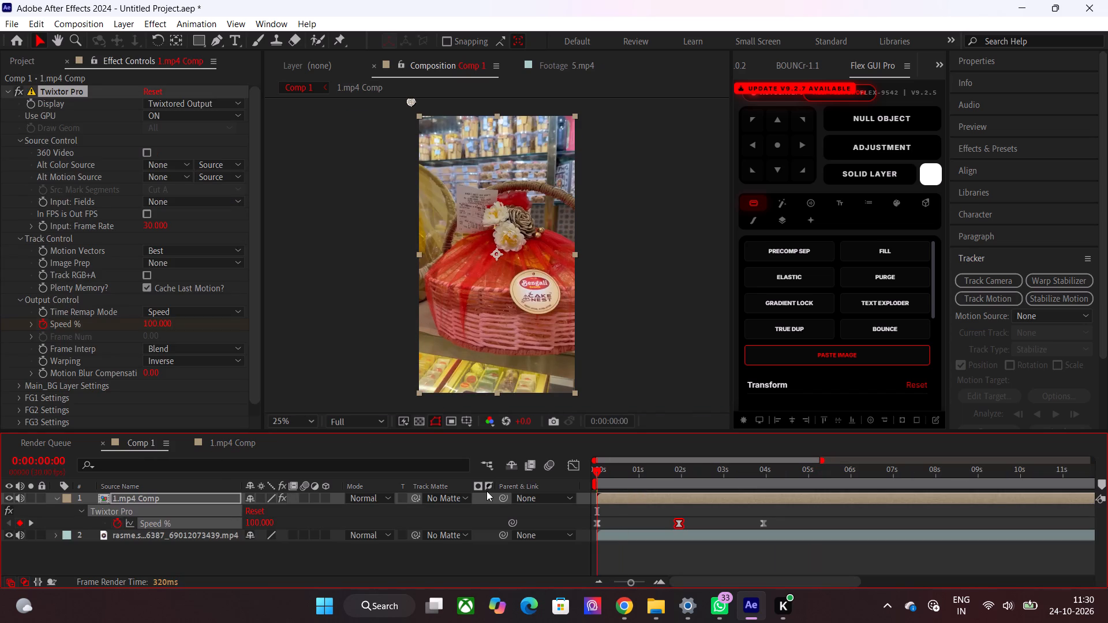
Preview the retimed 1.mp4 Comp layer from the start of Comp 1 in After Effects.
{"action": "key", "text": "space"}
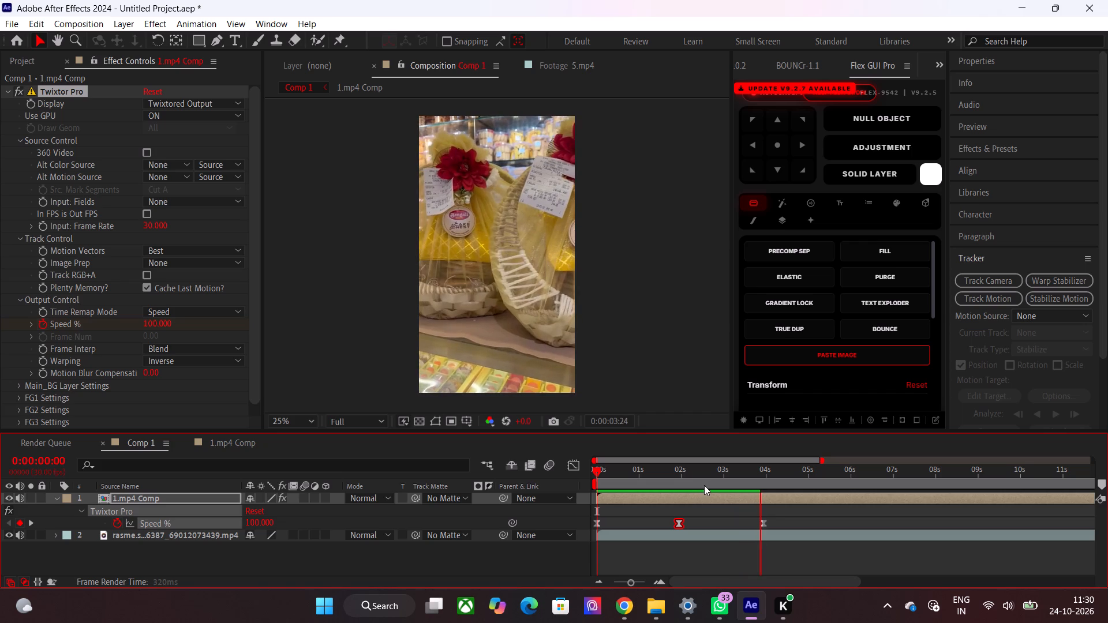
{"action": "left_click_drag", "start_coordinate": [729, 473], "coordinate": [591, 479]}
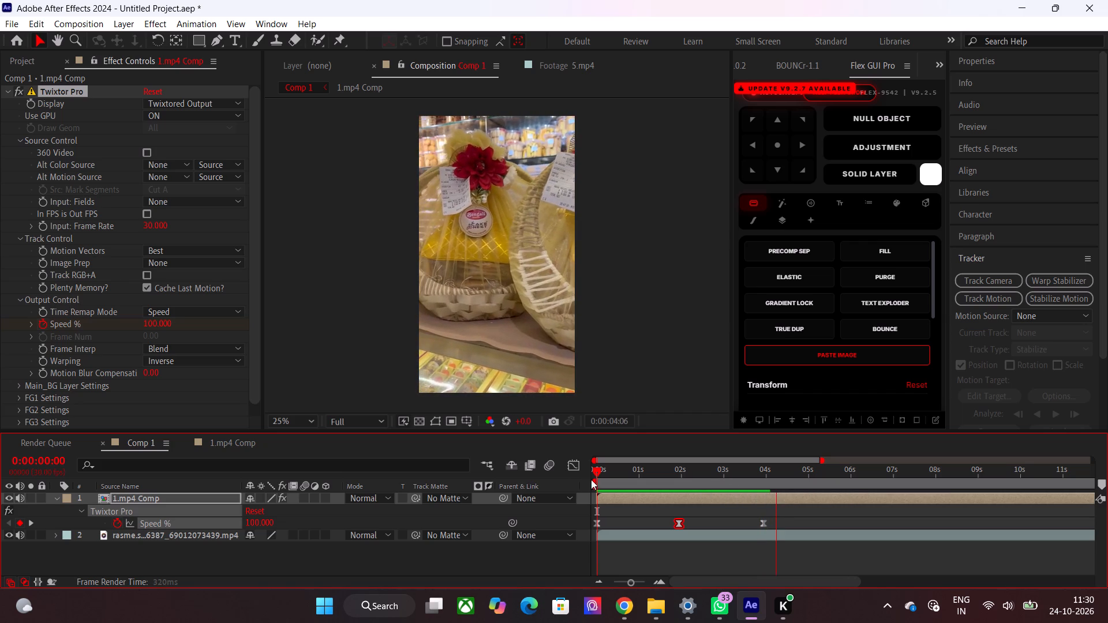
{"action": "left_click_drag", "start_coordinate": [591, 479], "coordinate": [522, 485]}
{"action": "left_click_drag", "start_coordinate": [639, 482], "coordinate": [523, 492]}
{"action": "key", "text": "space"}
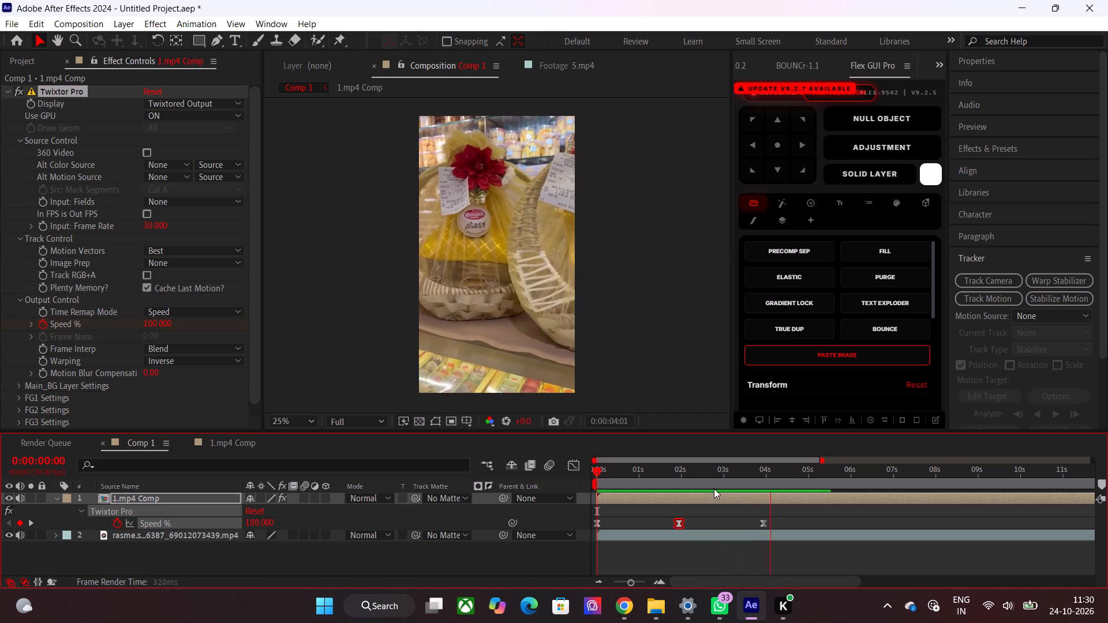
Set Twixtor Pro's Speed % to 160 at the middle keyframe, 0:00:01:28.
{"action": "left_click_drag", "start_coordinate": [721, 475], "coordinate": [677, 492]}
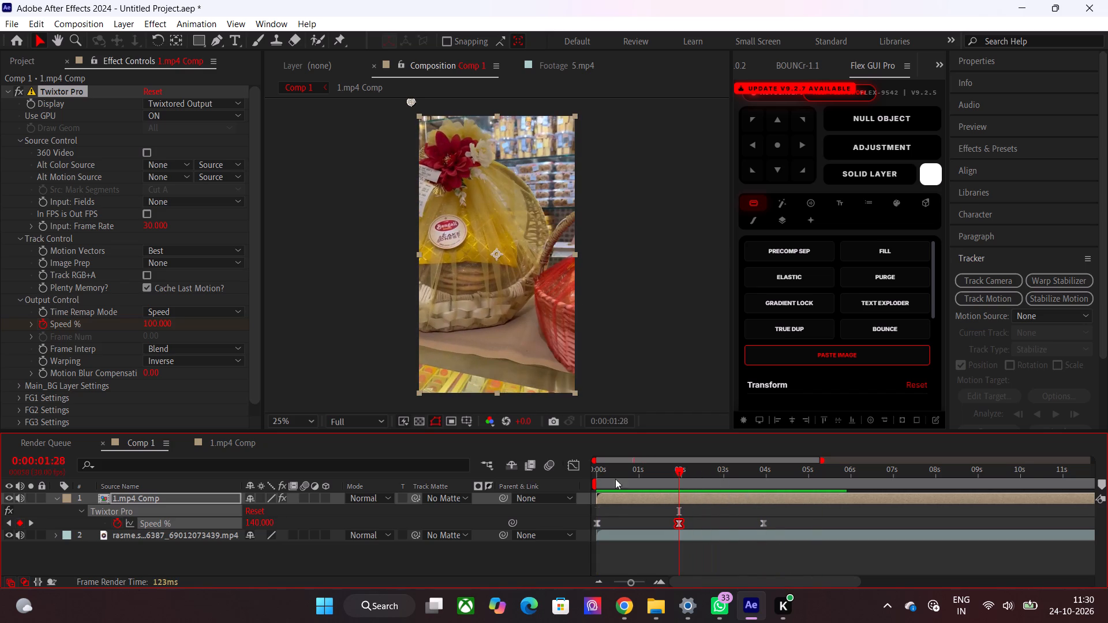
{"action": "left_click", "coordinate": [162, 324]}
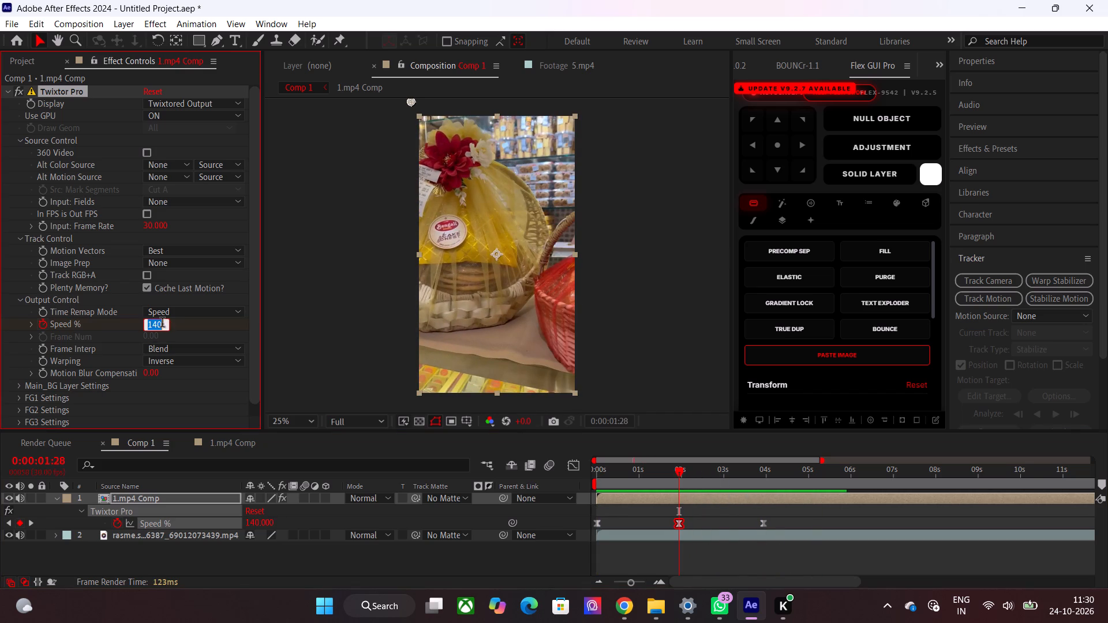
{"action": "type", "text": "160"}
{"action": "key", "text": "Return"}
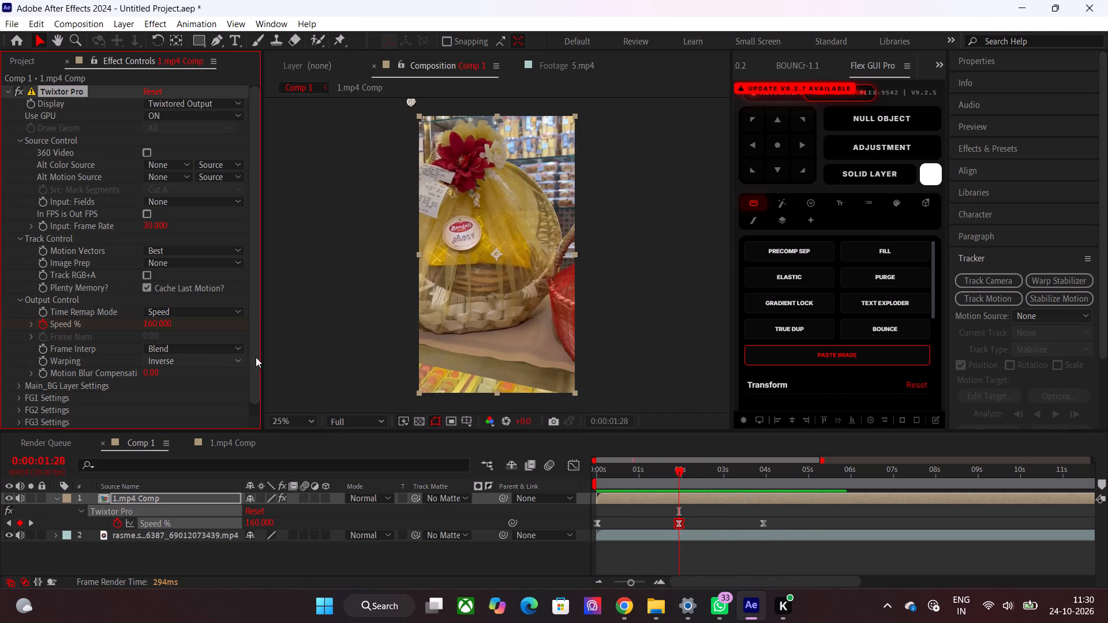
Preview Comp 1 from the start to check the faster mid-clip speed ramp.
{"action": "left_click_drag", "start_coordinate": [686, 476], "coordinate": [534, 511]}
{"action": "key", "text": "space"}
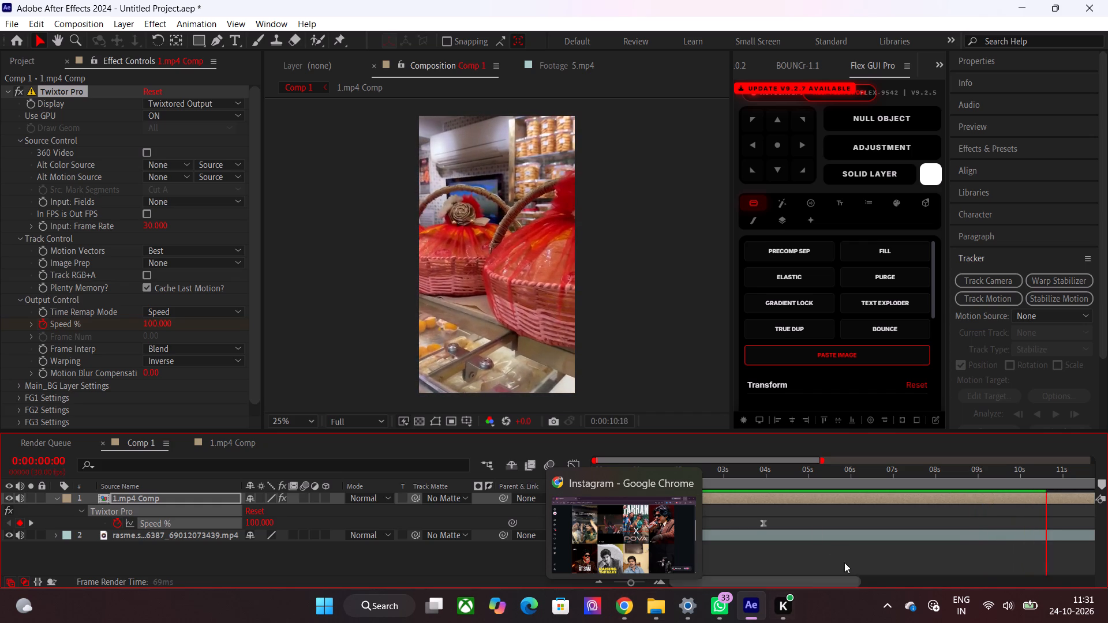
{"action": "left_click_drag", "start_coordinate": [800, 486], "coordinate": [555, 486]}
{"action": "key", "text": "space"}
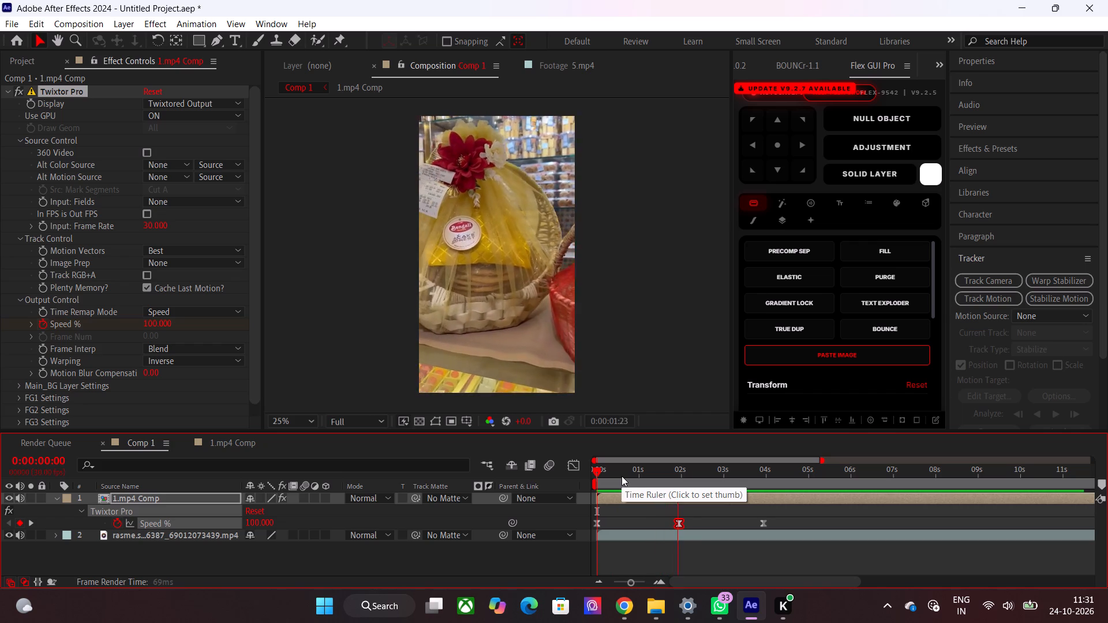
Trim the end of the 1.mp4 Comp layer to 0:00:04:00, just past the last Speed % keyframe.
{"action": "left_click_drag", "start_coordinate": [735, 490], "coordinate": [759, 490]}
{"action": "left_click_drag", "start_coordinate": [755, 465], "coordinate": [768, 471]}
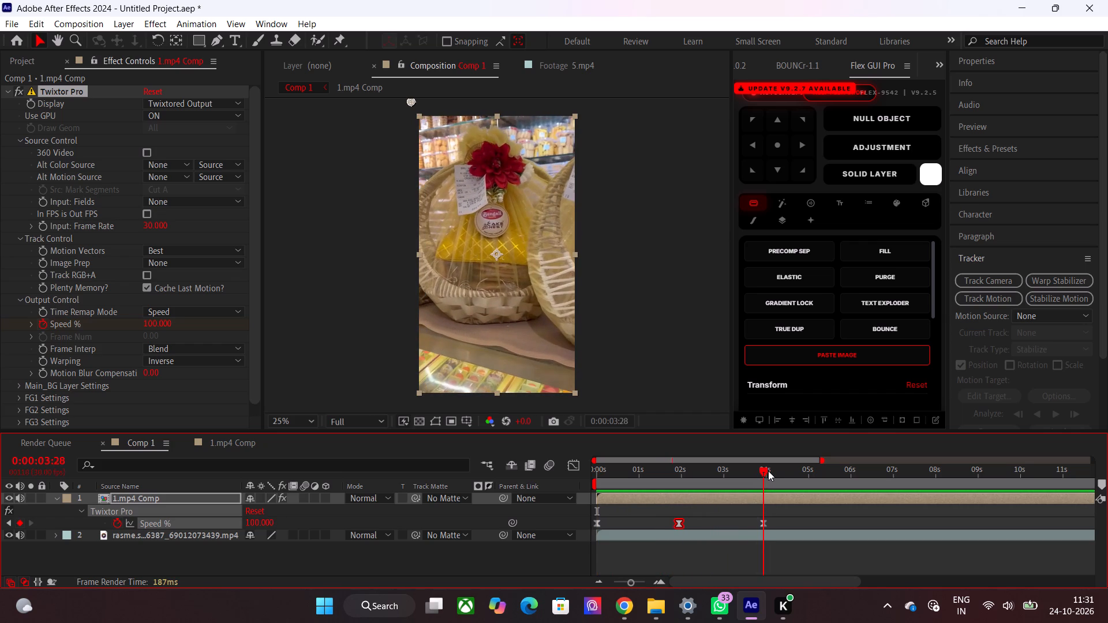
{"action": "left_click_drag", "start_coordinate": [768, 471], "coordinate": [766, 474]}
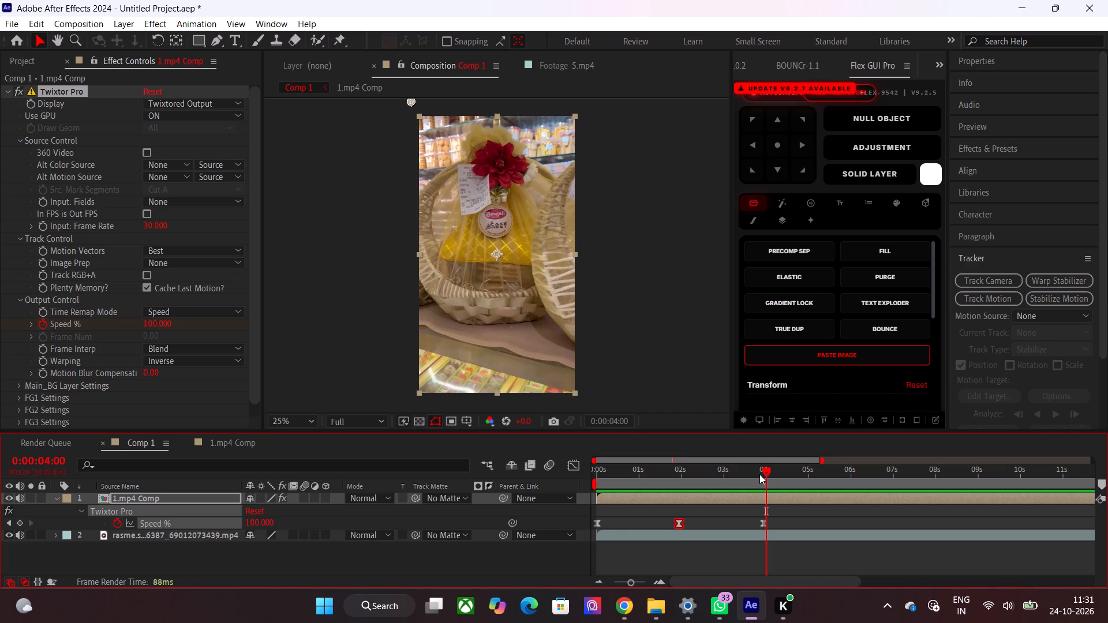
{"action": "key", "text": "alt+bracketright"}
Select all three Speed % keyframes and stretch their spacing so the last one sits at the layer's end, about 0:00:04:00.
{"action": "left_click_drag", "start_coordinate": [788, 521], "coordinate": [788, 521]}
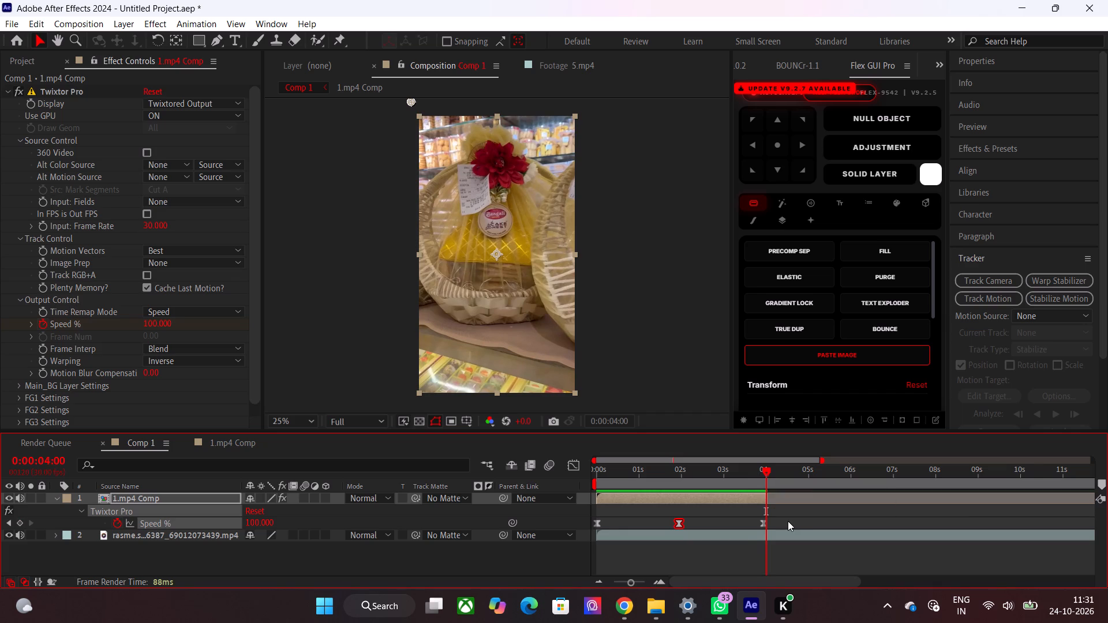
{"action": "left_click_drag", "start_coordinate": [788, 521], "coordinate": [604, 522]}
{"action": "left_click_drag", "start_coordinate": [811, 513], "coordinate": [524, 530]}
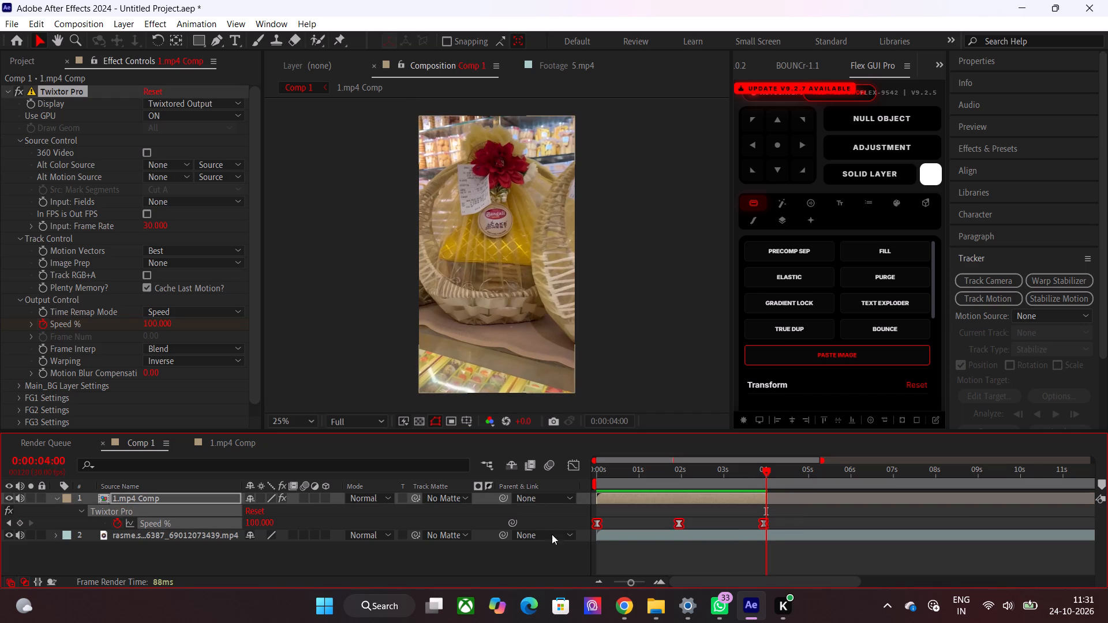
{"action": "left_click", "coordinate": [761, 525], "text": "alt"}
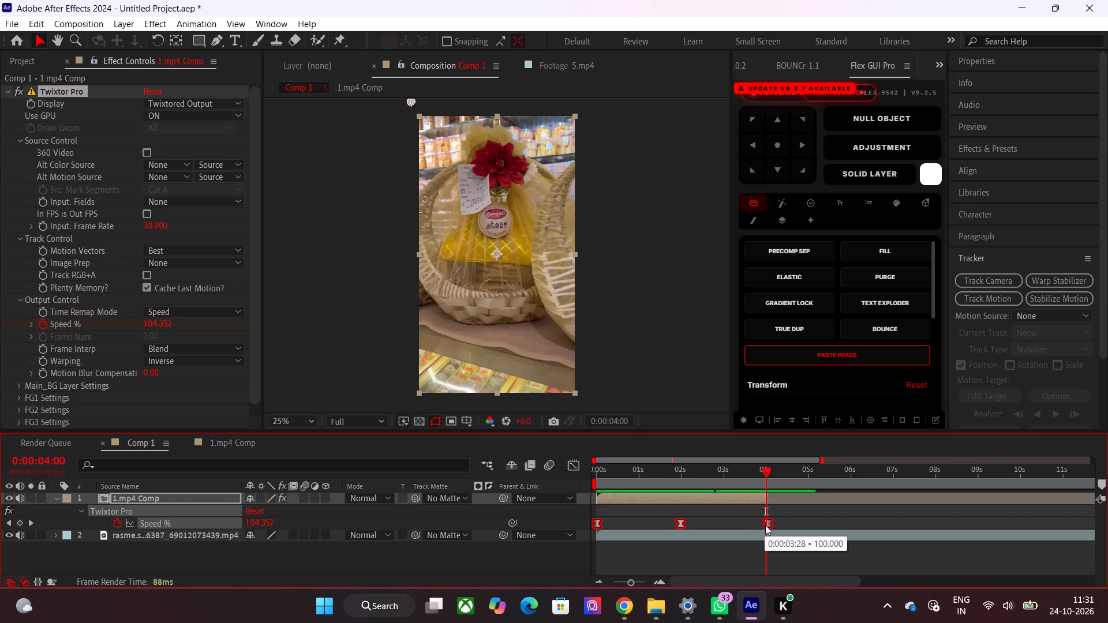
{"action": "left_click", "coordinate": [746, 554]}
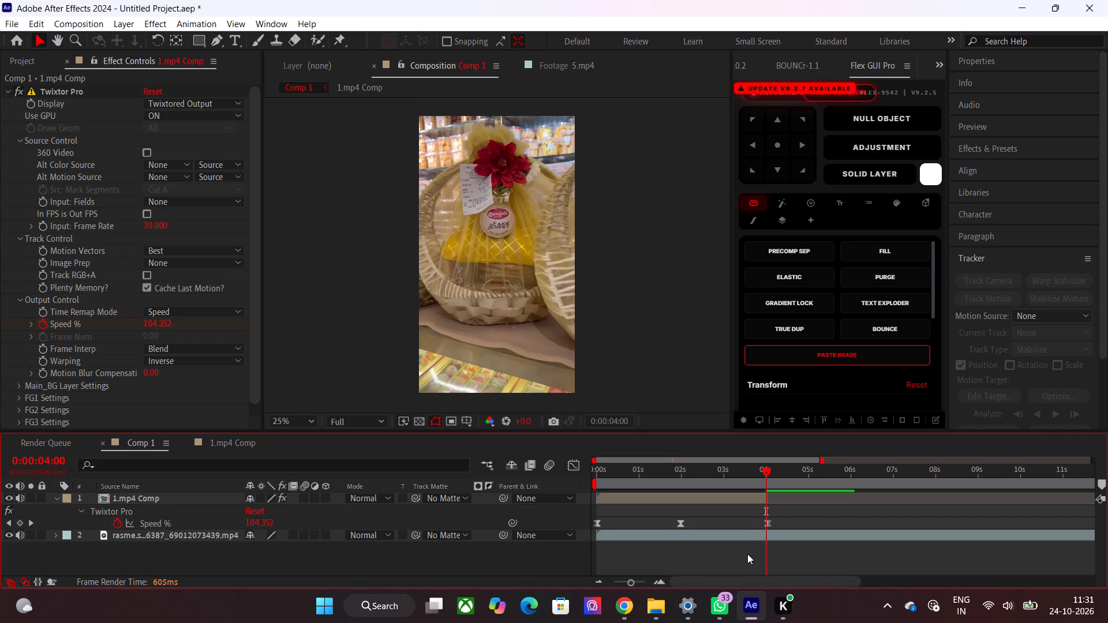
Open the source clips 2.mp4 to 5.mp4 one after another in the footage viewer to choose the next shot.
{"action": "left_click", "coordinate": [14, 63]}
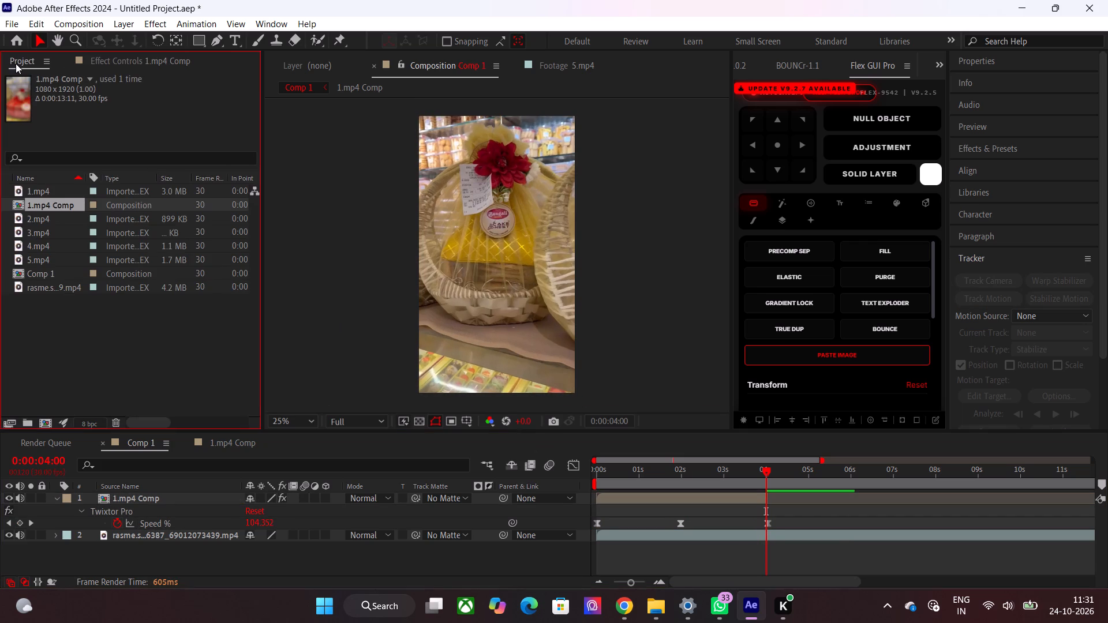
{"action": "double_click", "coordinate": [50, 223]}
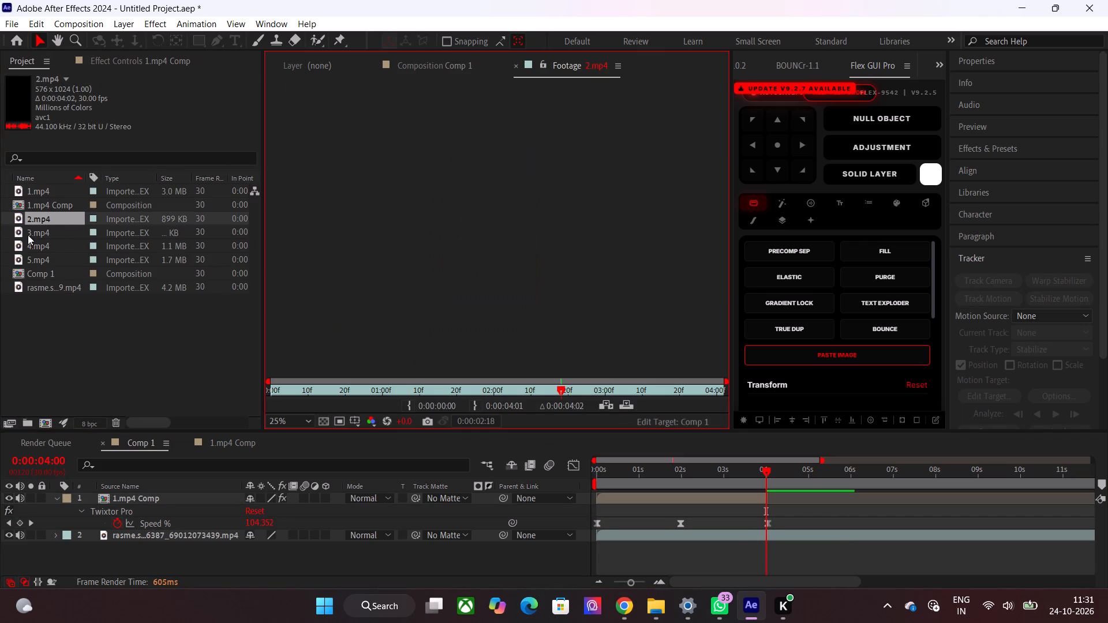
{"action": "left_click", "coordinate": [49, 230]}
{"action": "left_click", "coordinate": [46, 230]}
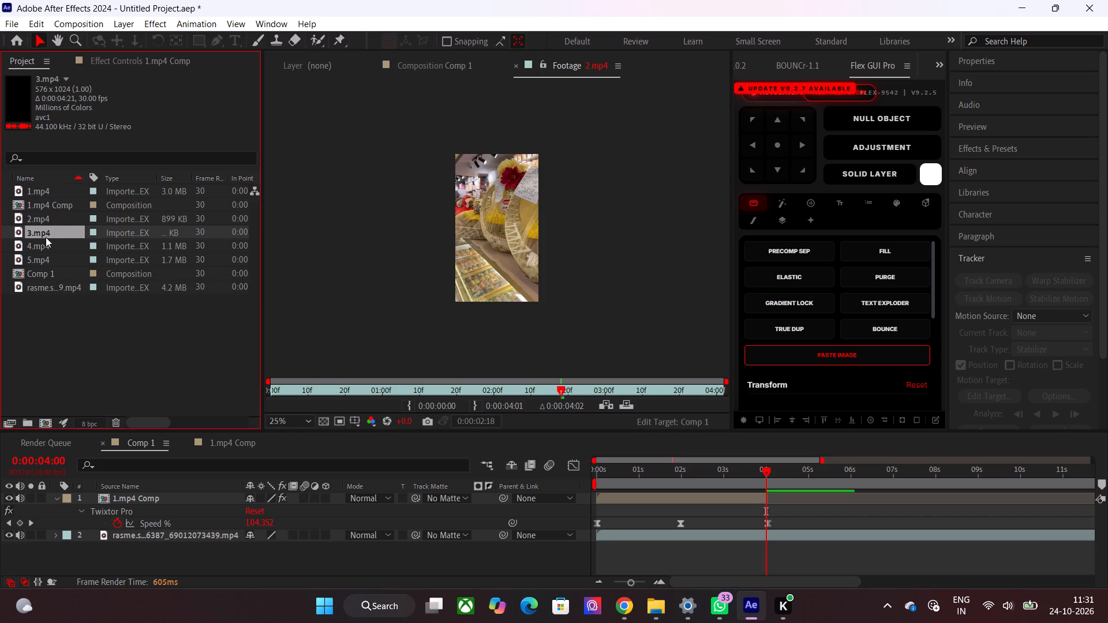
{"action": "double_click", "coordinate": [46, 237]}
{"action": "double_click", "coordinate": [56, 242]}
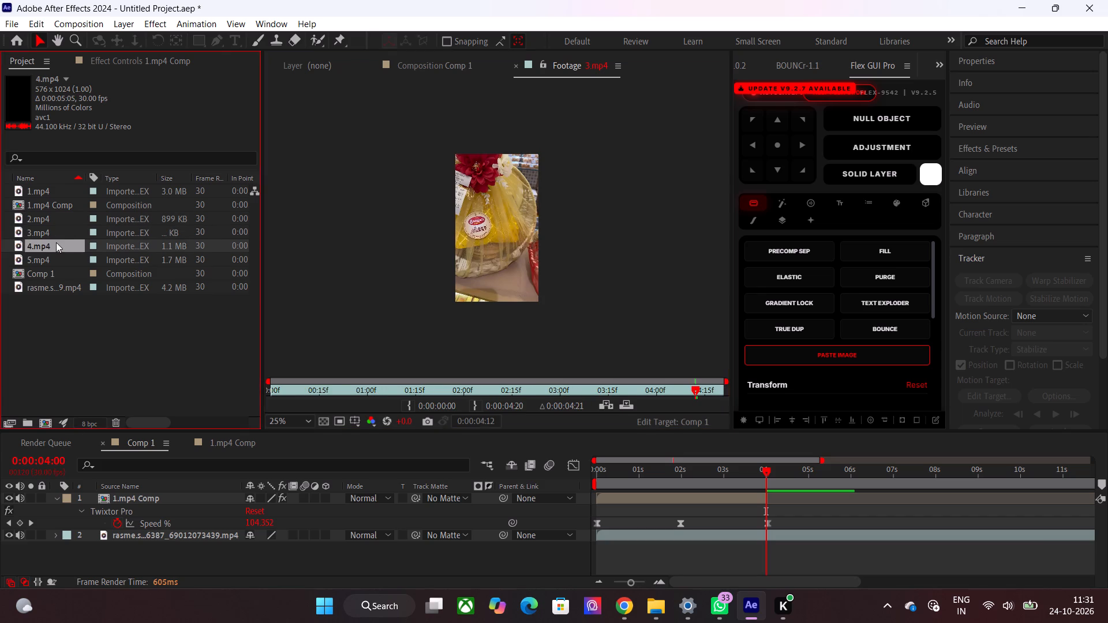
{"action": "double_click", "coordinate": [48, 260]}
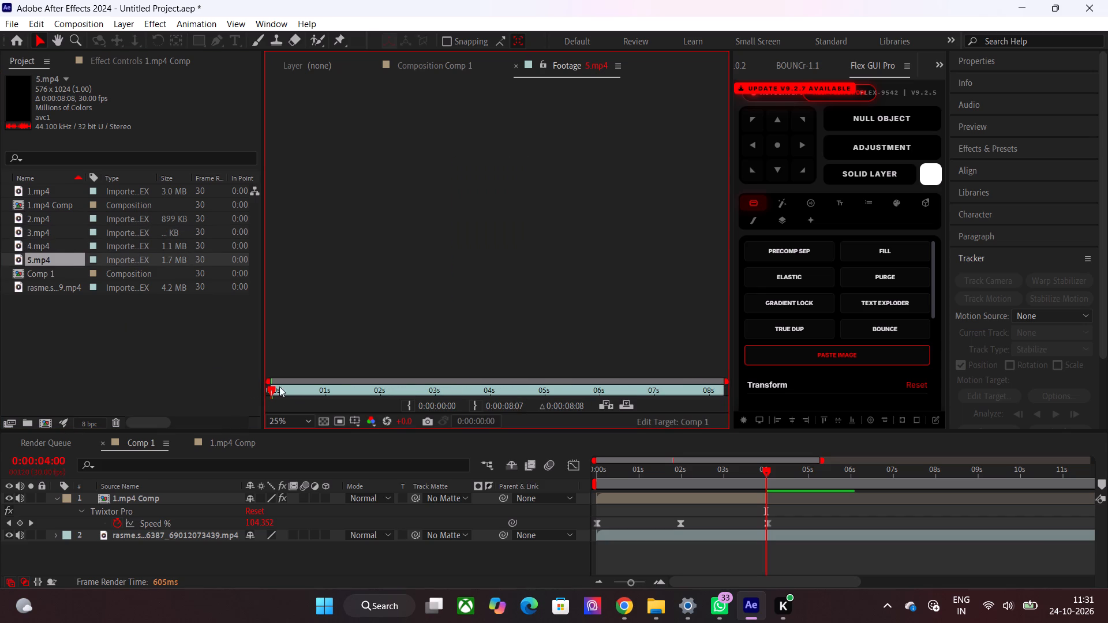
Add 5.mp4 to Comp 1 above the 1.mp4 Comp layer, starting at 0:00:00:00, and scale it to fill the frame.
{"action": "left_click_drag", "start_coordinate": [46, 258], "coordinate": [155, 320]}
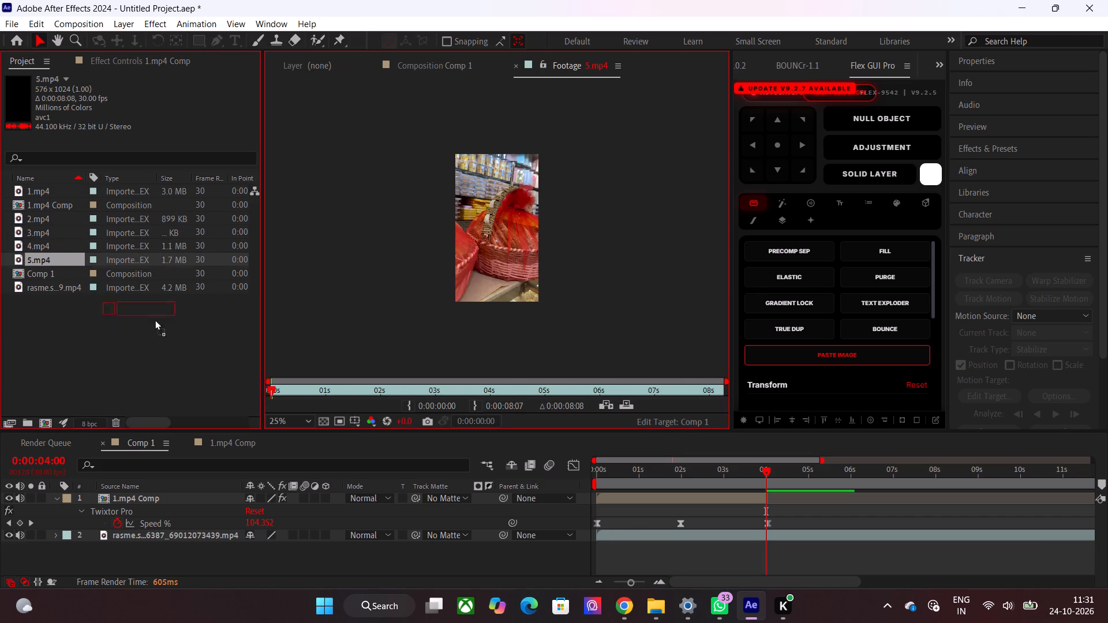
{"action": "left_click_drag", "start_coordinate": [155, 320], "coordinate": [611, 491]}
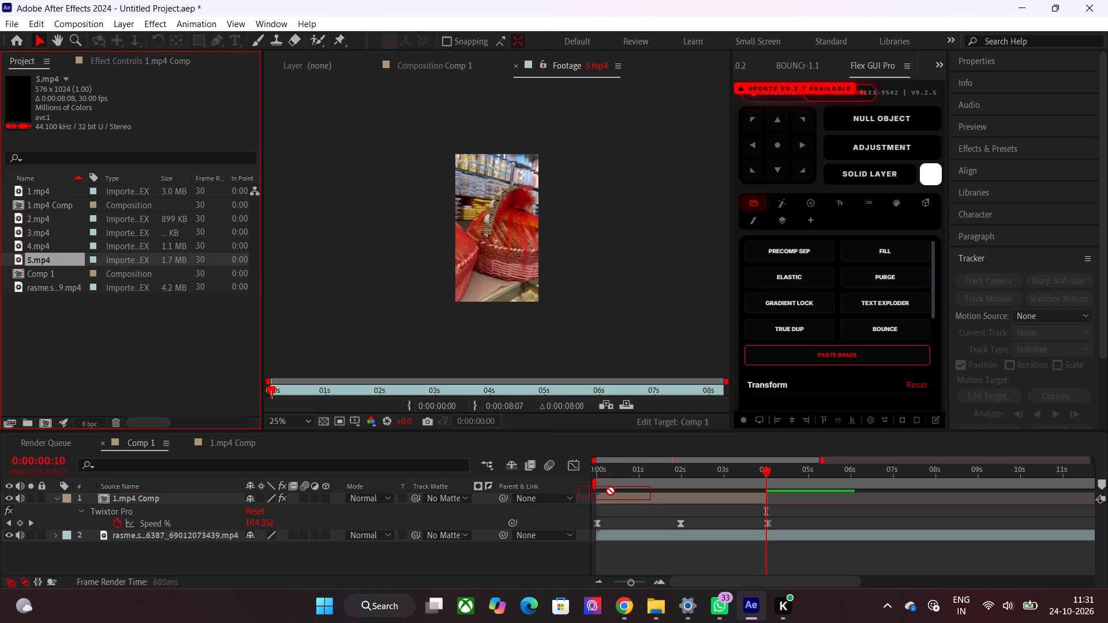
{"action": "left_click_drag", "start_coordinate": [611, 491], "coordinate": [602, 494]}
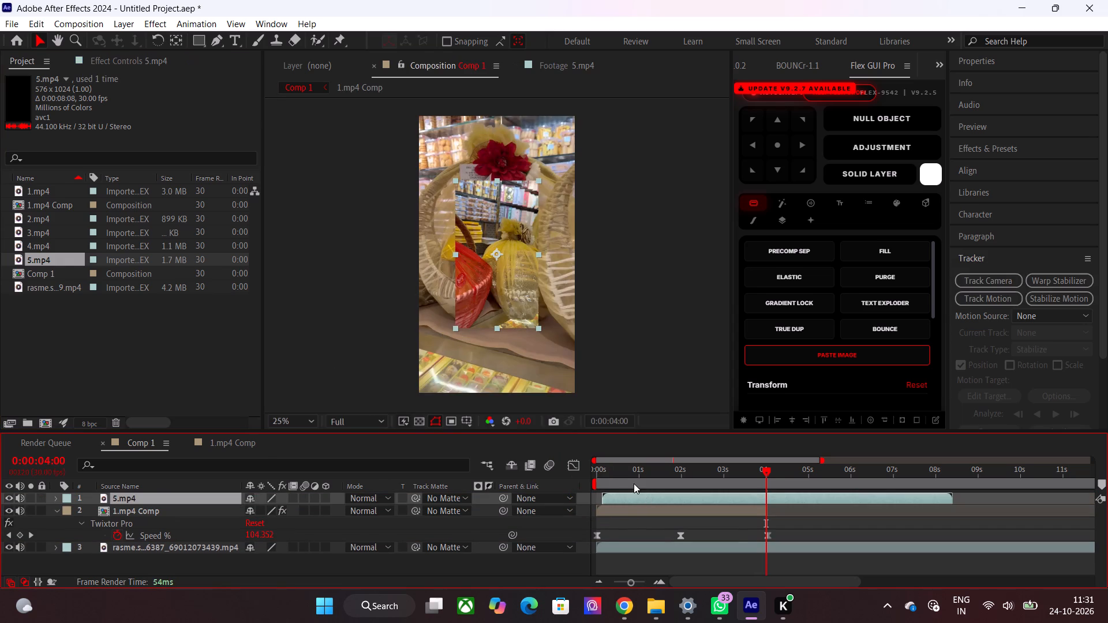
{"action": "left_click_drag", "start_coordinate": [632, 483], "coordinate": [520, 487]}
{"action": "key", "text": "bracketleft"}
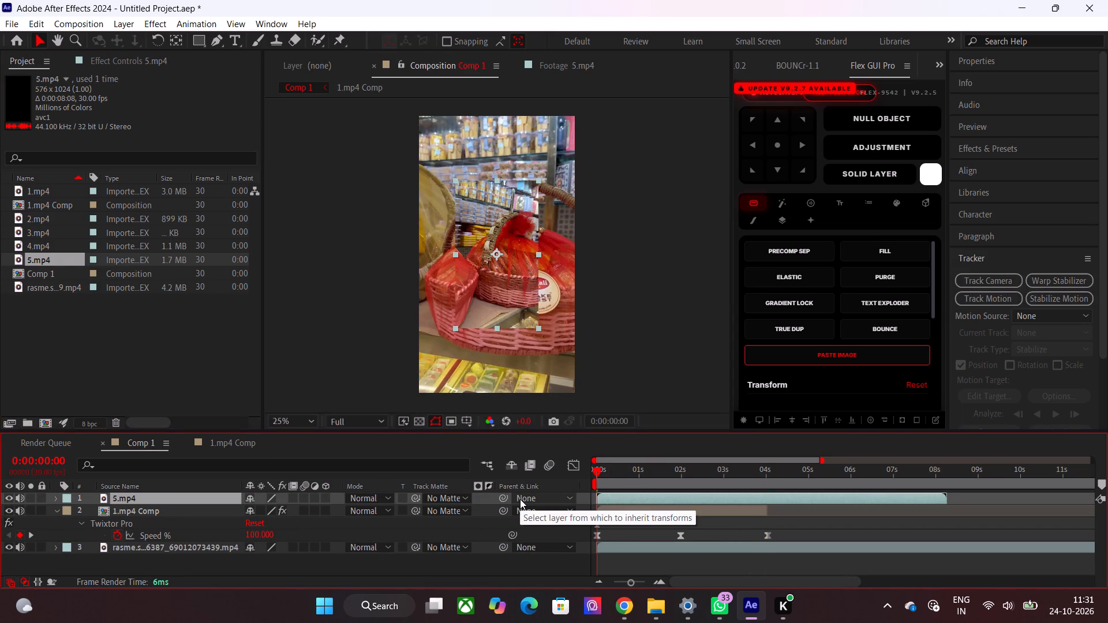
{"action": "left_click", "coordinate": [916, 421]}
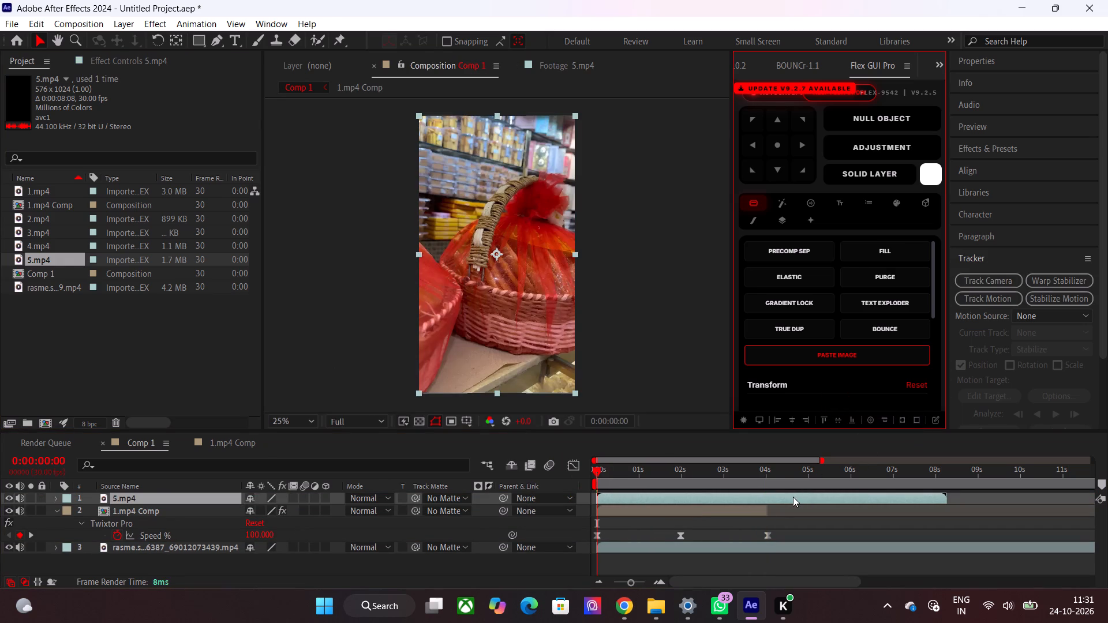
Apply the Warp Stabilizer effect to the 5.mp4 layer.
{"action": "key", "text": "ctrl+Tab"}
{"action": "type", "text": "warp"}
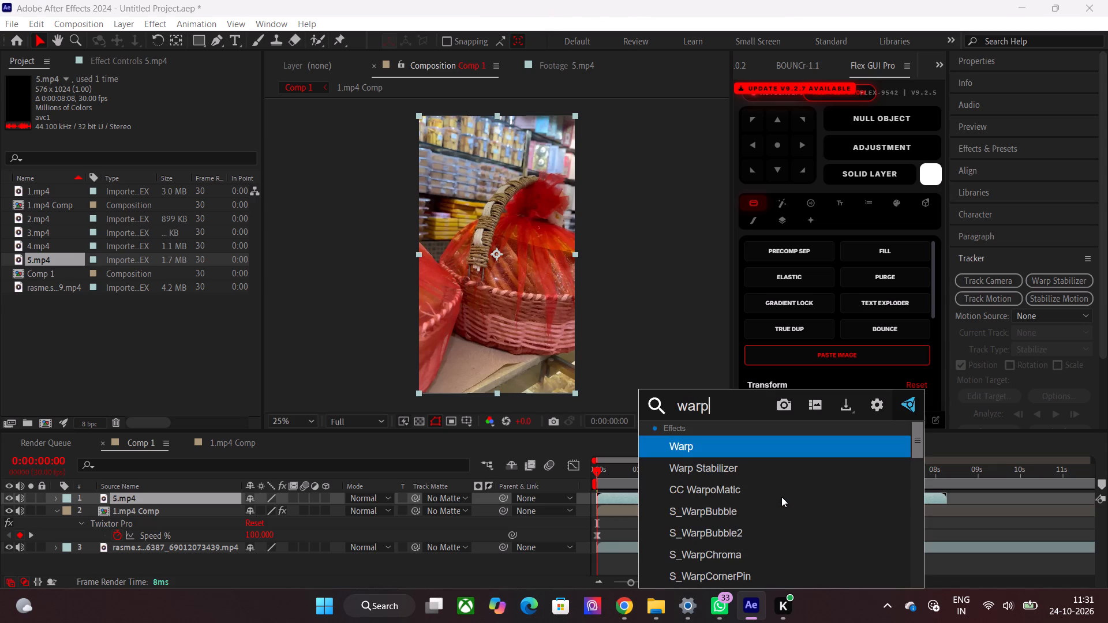
{"action": "key", "text": "Down"}
{"action": "key", "text": "Return"}
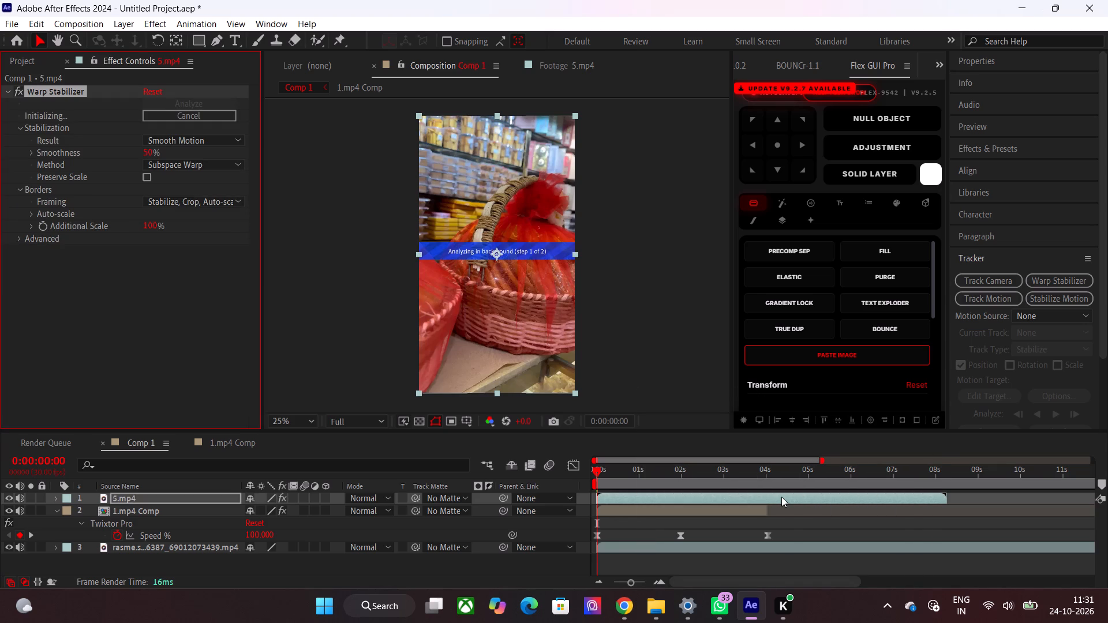
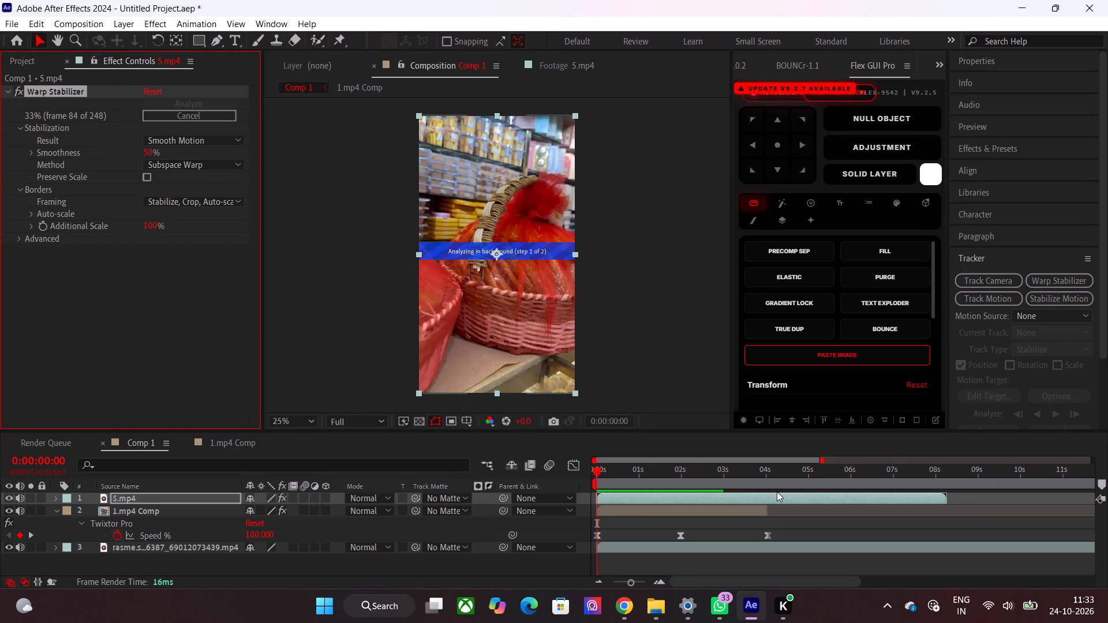
Move the current time in Comp 1 to 0:00:02:04, near the middle Speed % keyframe of the 1.mp4 Comp layer.
{"action": "left_click", "coordinate": [687, 484]}
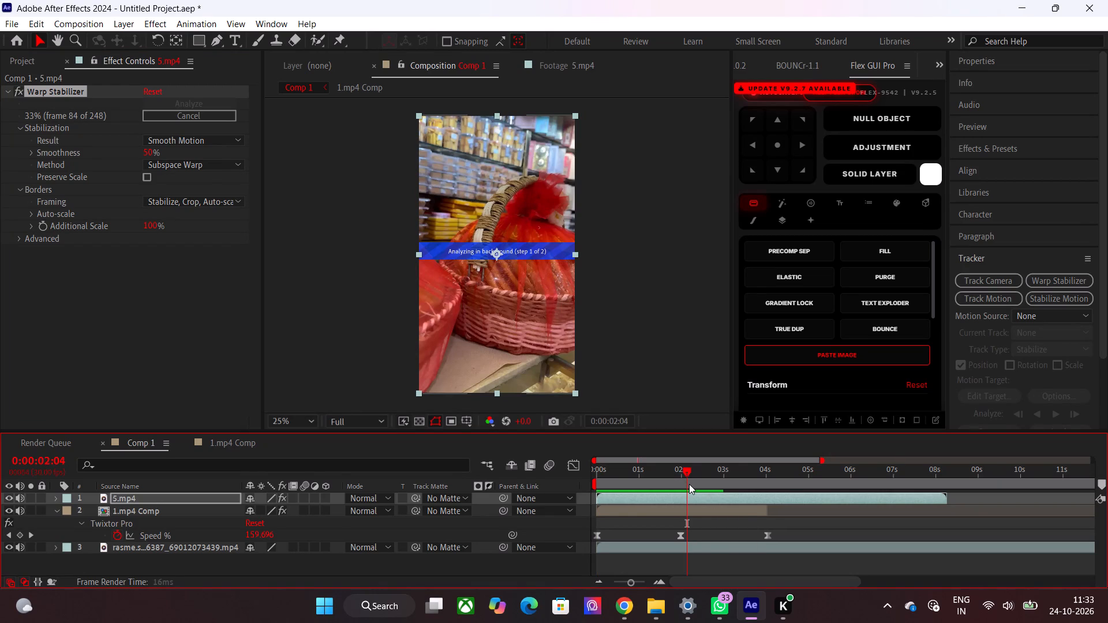
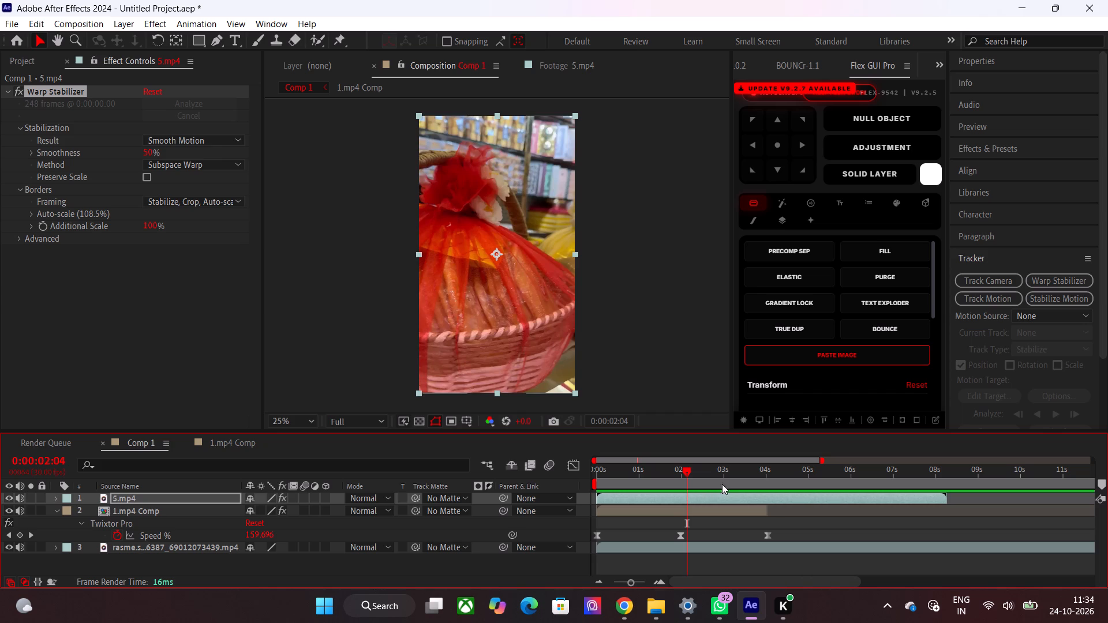
Check the stabilized 5.mp4 clip up to about 0:00:04:00 and precompose its layer with Precomp Sep.
{"action": "left_click_drag", "start_coordinate": [720, 471], "coordinate": [754, 479]}
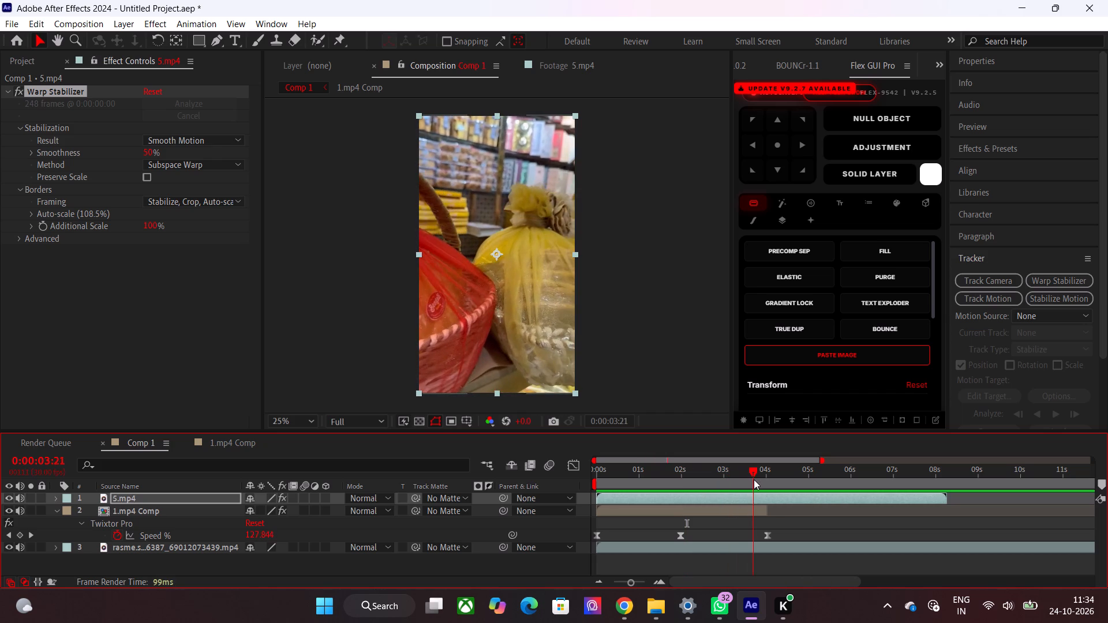
{"action": "left_click_drag", "start_coordinate": [754, 479], "coordinate": [765, 480]}
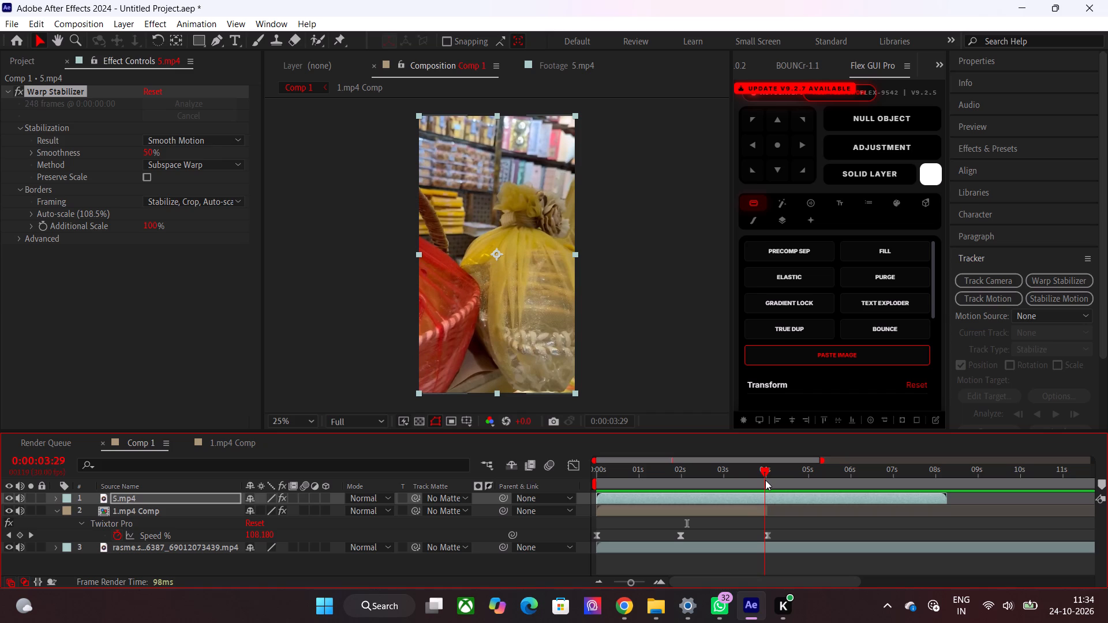
{"action": "left_click_drag", "start_coordinate": [765, 480], "coordinate": [765, 484]}
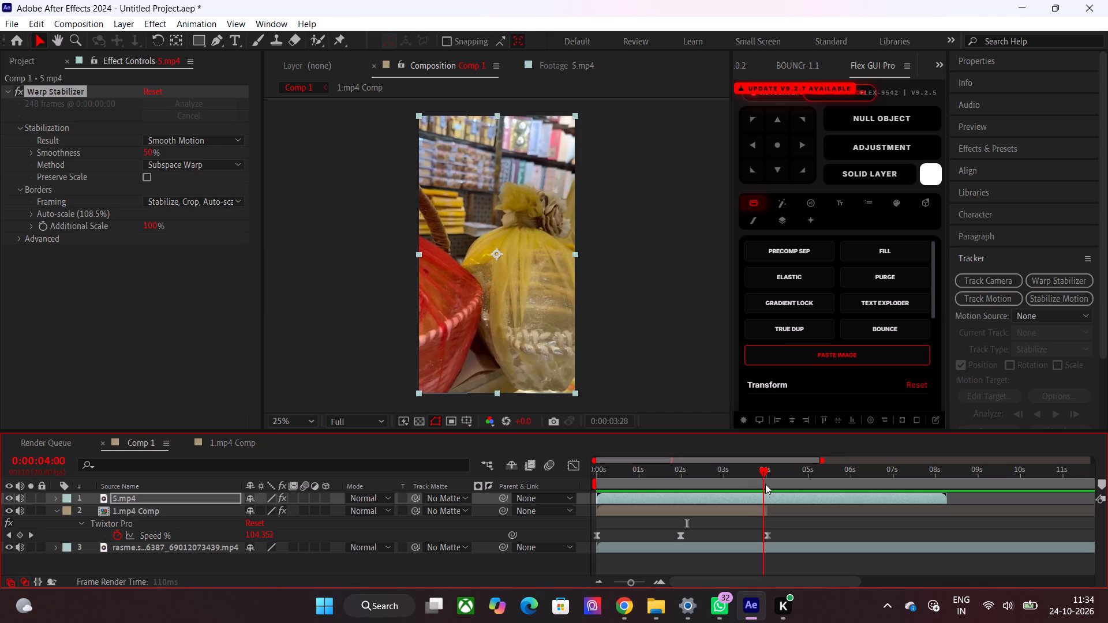
{"action": "left_click_drag", "start_coordinate": [765, 484], "coordinate": [691, 524]}
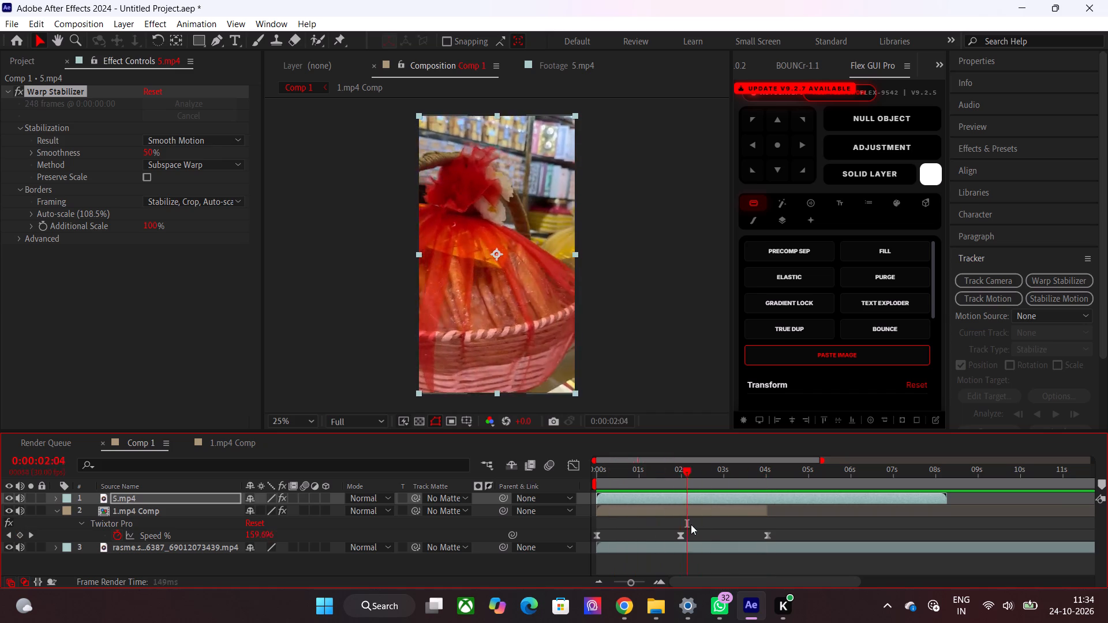
{"action": "left_click_drag", "start_coordinate": [691, 524], "coordinate": [746, 530]}
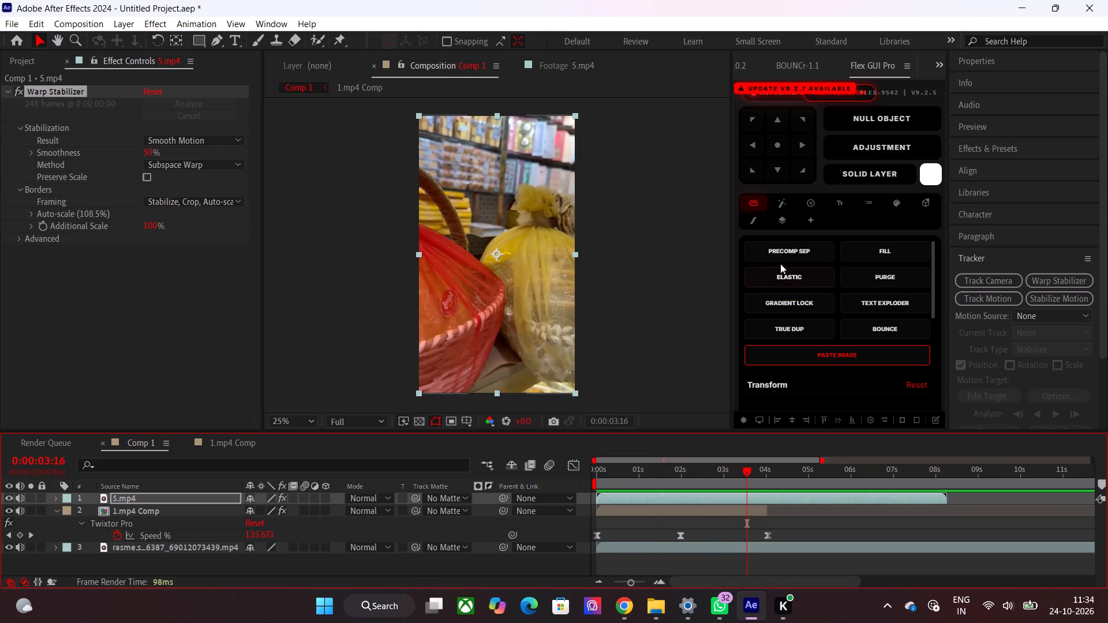
{"action": "left_click", "coordinate": [784, 257]}
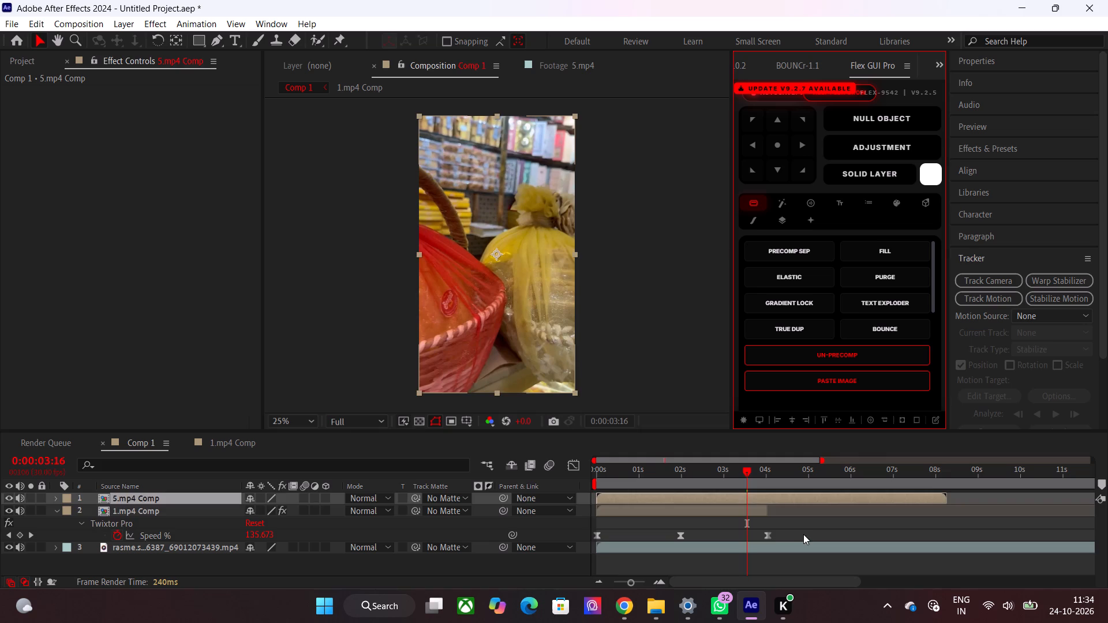
Copy the keyframed Twixtor Pro effect from 1.mp4 Comp onto the 5.mp4 Comp layer at 0:00:00:00.
{"action": "left_click_drag", "start_coordinate": [803, 534], "coordinate": [557, 536]}
{"action": "key", "text": "ctrl+c"}
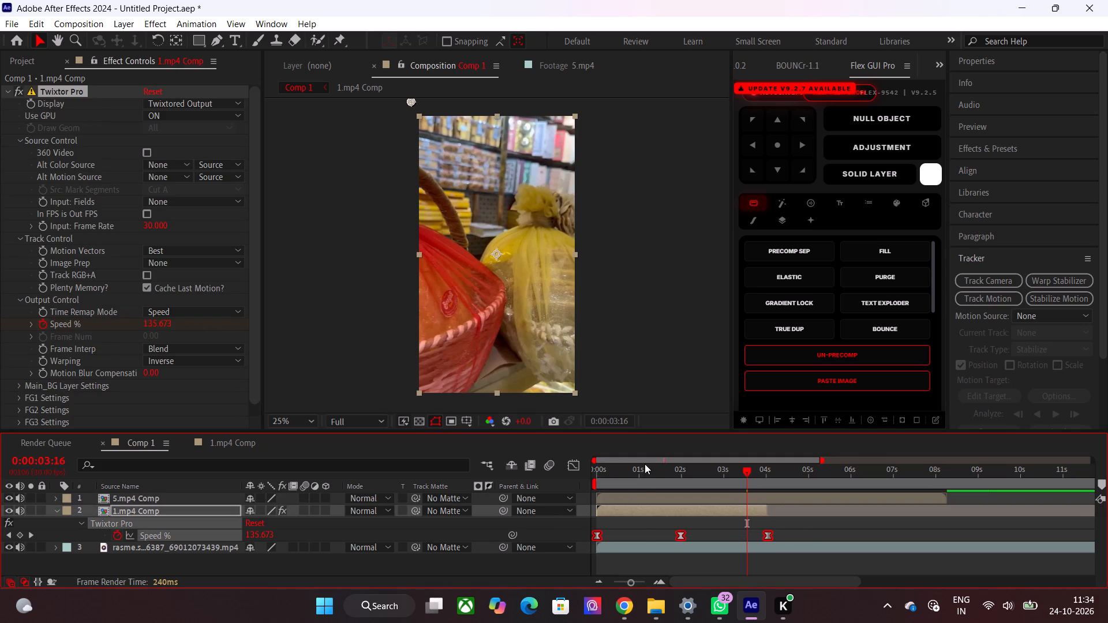
{"action": "left_click_drag", "start_coordinate": [645, 464], "coordinate": [549, 497]}
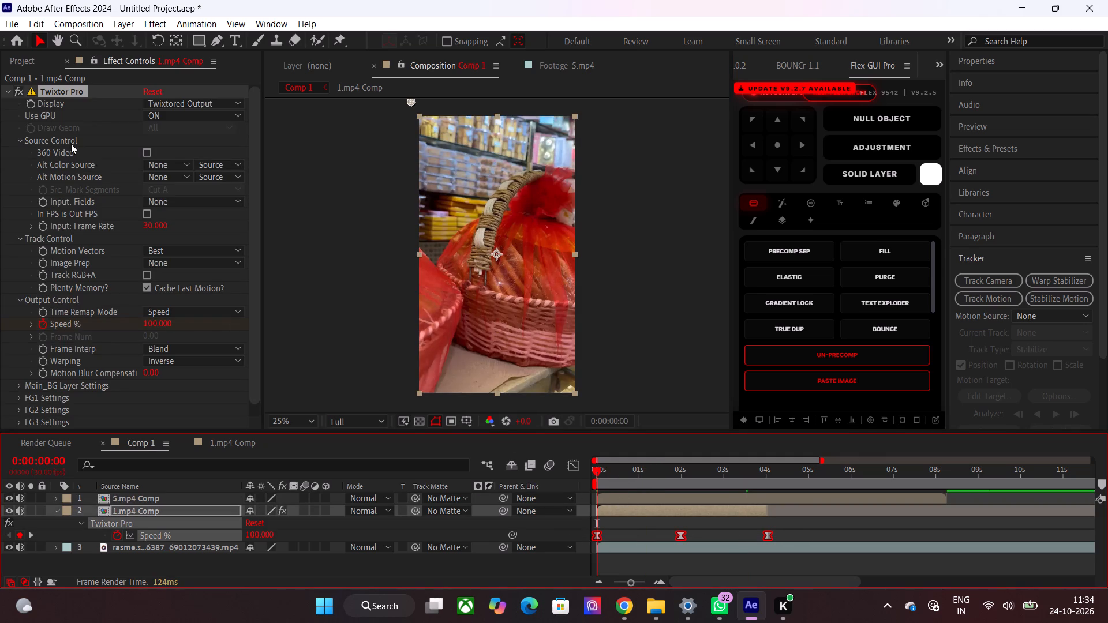
{"action": "left_click", "coordinate": [85, 91]}
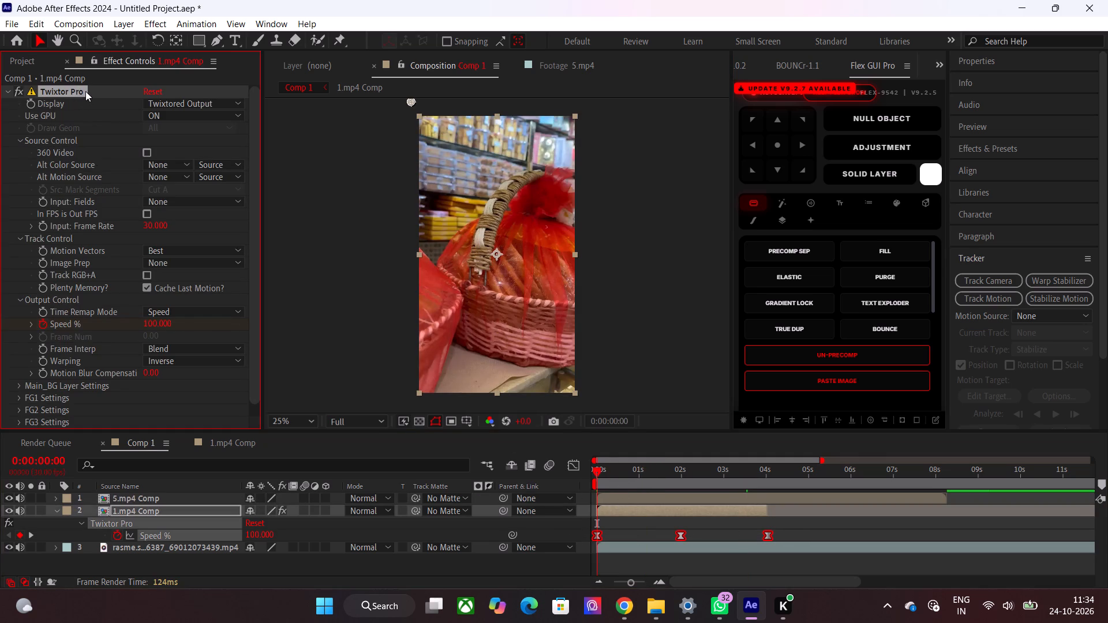
{"action": "key", "text": "ctrl+c"}
{"action": "left_click", "coordinate": [619, 498]}
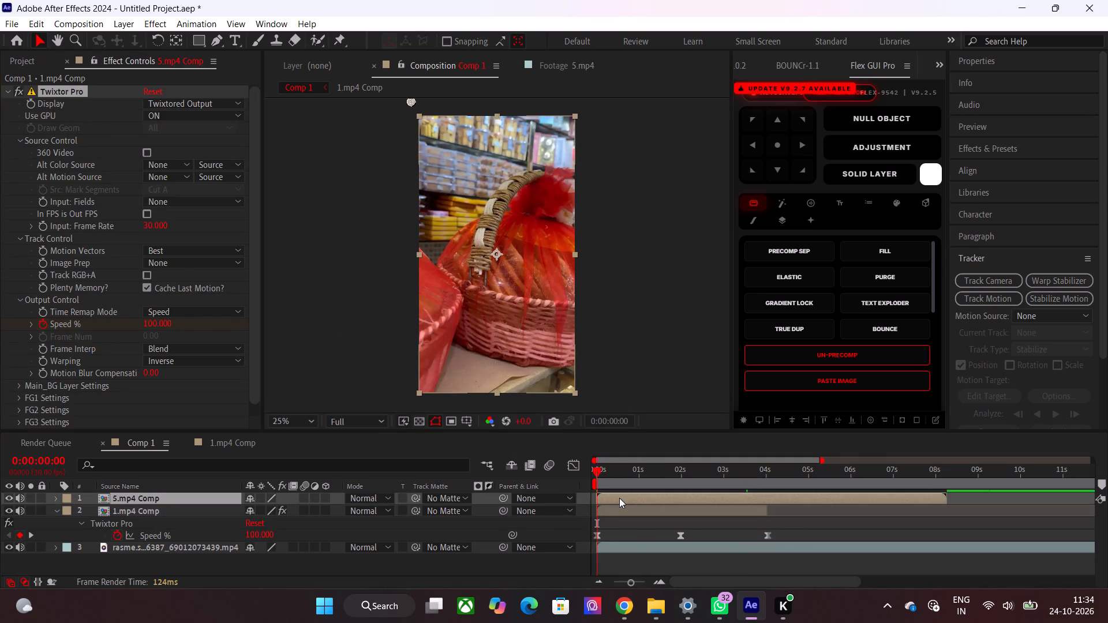
{"action": "key", "text": "ctrl+v"}
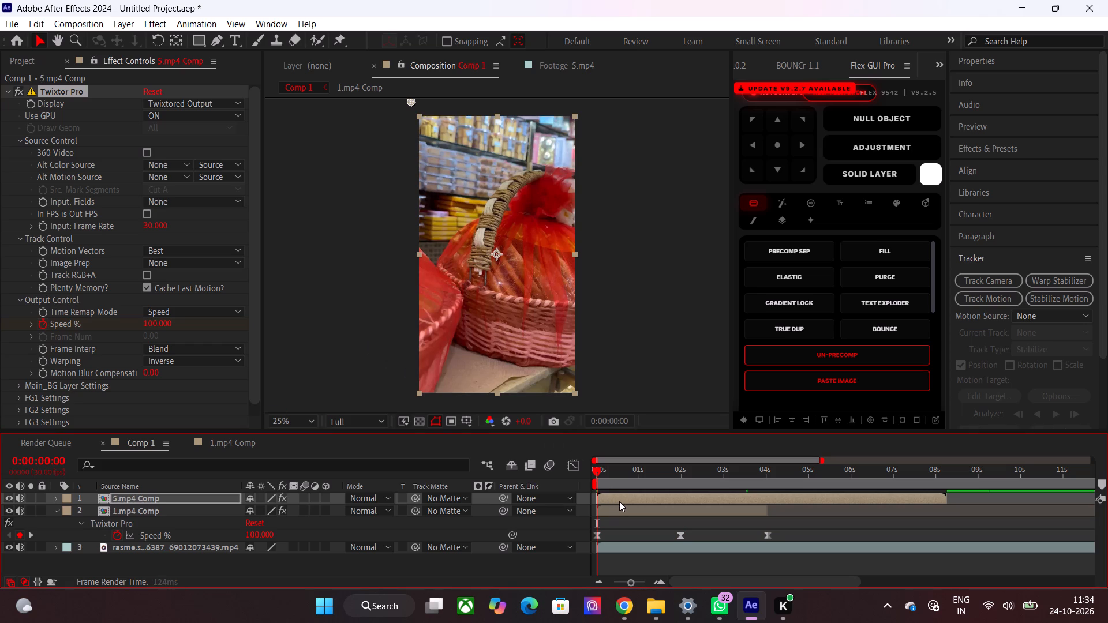
Trim the end of the 5.mp4 Comp layer at 0:00:04:00 and shift the layer to start at that time.
{"action": "left_click_drag", "start_coordinate": [615, 473], "coordinate": [683, 479]}
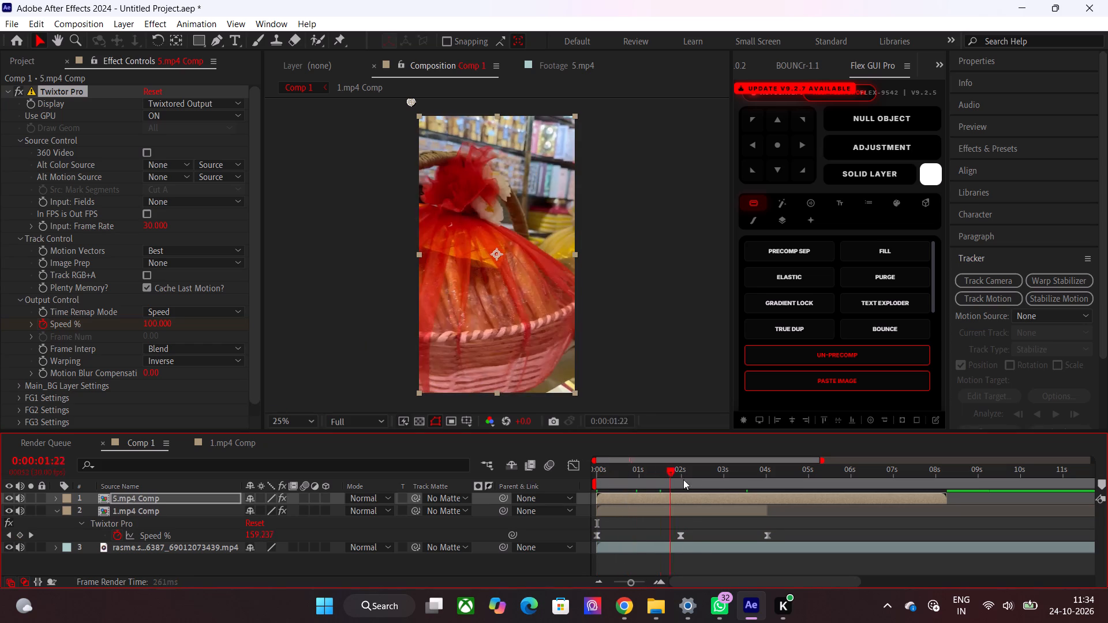
{"action": "left_click_drag", "start_coordinate": [683, 479], "coordinate": [751, 483]}
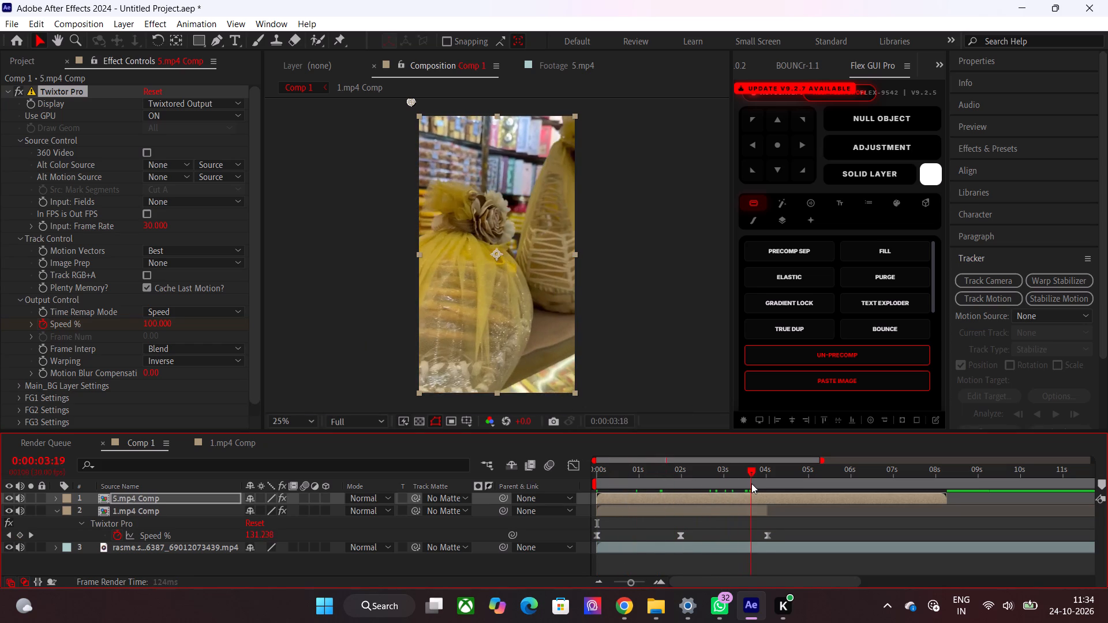
{"action": "left_click_drag", "start_coordinate": [751, 483], "coordinate": [759, 483]}
{"action": "key", "text": "alt+bracketright"}
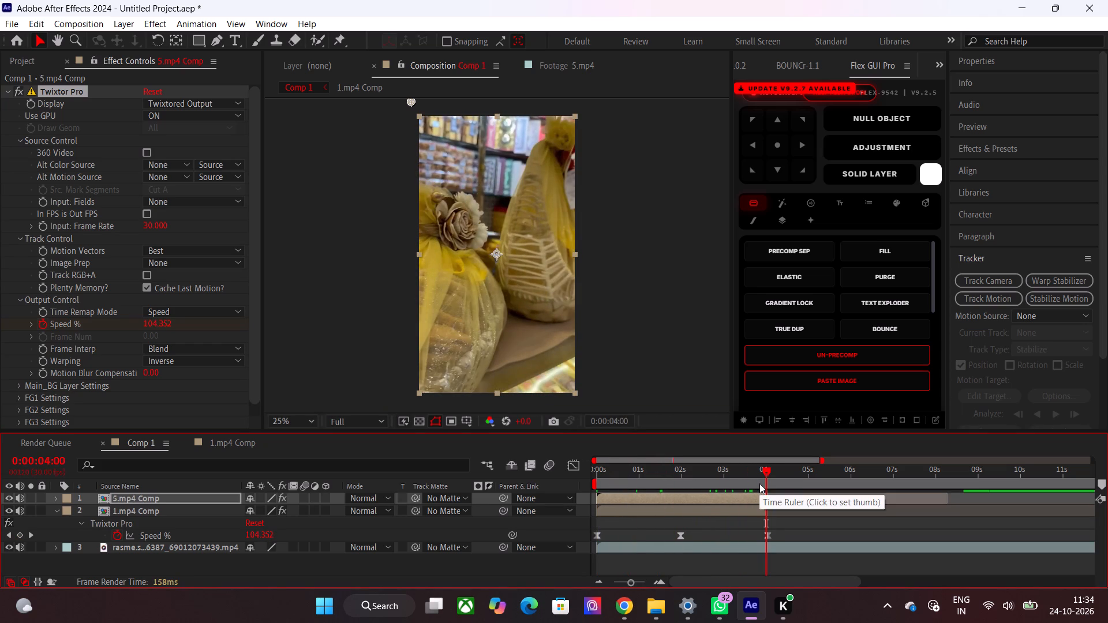
{"action": "key", "text": "u"}
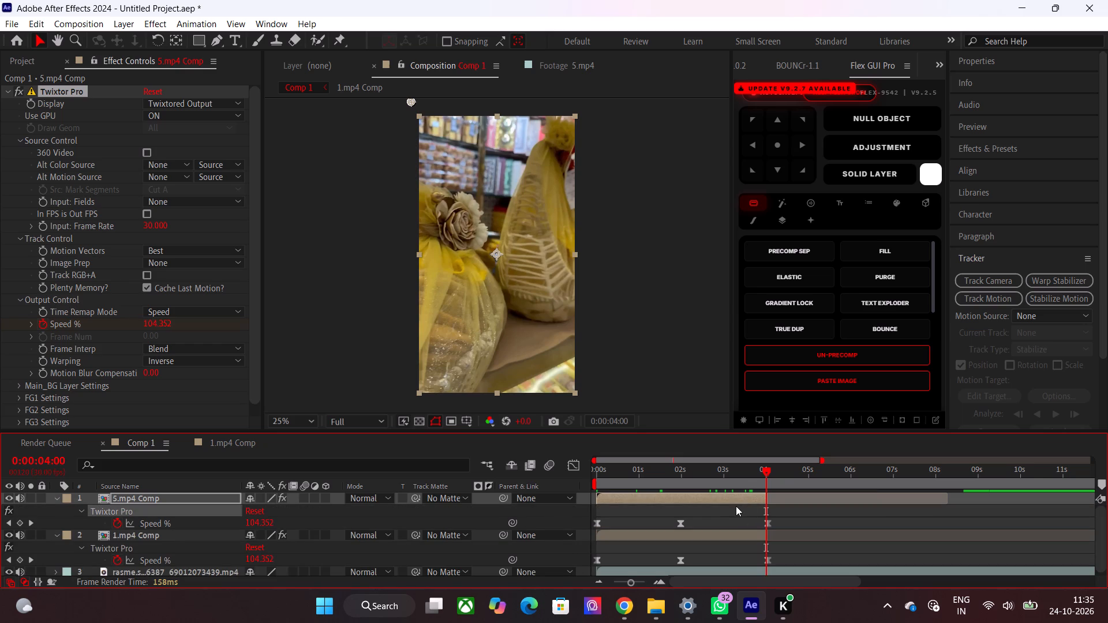
{"action": "key", "text": "bracketleft"}
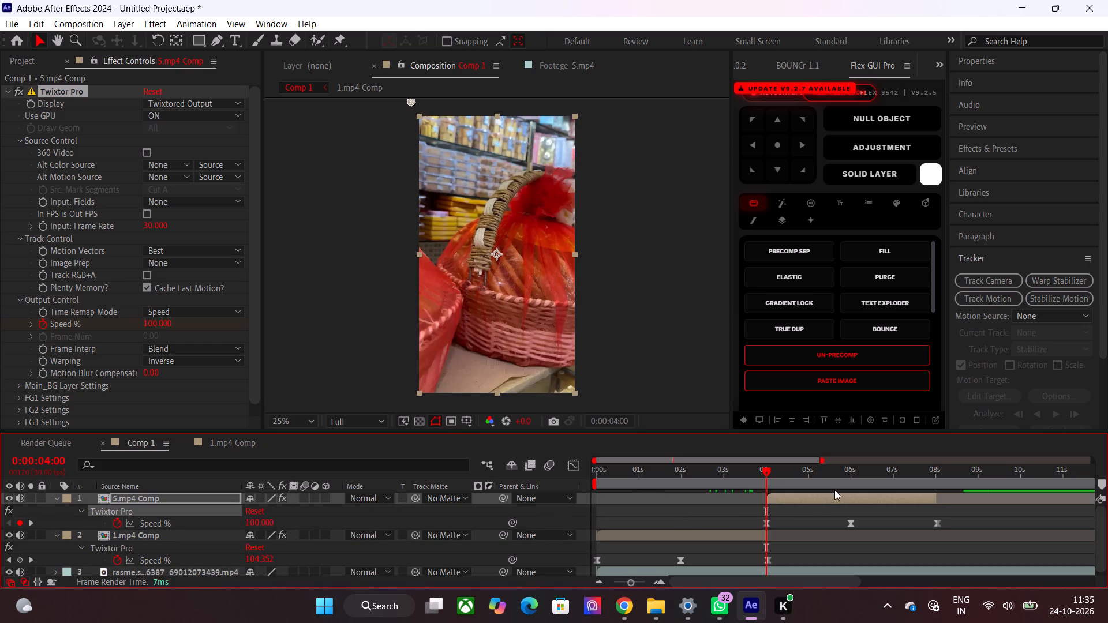
Scrub through the shifted 5.mp4 Comp clip between 0:00:04:00 and its end near 0:00:08:00.
{"action": "left_click_drag", "start_coordinate": [636, 581], "coordinate": [622, 581]}
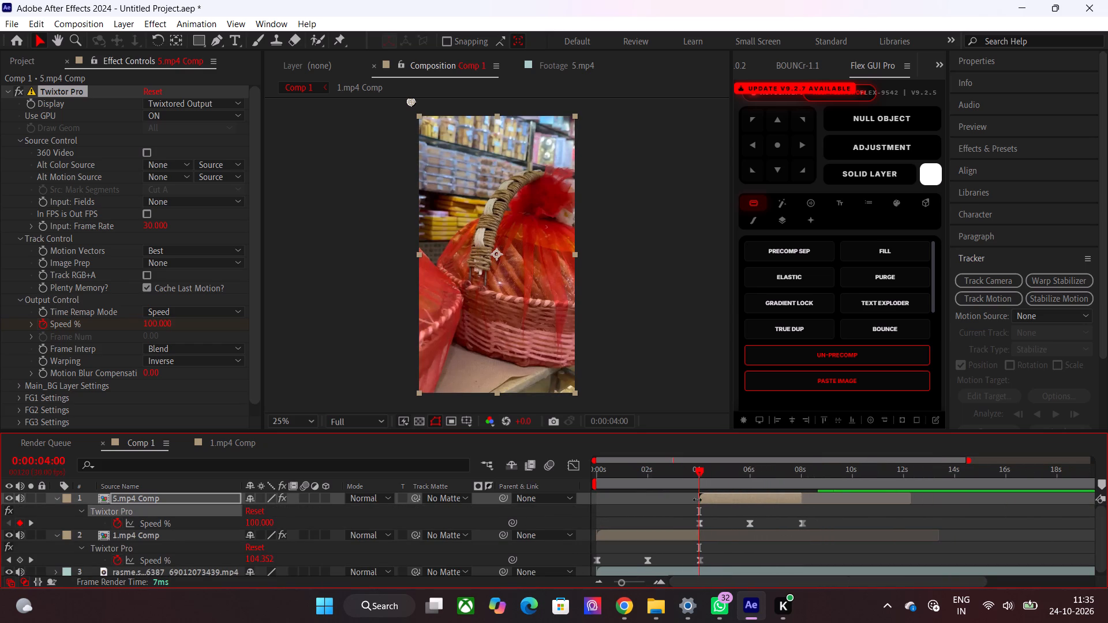
{"action": "left_click_drag", "start_coordinate": [739, 481], "coordinate": [800, 480]}
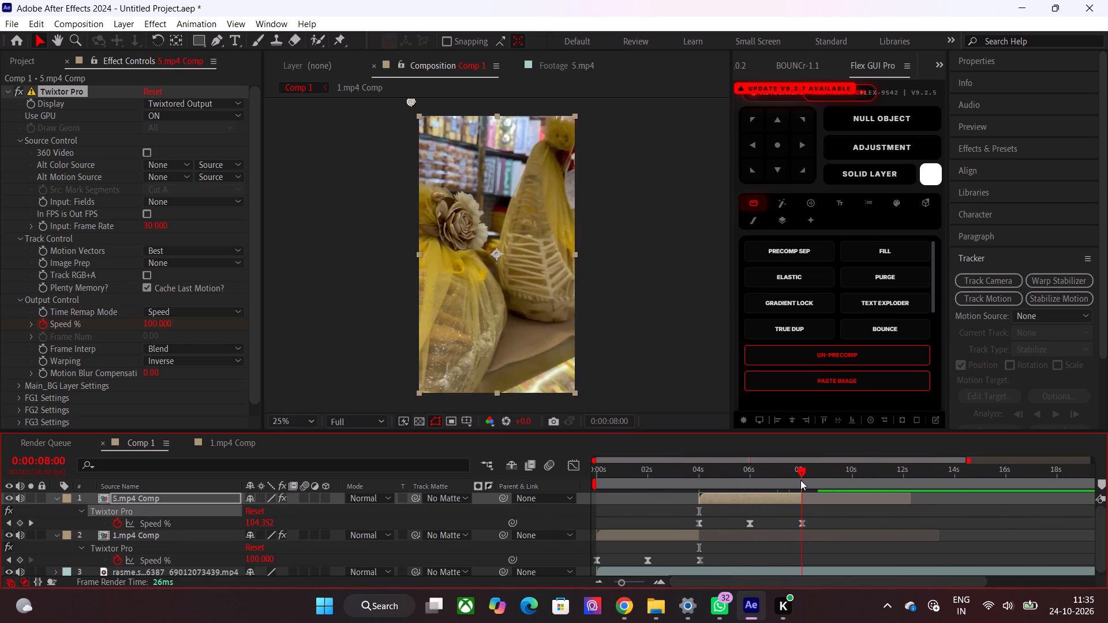
{"action": "left_click_drag", "start_coordinate": [800, 480], "coordinate": [694, 487]}
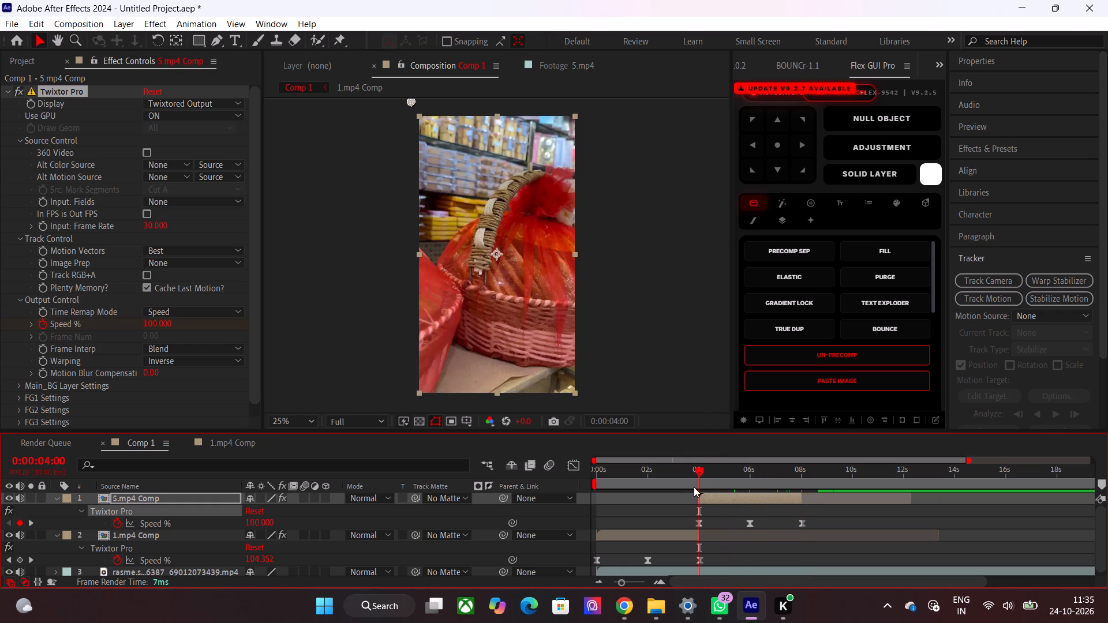
{"action": "left_click_drag", "start_coordinate": [694, 487], "coordinate": [802, 493]}
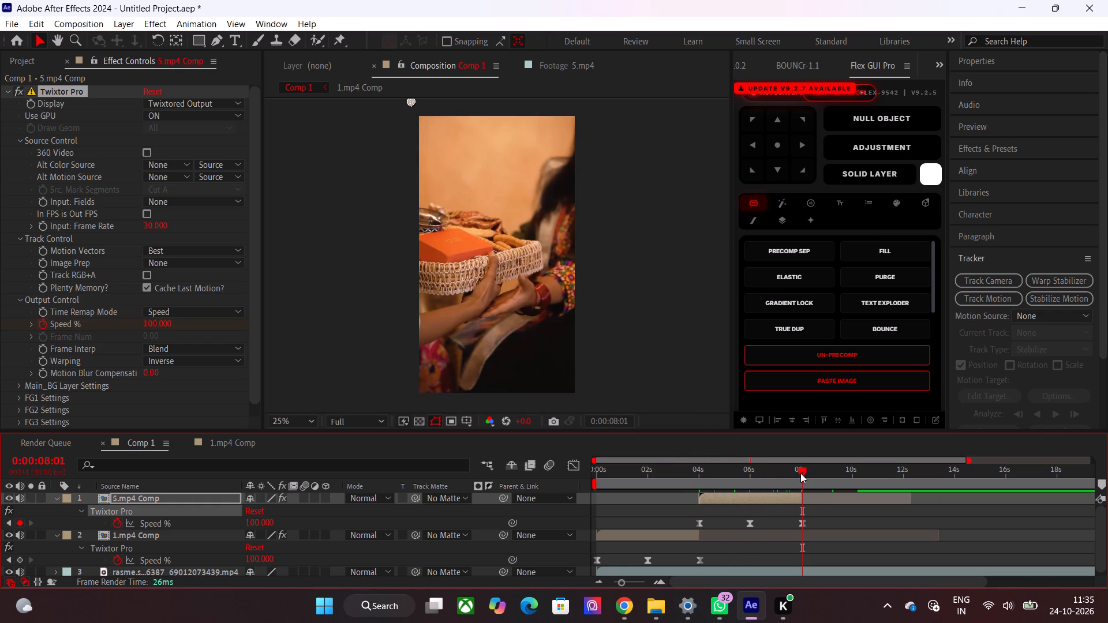
{"action": "left_click", "coordinate": [803, 466], "text": "shift"}
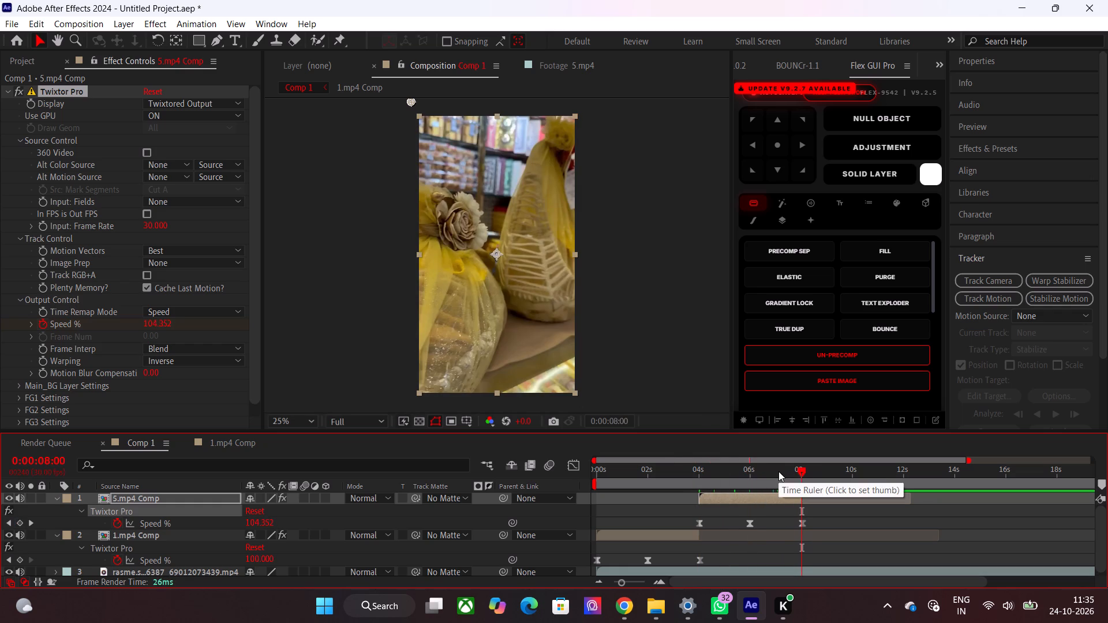
Collapse the keyframed properties of the 5.mp4 Comp and 1.mp4 Comp layers.
{"action": "key", "text": "u"}
{"action": "left_click", "coordinate": [690, 506]}
{"action": "key", "text": "u"}
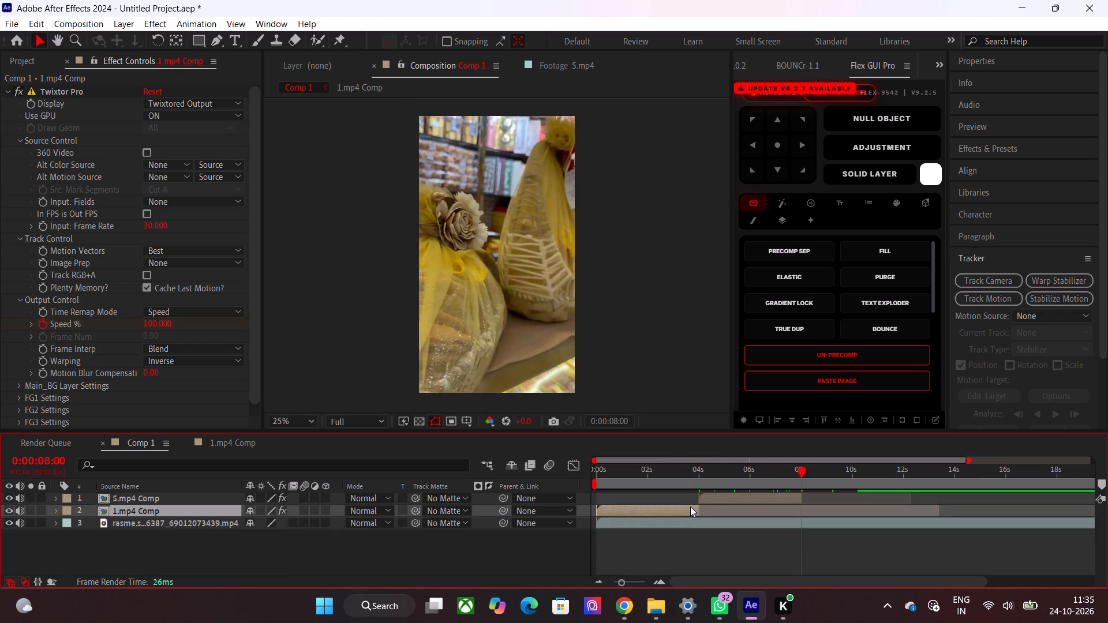
Preview both speed-ramped clips in Comp 1, checking the cut near 0:00:04:00, and park the current time at 0:00:08:00.
{"action": "left_click_drag", "start_coordinate": [656, 482], "coordinate": [519, 489]}
{"action": "key", "text": "space"}
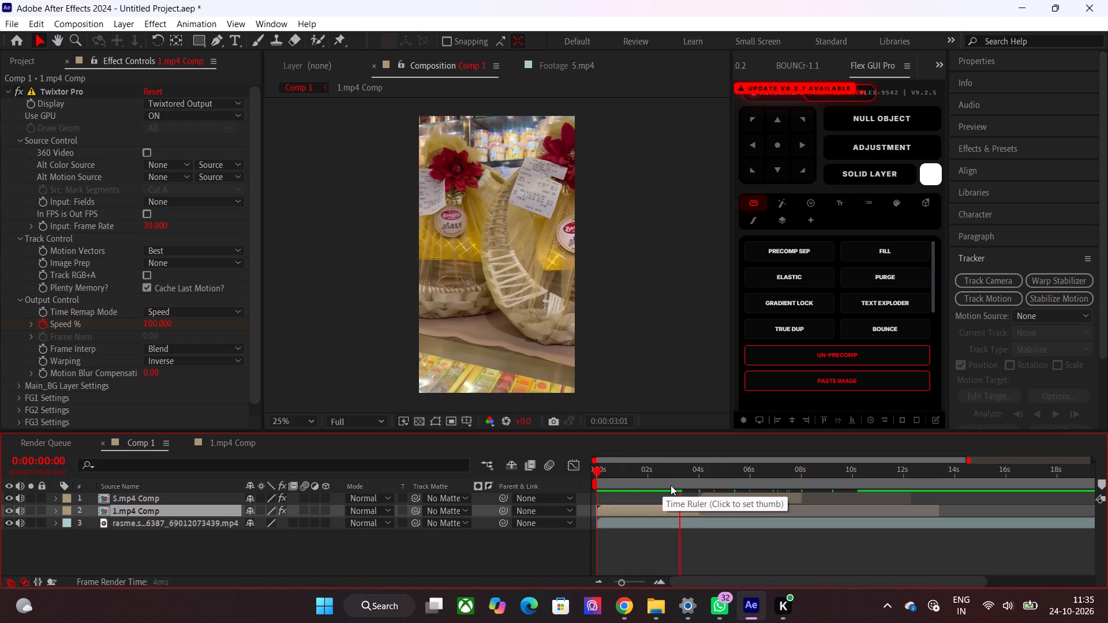
{"action": "left_click_drag", "start_coordinate": [710, 473], "coordinate": [695, 473]}
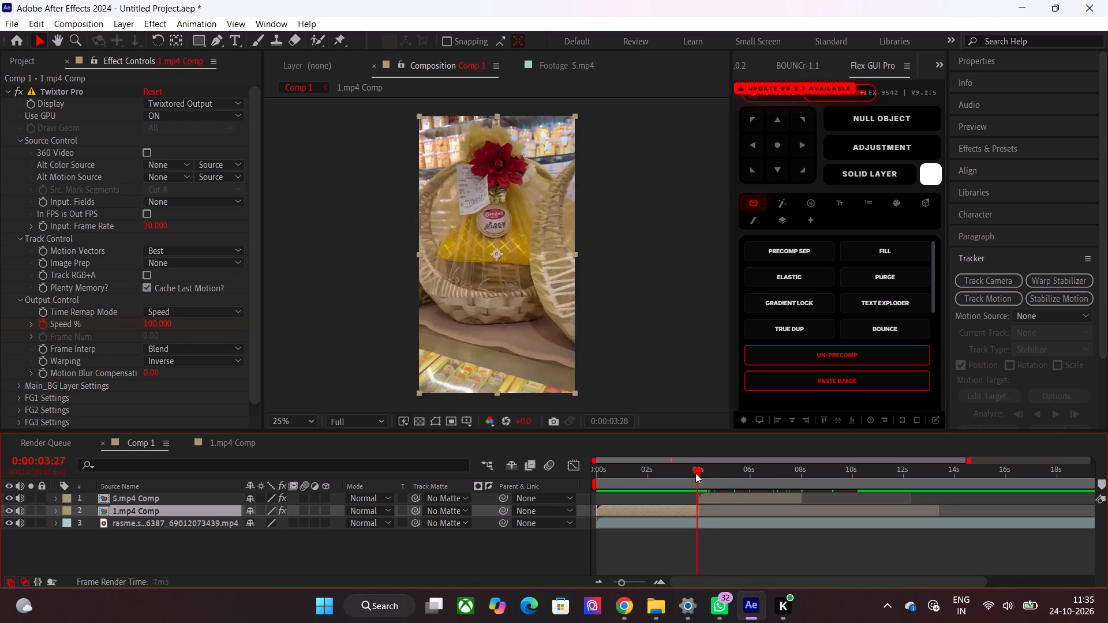
{"action": "left_click_drag", "start_coordinate": [695, 473], "coordinate": [415, 517]}
{"action": "key", "text": "space"}
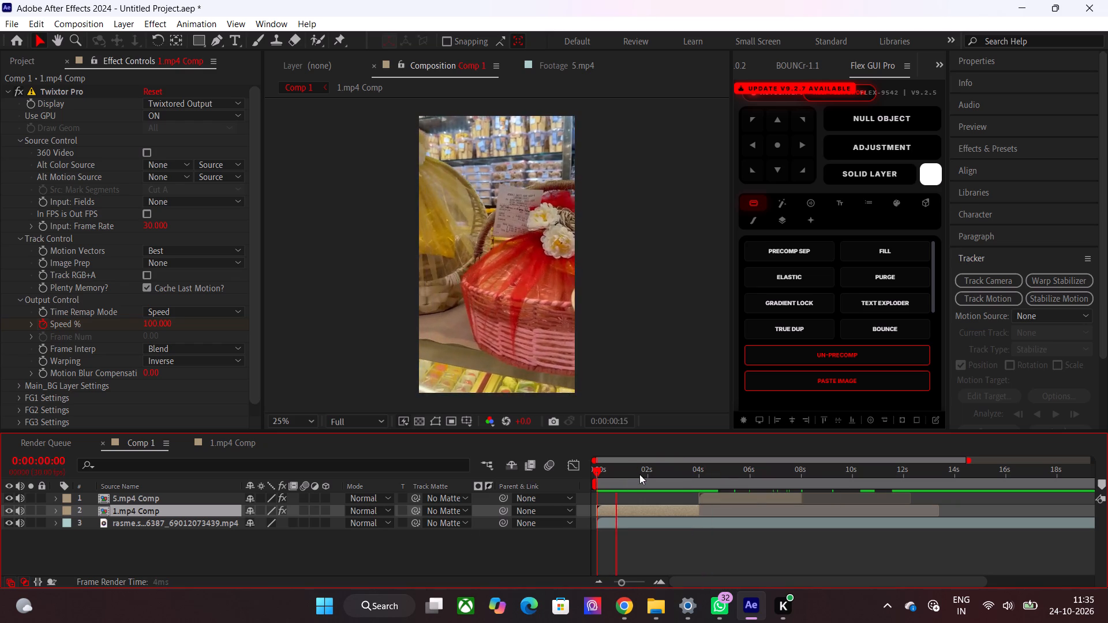
{"action": "left_click_drag", "start_coordinate": [634, 474], "coordinate": [672, 474]}
{"action": "key", "text": "space"}
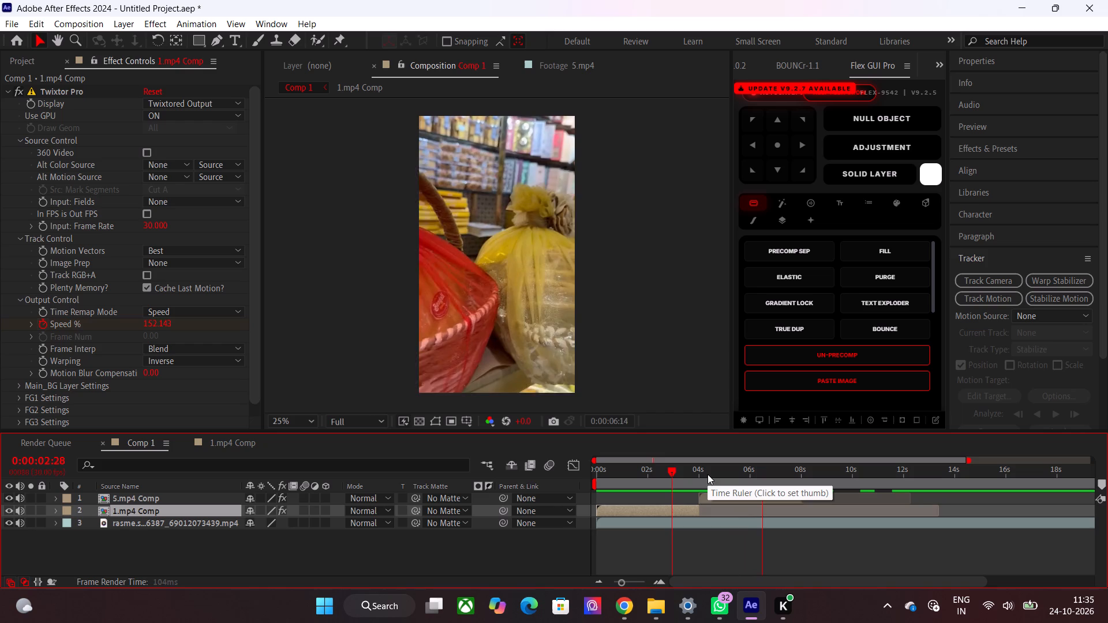
{"action": "left_click_drag", "start_coordinate": [712, 474], "coordinate": [688, 474]}
{"action": "key", "text": "space"}
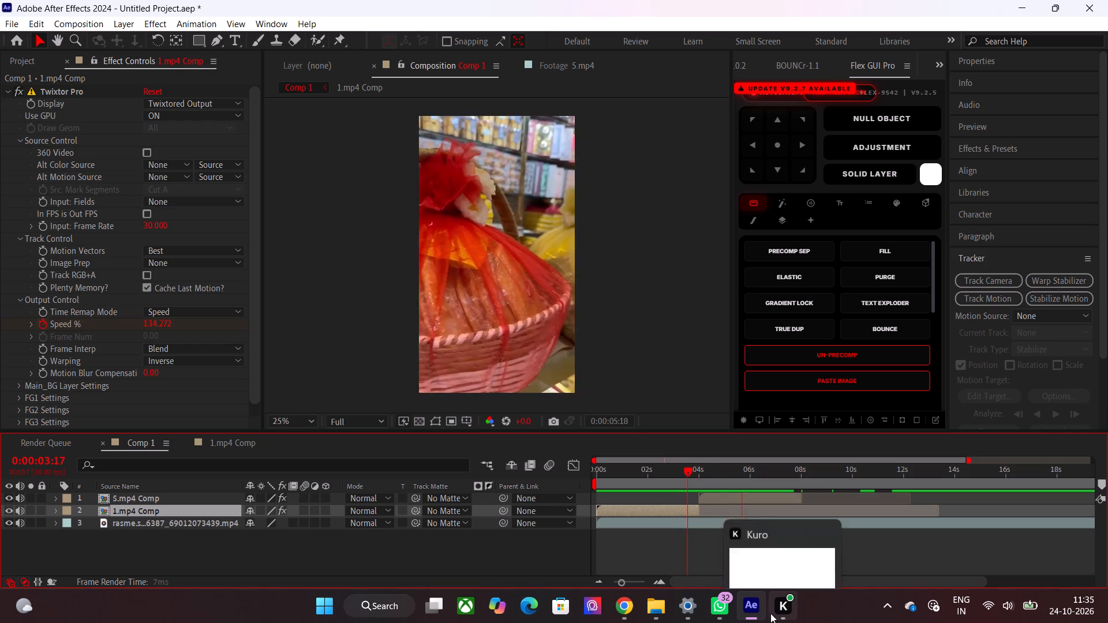
{"action": "left_click_drag", "start_coordinate": [717, 485], "coordinate": [799, 497]}
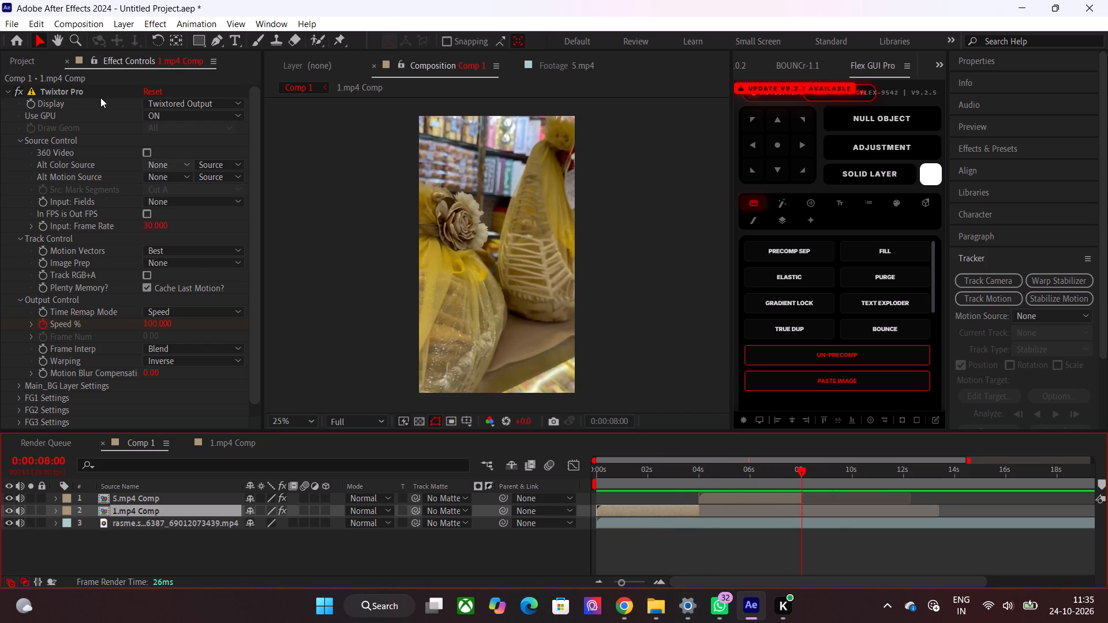
Open the 2.mp4 footage, review it and set its In point at 0:00:02:17.
{"action": "left_click", "coordinate": [27, 57]}
{"action": "double_click", "coordinate": [55, 222]}
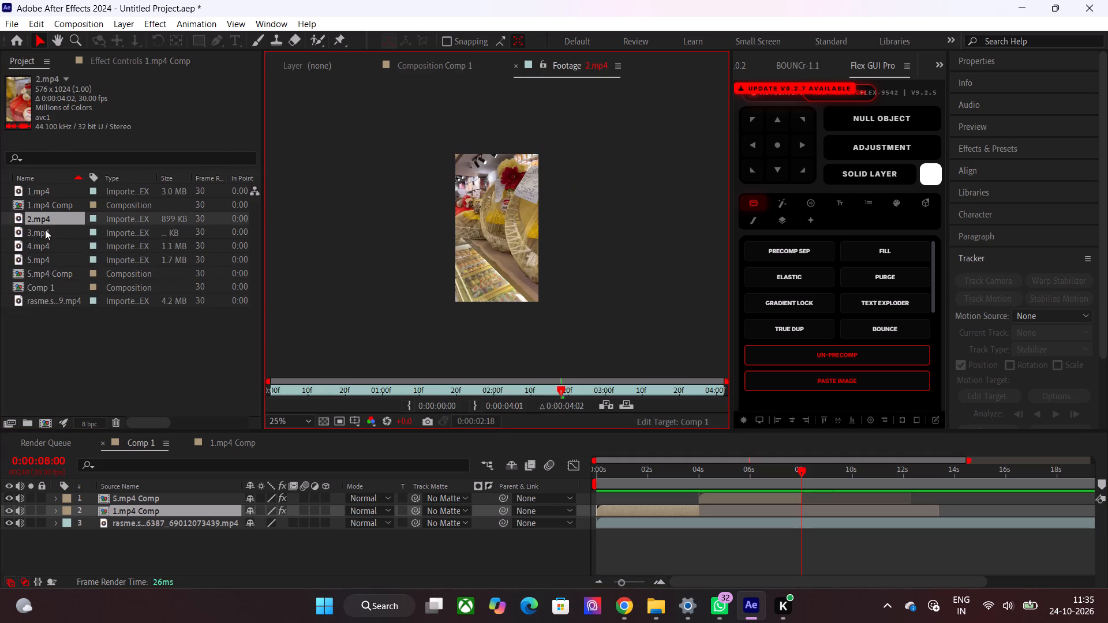
{"action": "double_click", "coordinate": [38, 237]}
{"action": "double_click", "coordinate": [62, 222]}
{"action": "left_click_drag", "start_coordinate": [291, 389], "coordinate": [639, 395]}
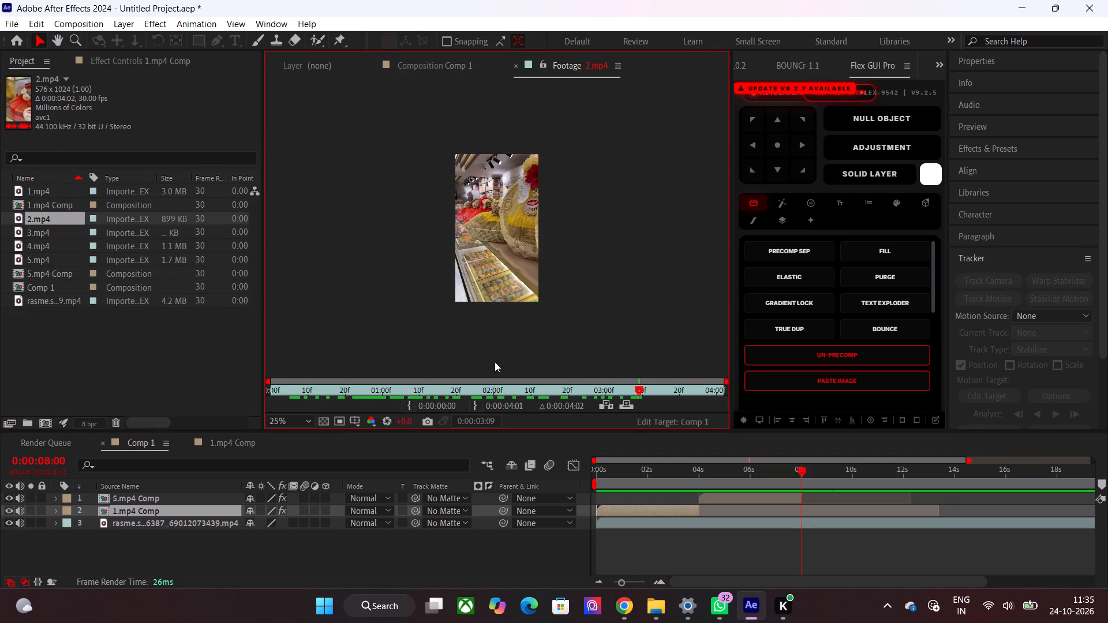
{"action": "left_click_drag", "start_coordinate": [637, 385], "coordinate": [691, 385]}
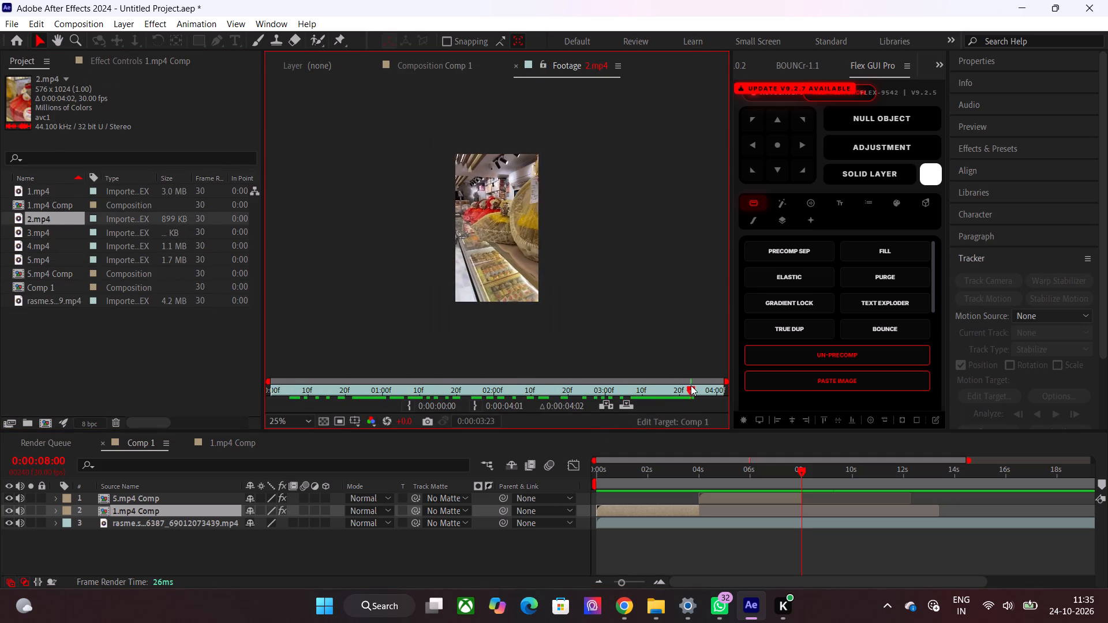
{"action": "left_click_drag", "start_coordinate": [691, 385], "coordinate": [554, 387]}
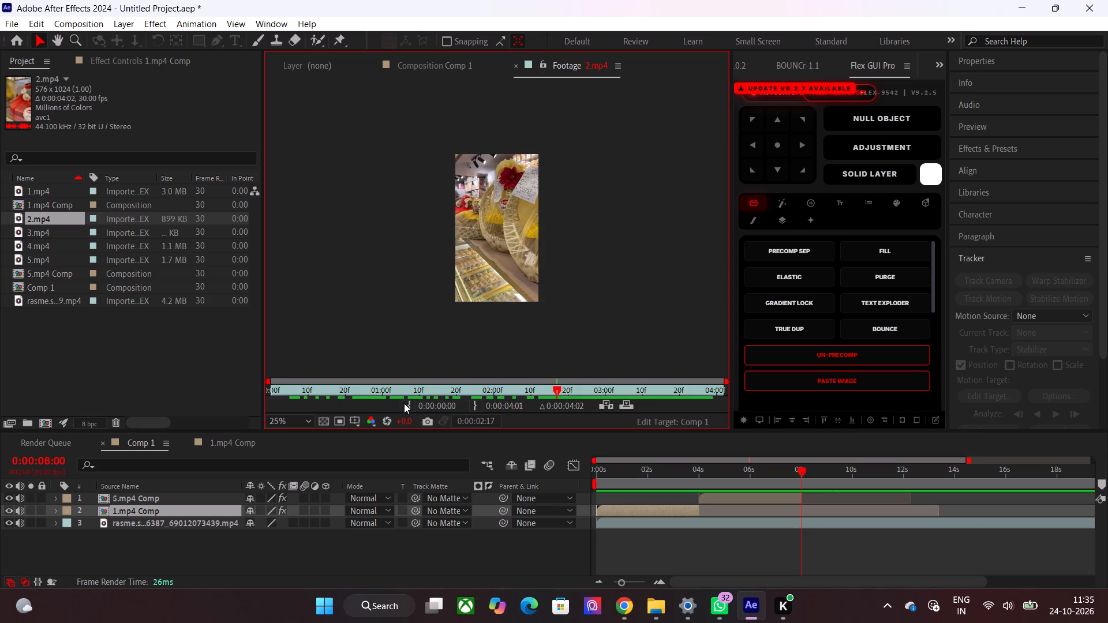
{"action": "left_click", "coordinate": [404, 403]}
Add the trimmed 2.mp4 clip to Comp 1 as the top layer, above 5.mp4 Comp.
{"action": "left_click_drag", "start_coordinate": [28, 216], "coordinate": [218, 479]}
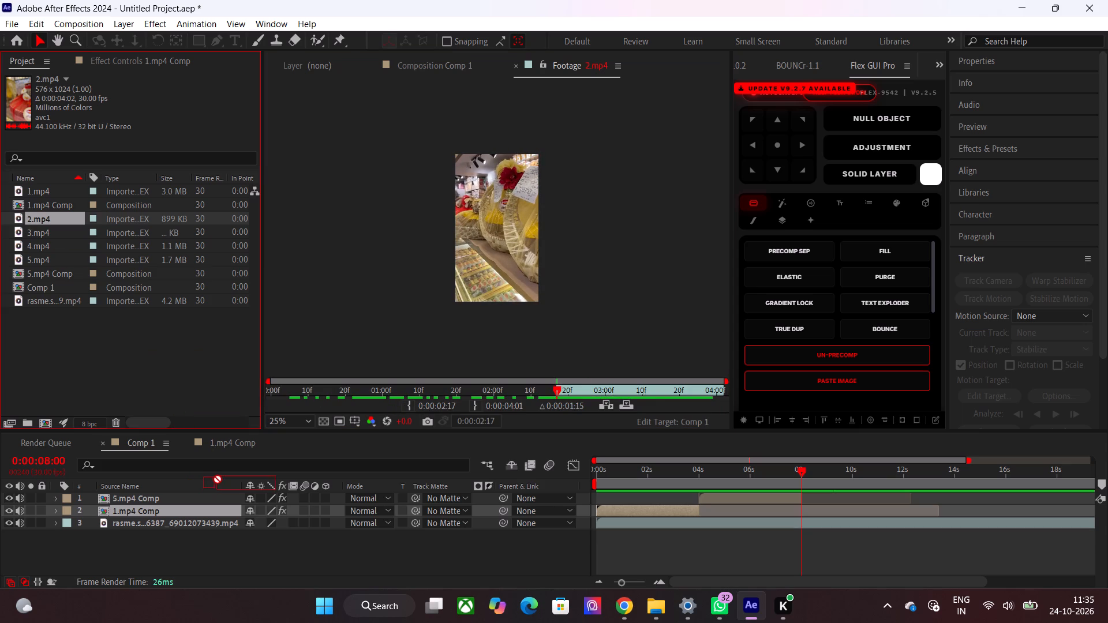
{"action": "left_click_drag", "start_coordinate": [218, 479], "coordinate": [155, 492]}
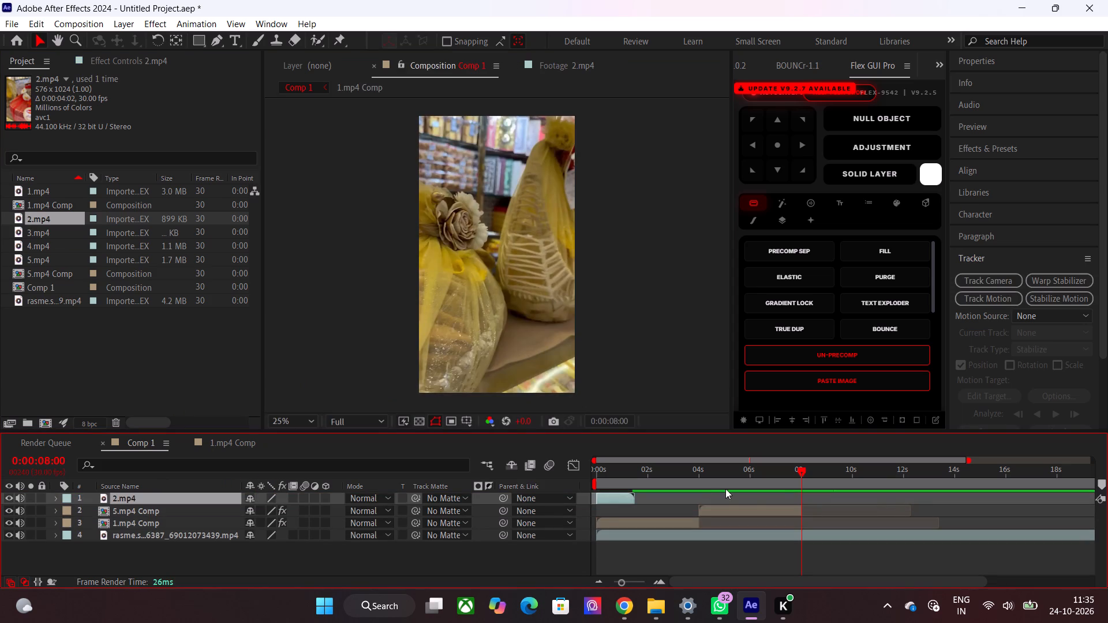
Scale the 2.mp4 layer to fill the Comp 1 frame and precompose it individually.
{"action": "left_click_drag", "start_coordinate": [680, 475], "coordinate": [605, 475]}
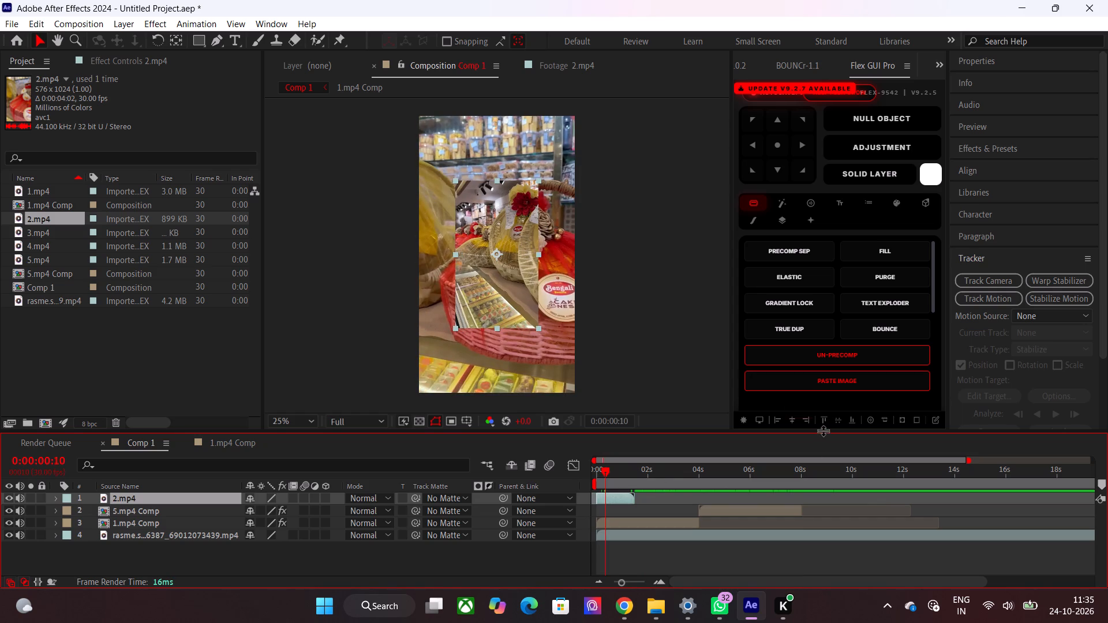
{"action": "left_click", "coordinate": [914, 416]}
{"action": "left_click_drag", "start_coordinate": [604, 479], "coordinate": [576, 486]}
{"action": "left_click", "coordinate": [788, 252]}
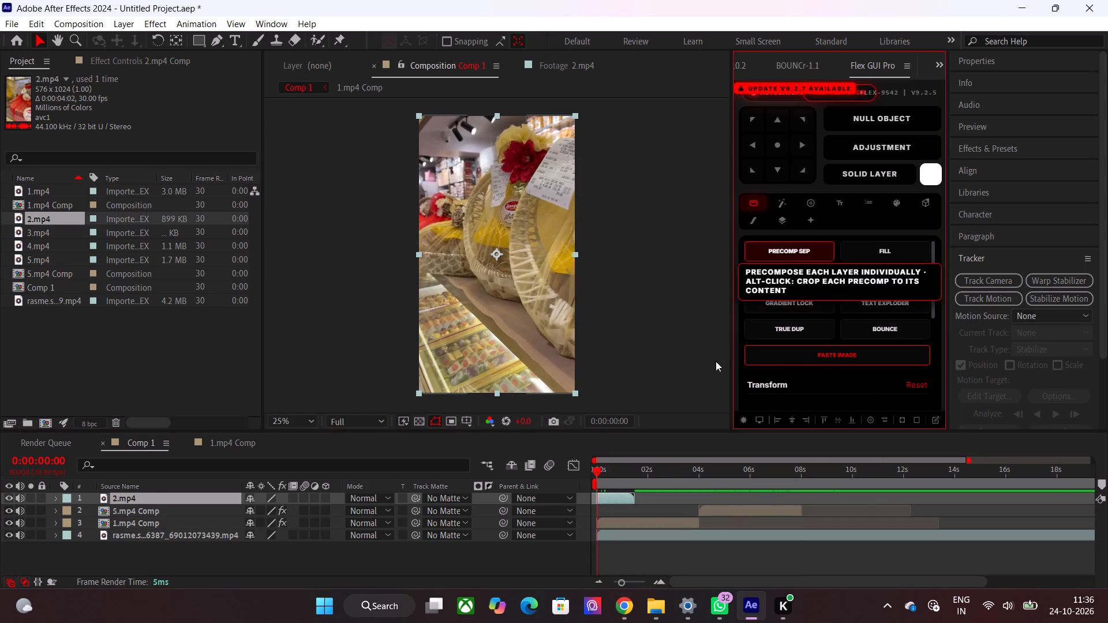
Move the 2.mp4 Comp layer to start at 0:00:08:00, where 5.mp4 Comp ends.
{"action": "left_click_drag", "start_coordinate": [617, 497], "coordinate": [821, 506]}
Paste the copied Twixtor Pro effect onto 2.mp4 Comp at 0:00:08:00 and compress its Speed % keyframes proportionally to span the clip.
{"action": "left_click_drag", "start_coordinate": [801, 478], "coordinate": [793, 478], "text": "shift"}
{"action": "key", "text": "ctrl+v"}
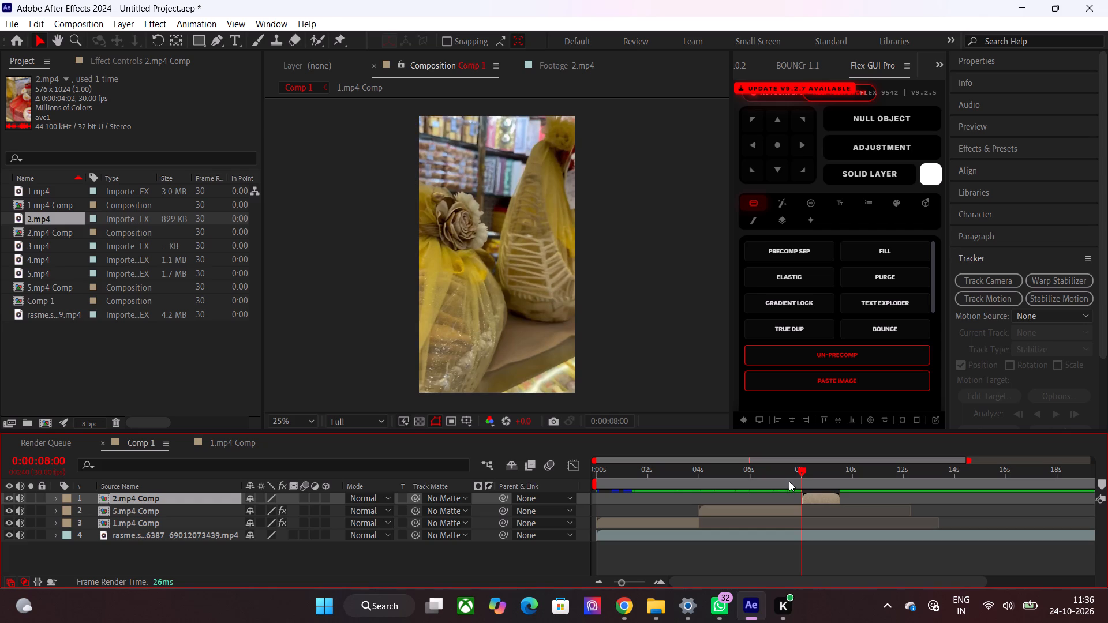
{"action": "key", "text": "u"}
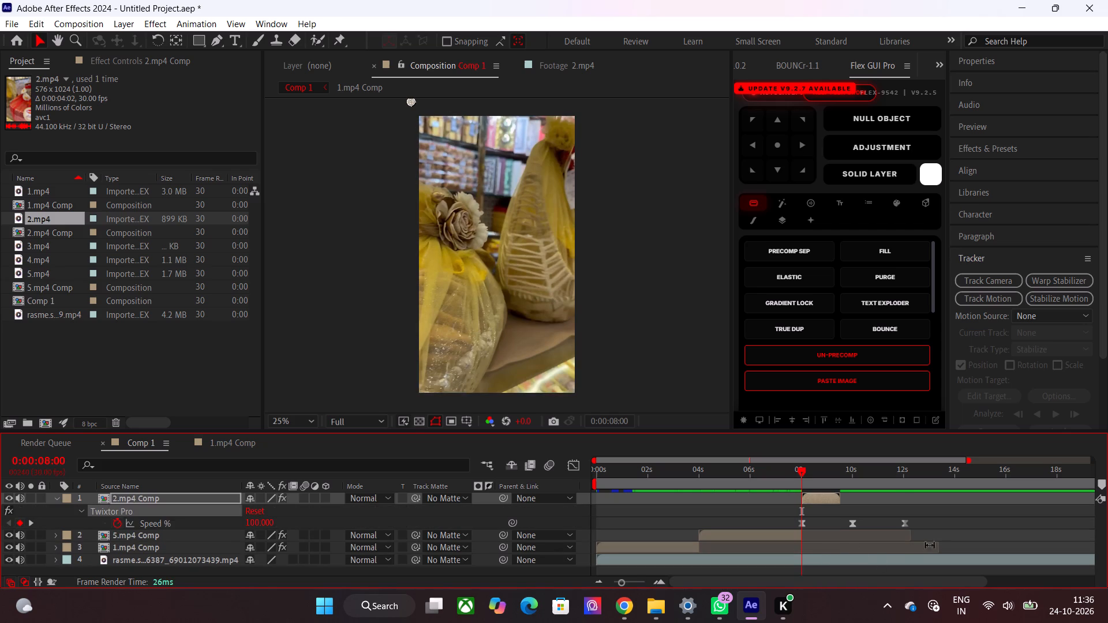
{"action": "left_click_drag", "start_coordinate": [951, 524], "coordinate": [789, 532]}
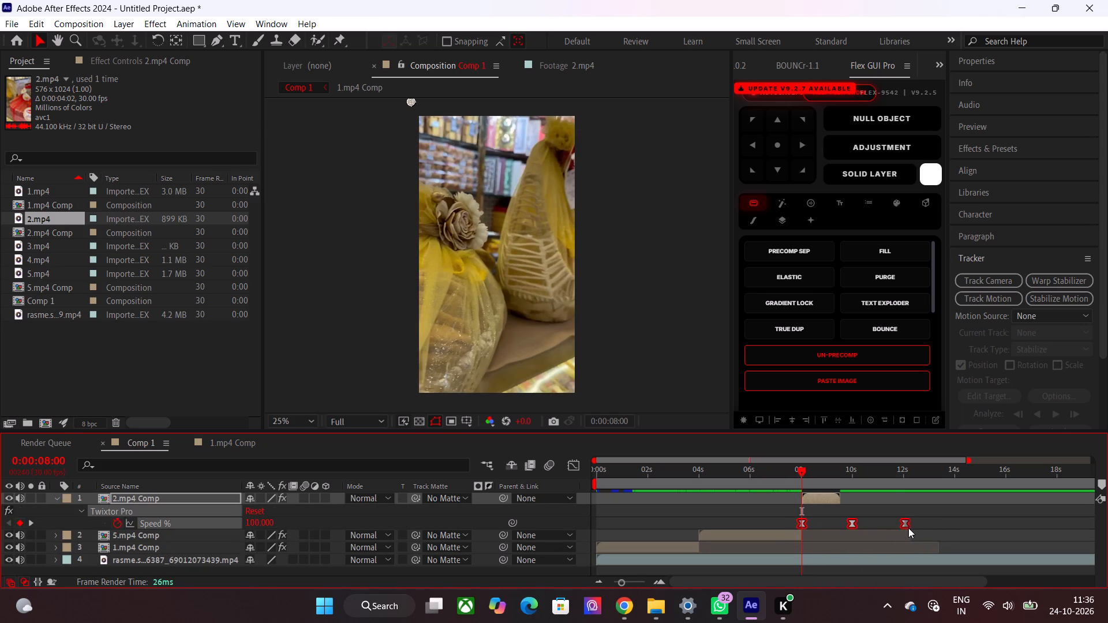
{"action": "left_click_drag", "start_coordinate": [907, 528], "coordinate": [850, 528], "text": "alt"}
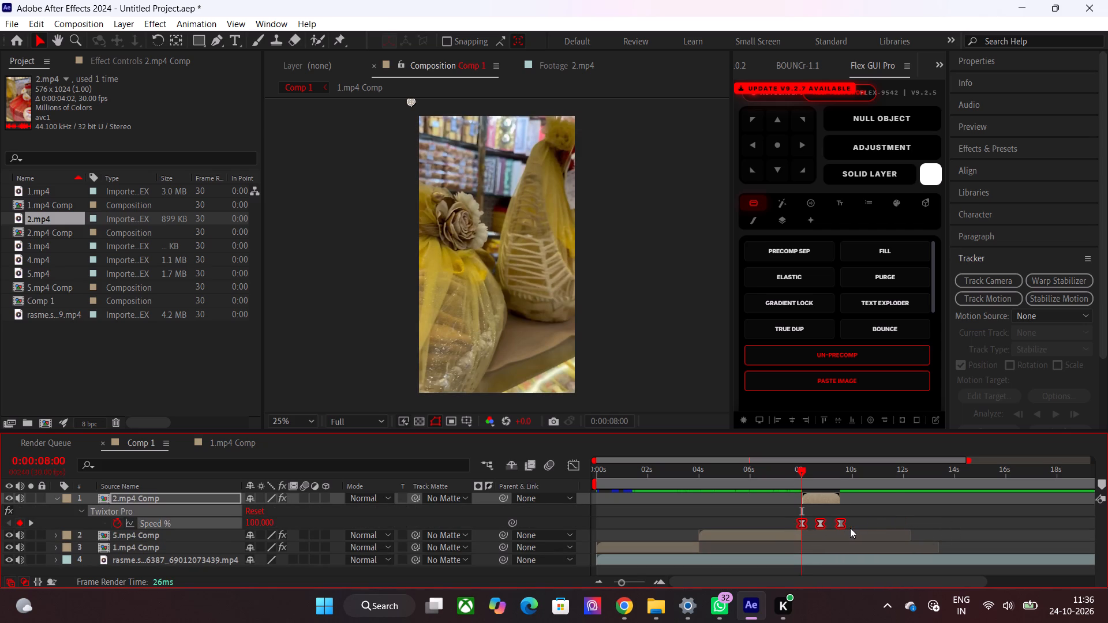
{"action": "left_click", "coordinate": [818, 482]}
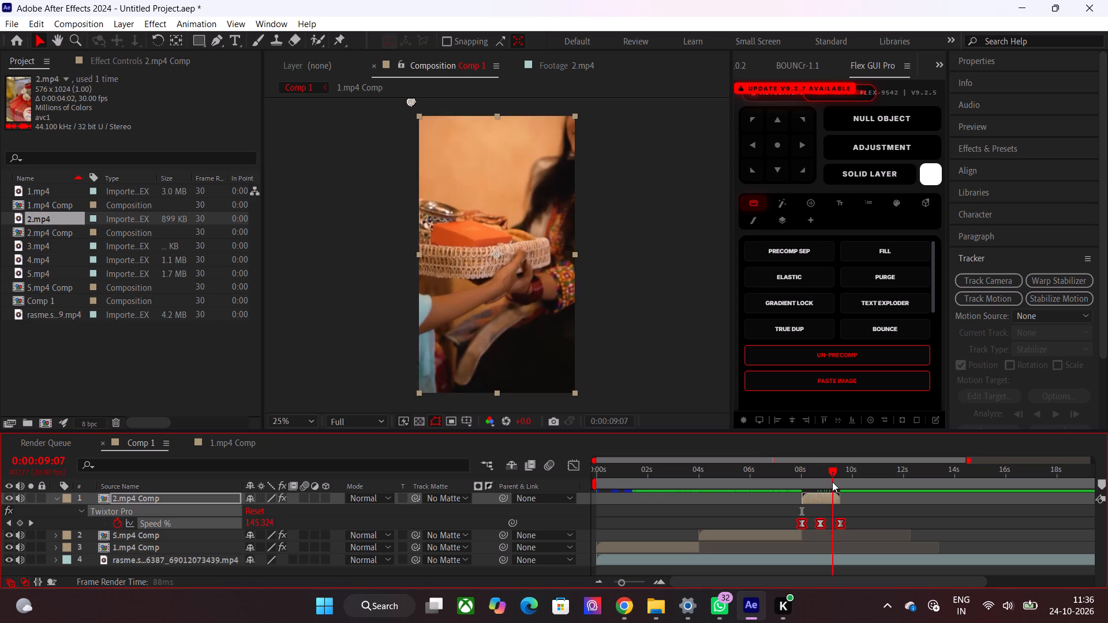
Open 2.mp4 Comp and apply the Warp Stabilizer effect to its 2.mp4 layer.
{"action": "double_click", "coordinate": [824, 493]}
{"action": "left_click", "coordinate": [817, 493]}
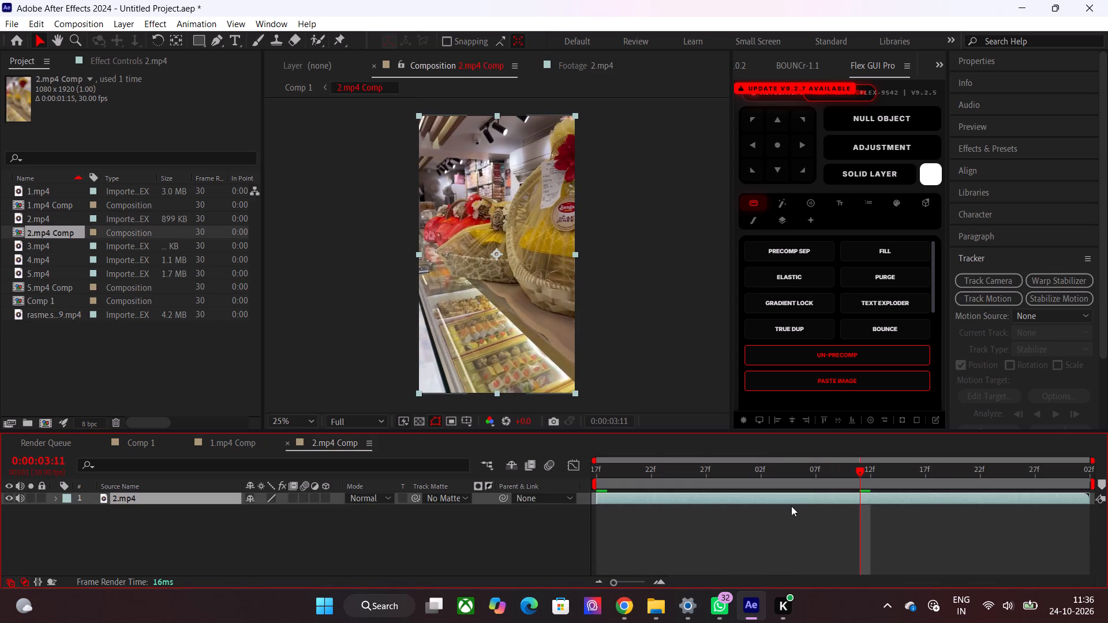
{"action": "key", "text": "ctrl+Tab"}
{"action": "type", "text": "wa4r"}
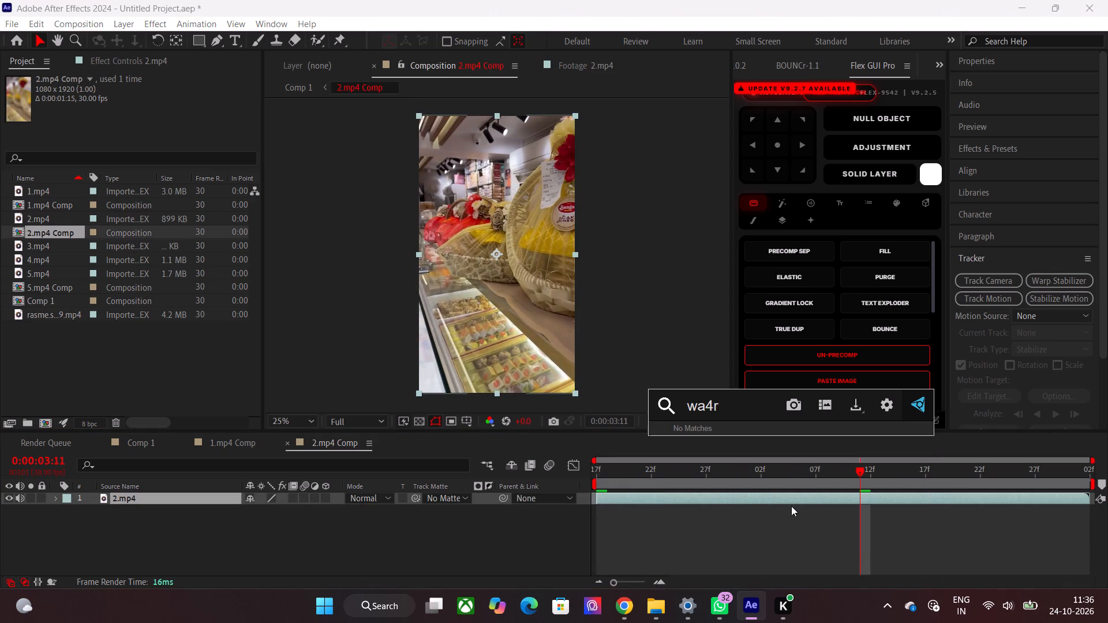
{"action": "key", "text": "BackSpace"}
{"action": "key", "text": "BackSpace"}
{"action": "key", "text": "BackSpace"}
{"action": "type", "text": "ar"}
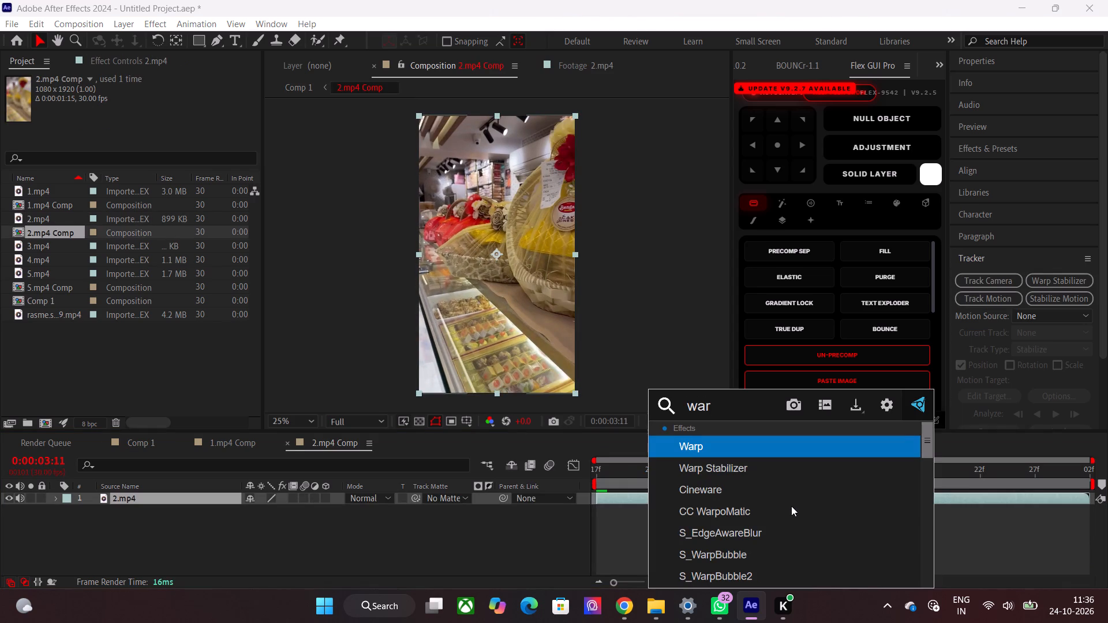
{"action": "key", "text": "Down"}
{"action": "key", "text": "Return"}
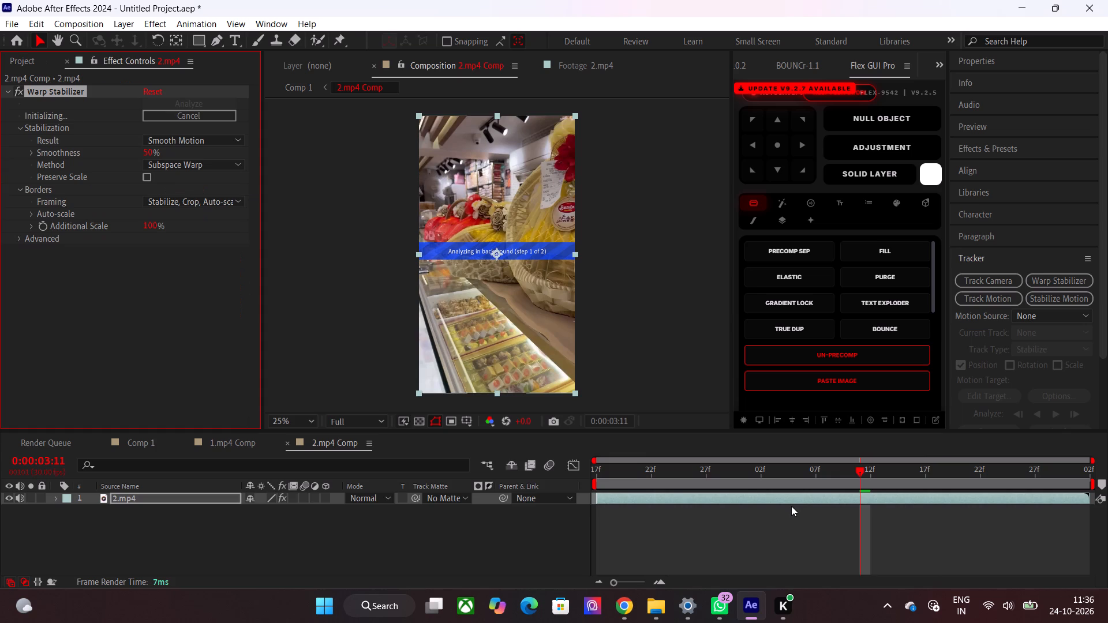
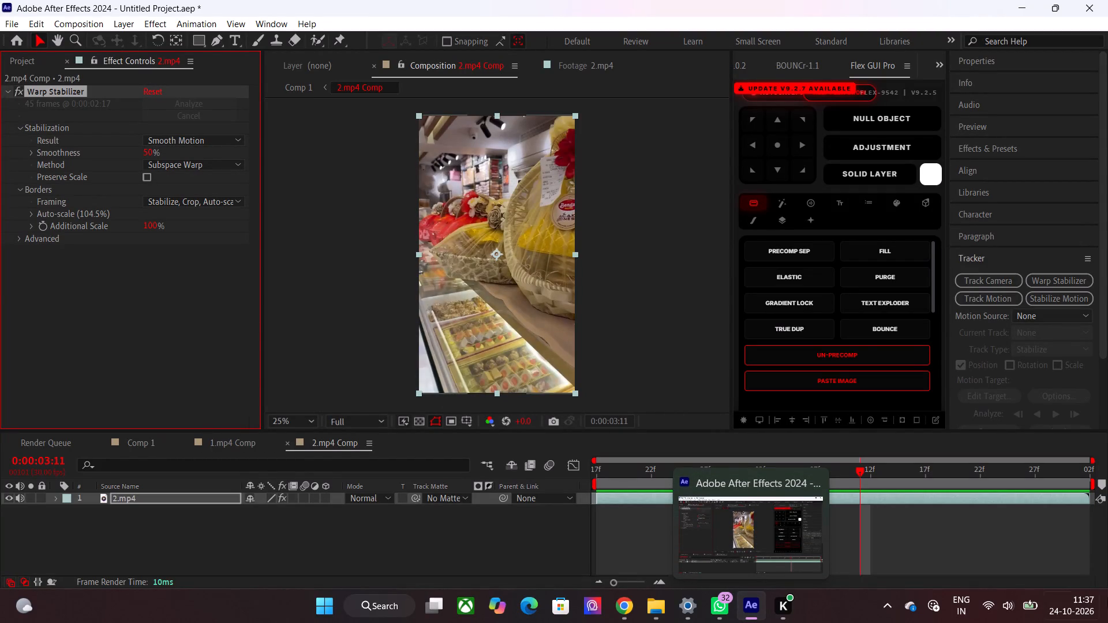
In Comp 1, set the Twixtor Pro Speed % of 2.mp4 Comp to 120 at its middle keyframe, at 0:00:08:23.
{"action": "left_click", "coordinate": [137, 436]}
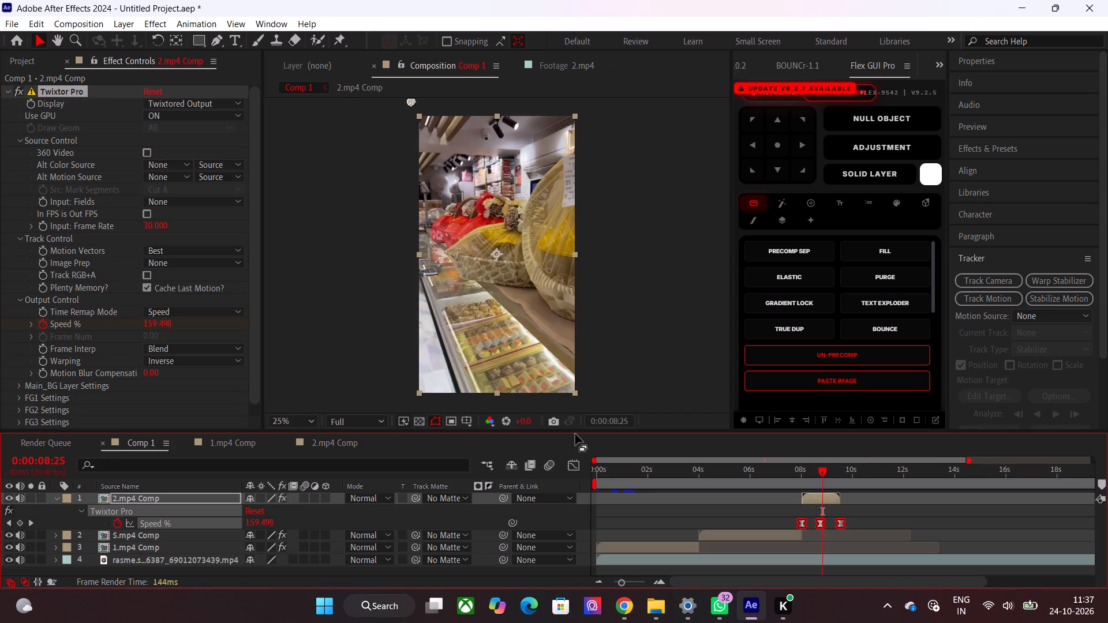
{"action": "left_click_drag", "start_coordinate": [834, 476], "coordinate": [839, 477]}
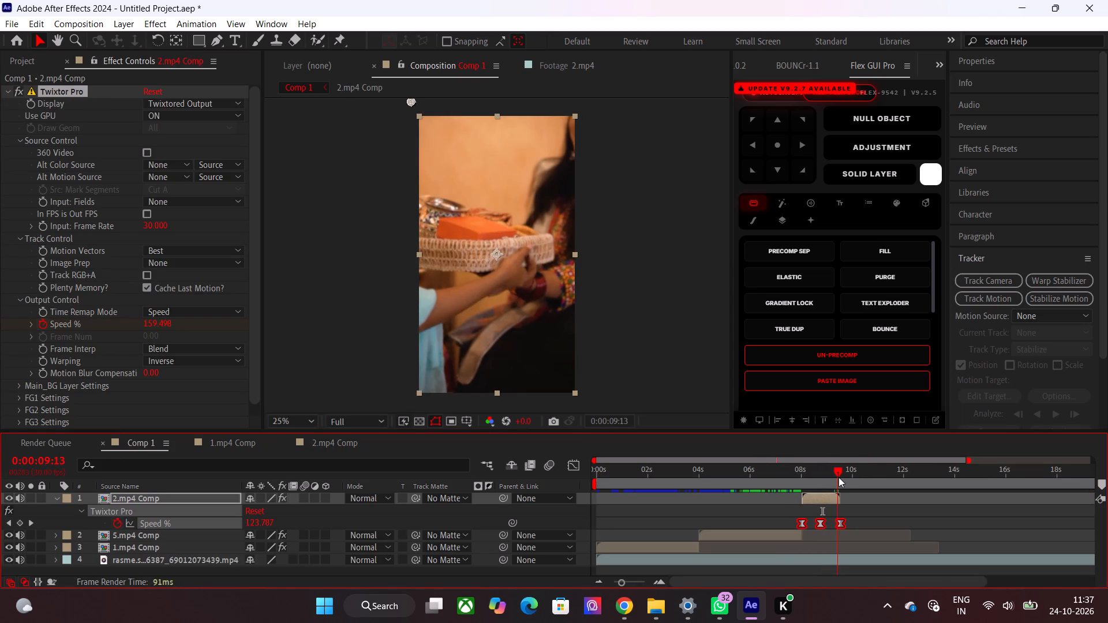
{"action": "left_click_drag", "start_coordinate": [839, 477], "coordinate": [844, 477]}
{"action": "left_click", "coordinate": [35, 65]}
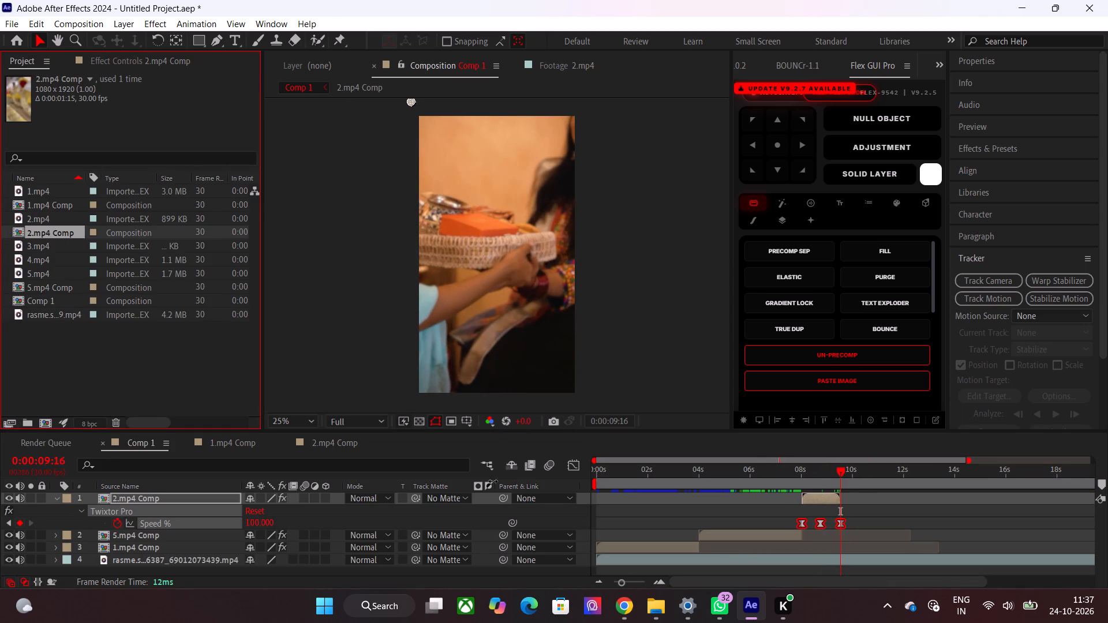
{"action": "left_click_drag", "start_coordinate": [833, 470], "coordinate": [841, 470]}
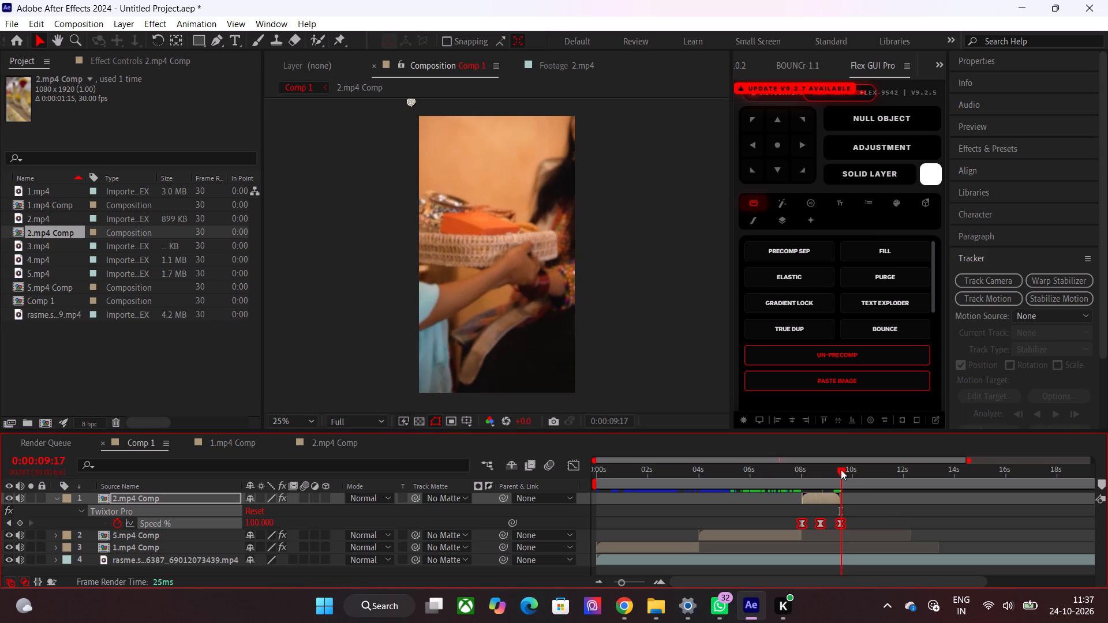
{"action": "left_click_drag", "start_coordinate": [841, 470], "coordinate": [827, 470]}
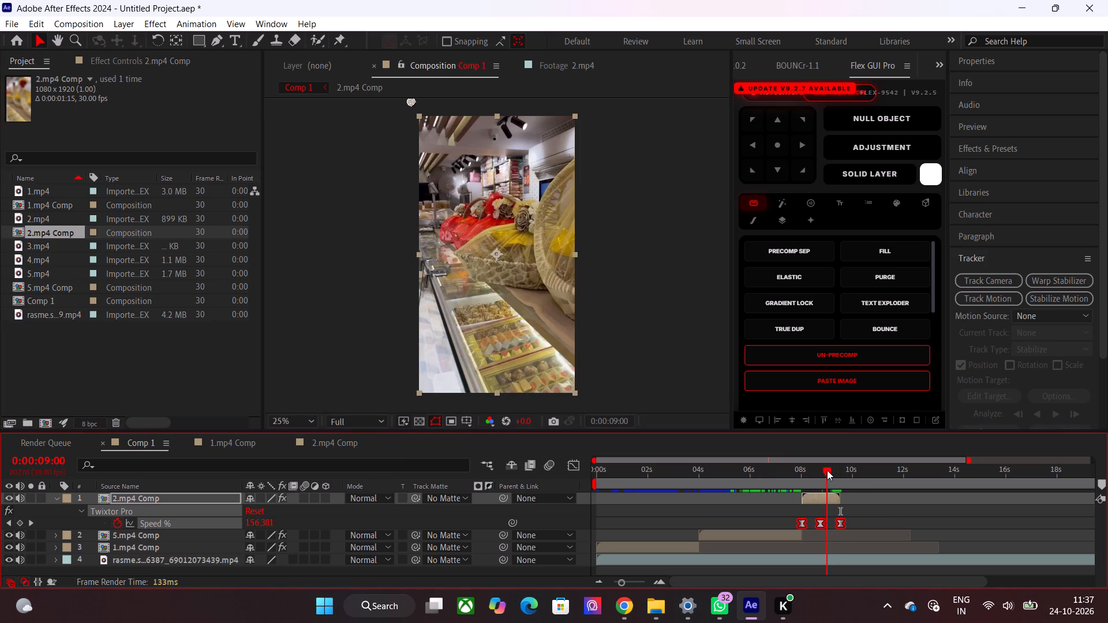
{"action": "left_click_drag", "start_coordinate": [827, 470], "coordinate": [817, 474]}
{"action": "left_click", "coordinate": [253, 527]}
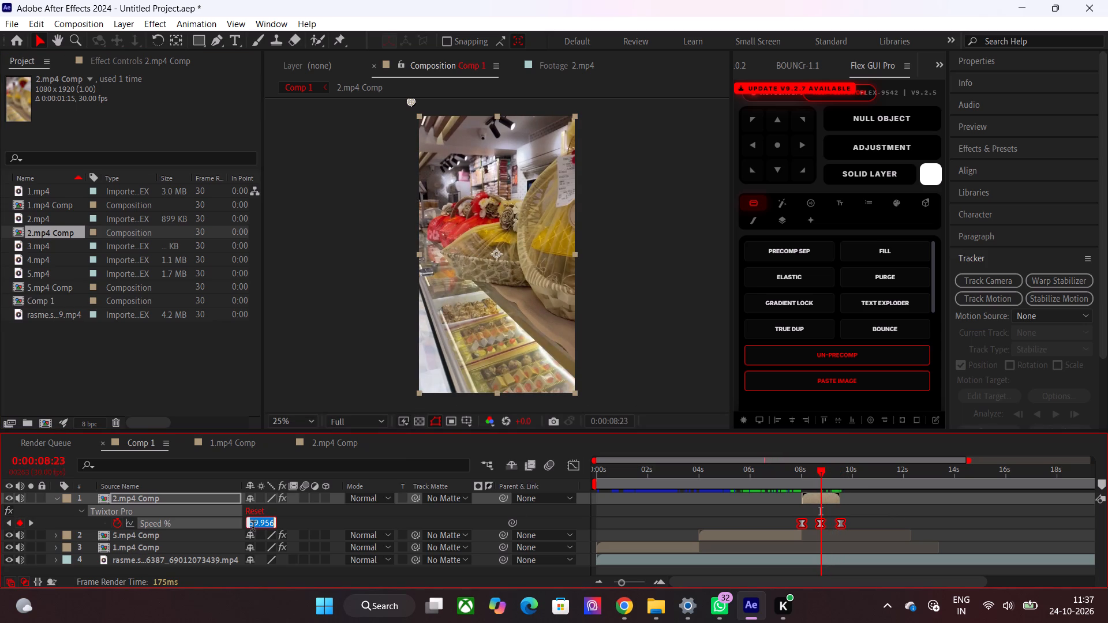
{"action": "left_click", "coordinate": [398, 521]}
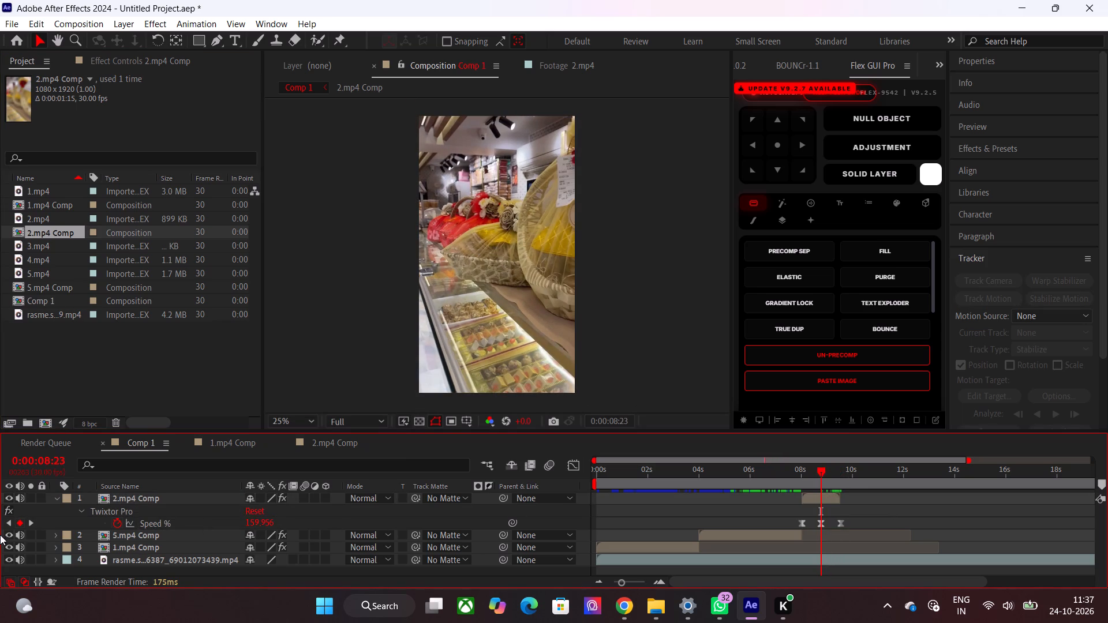
{"action": "left_click", "coordinate": [8, 518]}
{"action": "left_click", "coordinate": [27, 520]}
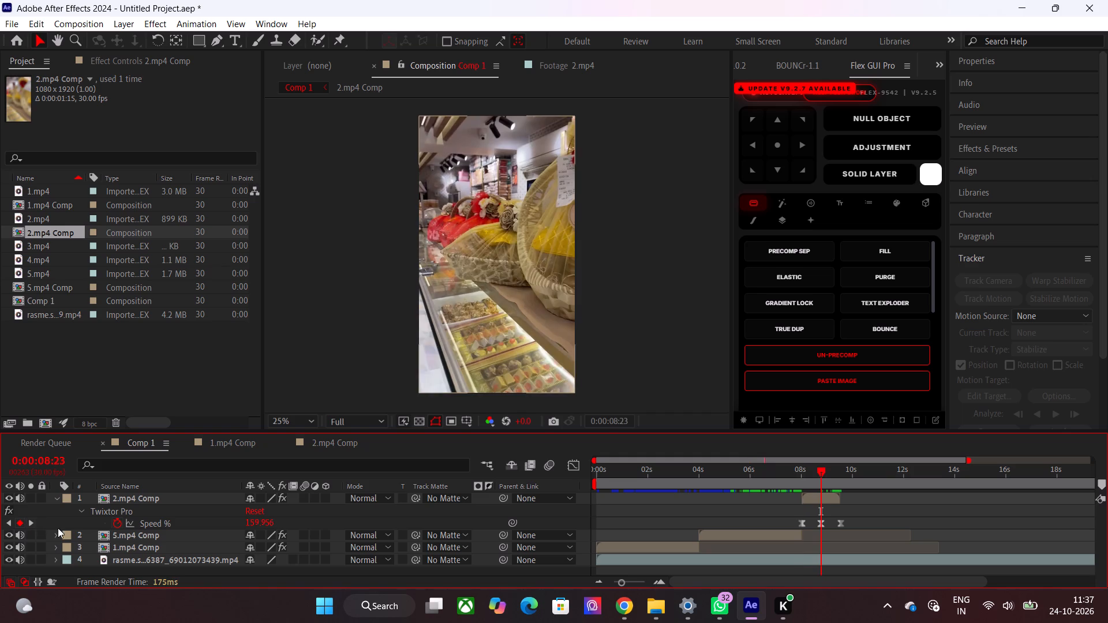
{"action": "left_click", "coordinate": [246, 524]}
{"action": "key", "text": "1"}
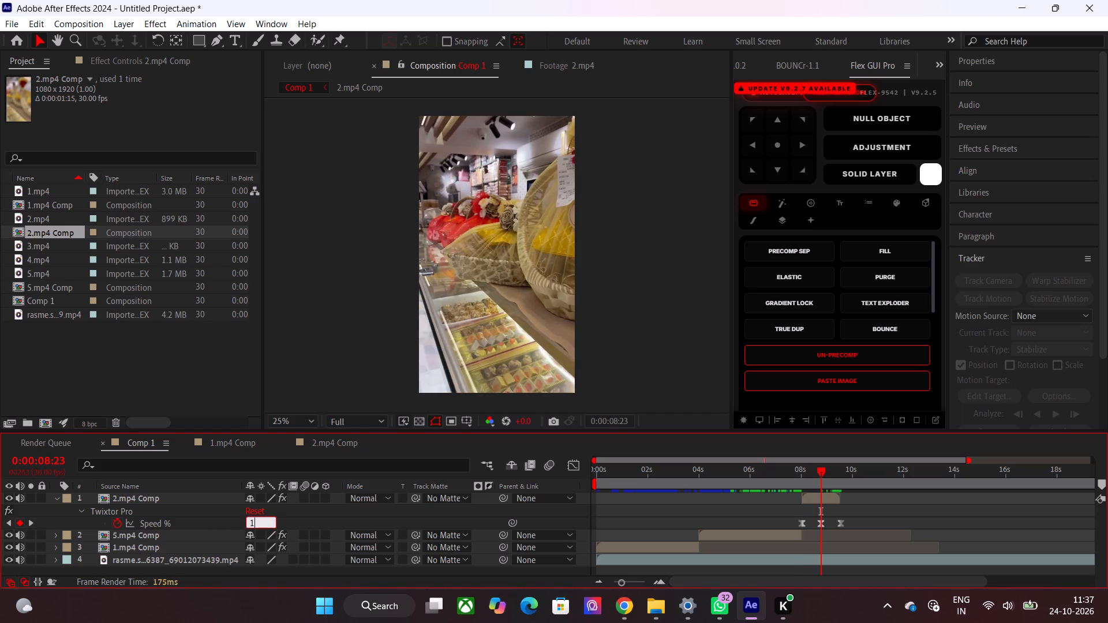
{"action": "type", "text": "20"}
{"action": "key", "text": "Return"}
Lengthen and level both Bezier handles of the middle Speed % keyframe on 2.mp4 Comp's graph to broaden the speed curve.
{"action": "left_click", "coordinate": [836, 482]}
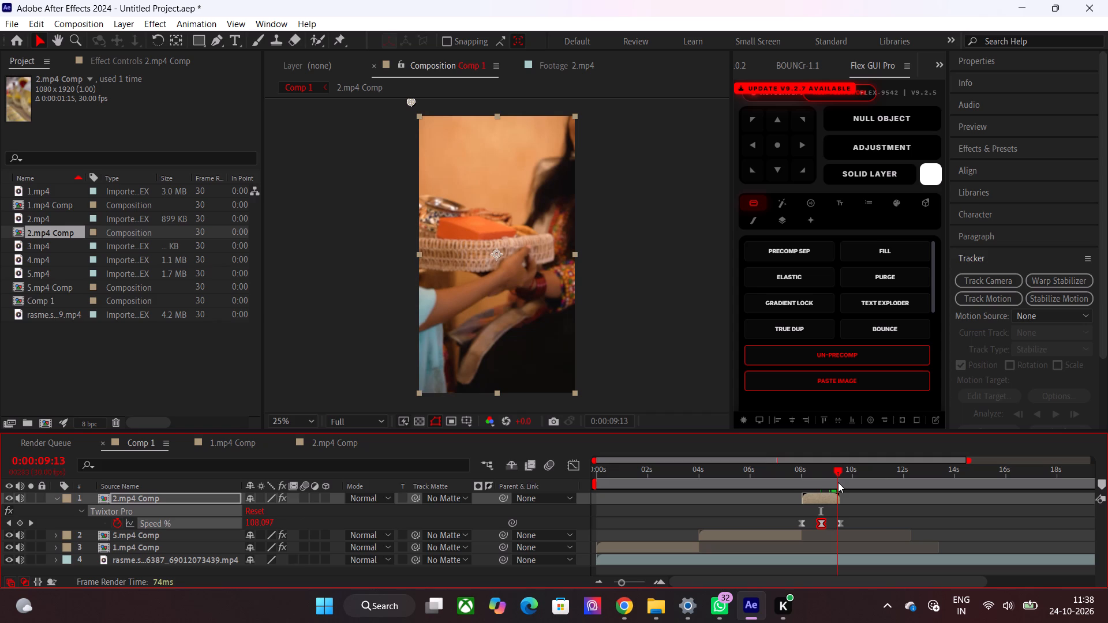
{"action": "left_click_drag", "start_coordinate": [826, 476], "coordinate": [819, 476]}
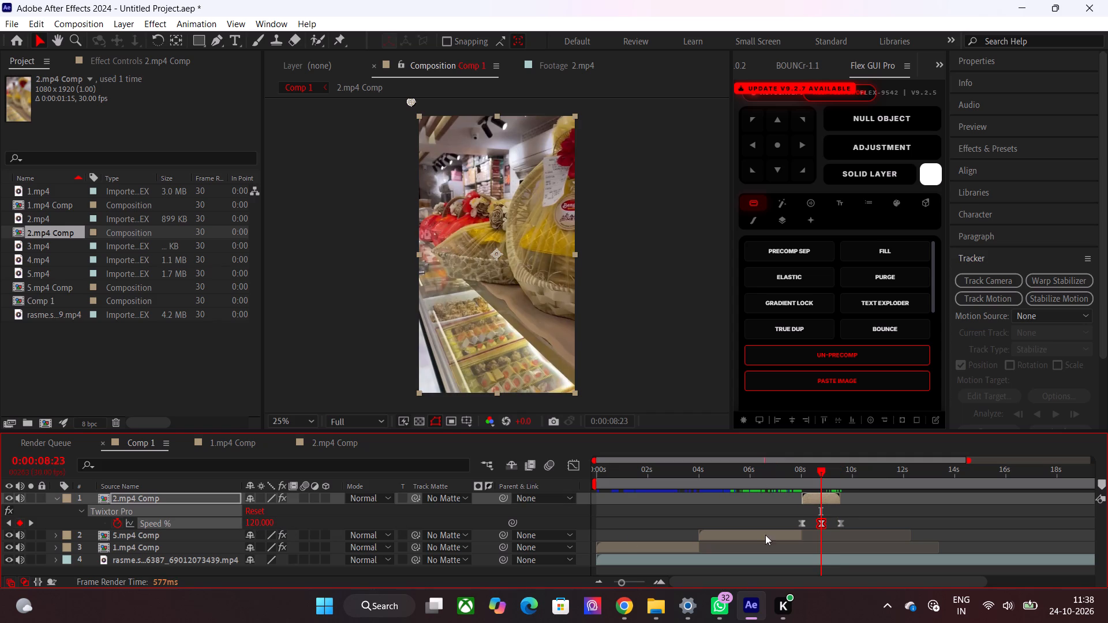
{"action": "left_click_drag", "start_coordinate": [867, 517], "coordinate": [773, 523]}
{"action": "left_click", "coordinate": [577, 460]}
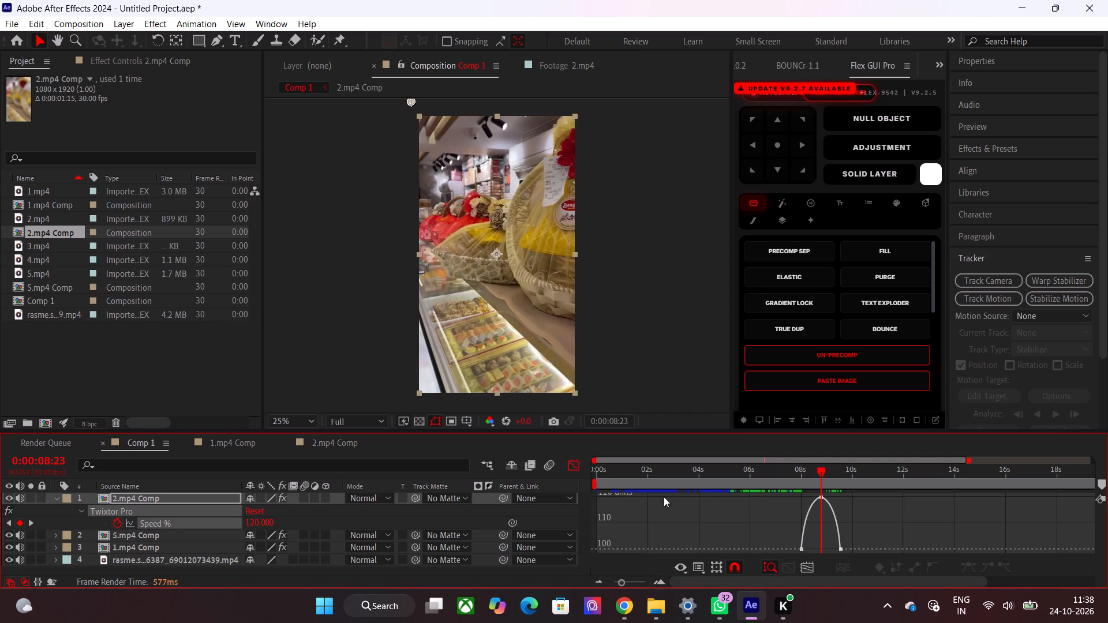
{"action": "left_click", "coordinate": [639, 582]}
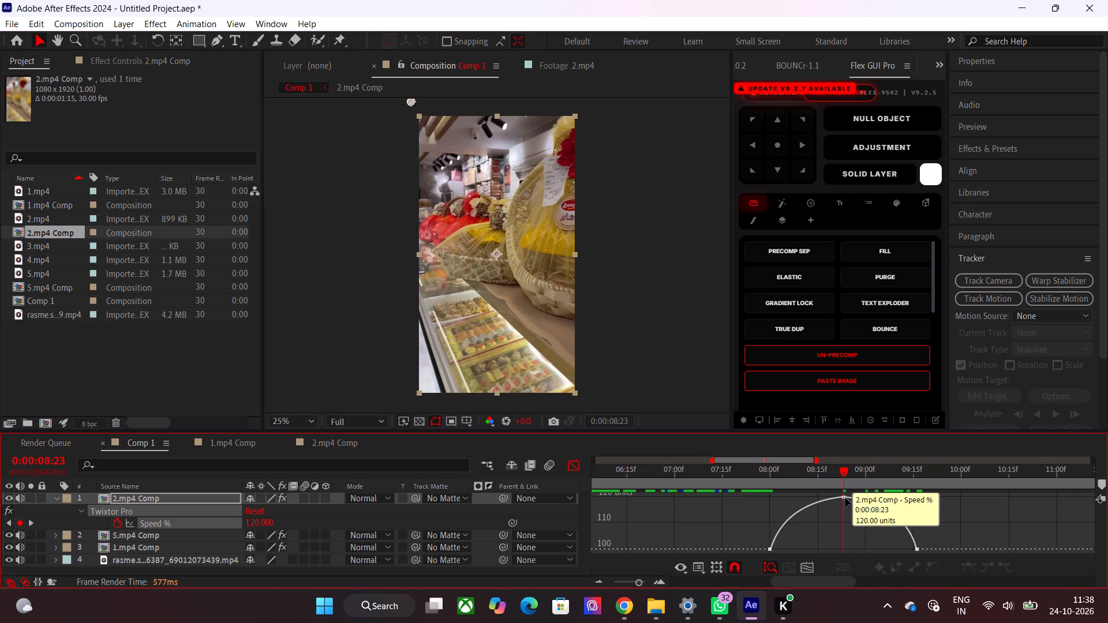
{"action": "left_click", "coordinate": [845, 498]}
{"action": "left_click_drag", "start_coordinate": [882, 471], "coordinate": [908, 472]}
{"action": "left_click_drag", "start_coordinate": [906, 498], "coordinate": [908, 498]}
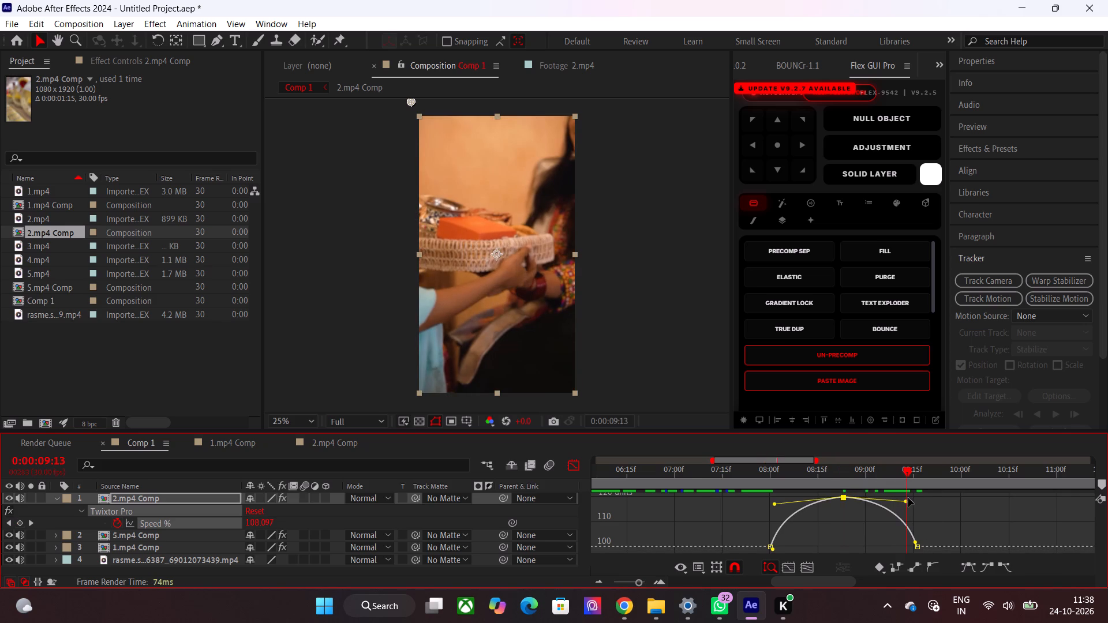
{"action": "left_click_drag", "start_coordinate": [908, 498], "coordinate": [927, 496]}
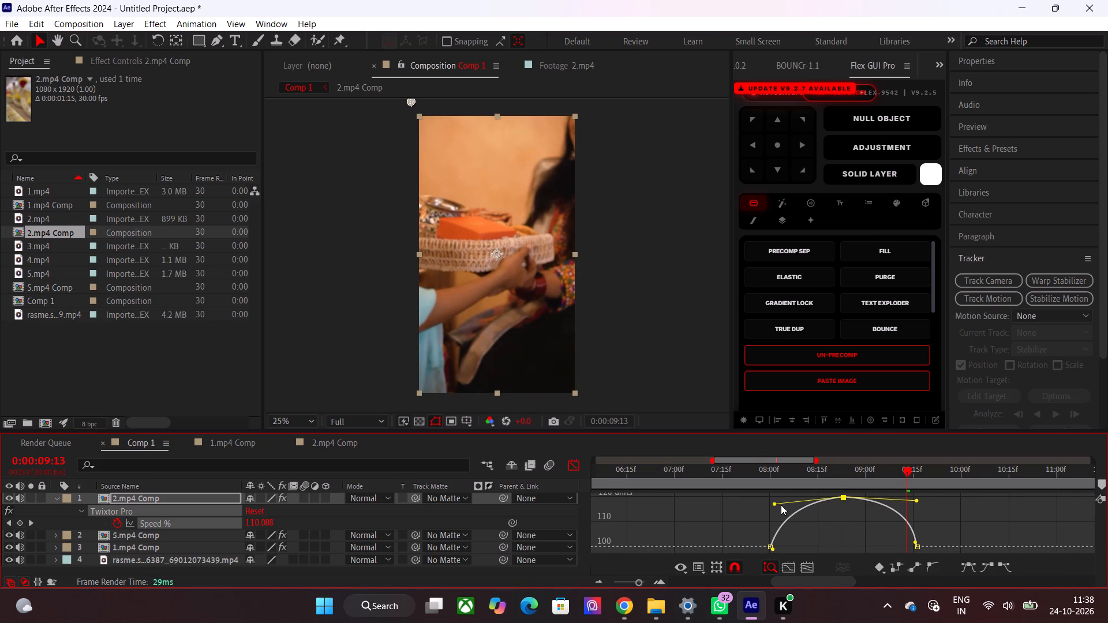
{"action": "left_click", "coordinate": [779, 505]}
{"action": "left_click", "coordinate": [845, 500]}
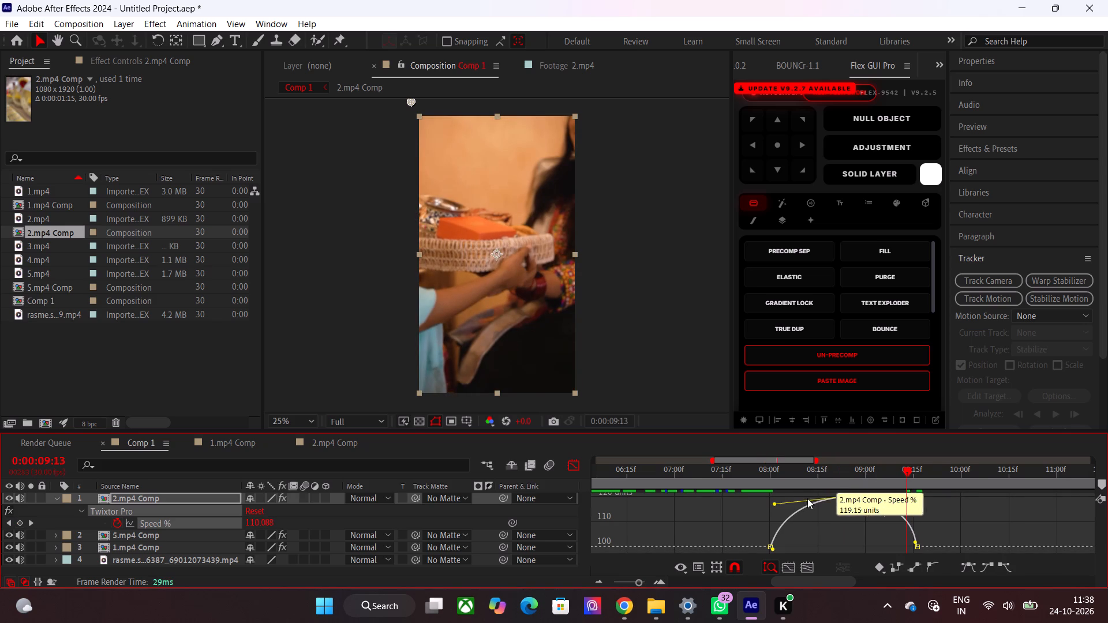
{"action": "left_click_drag", "start_coordinate": [776, 506], "coordinate": [766, 494]}
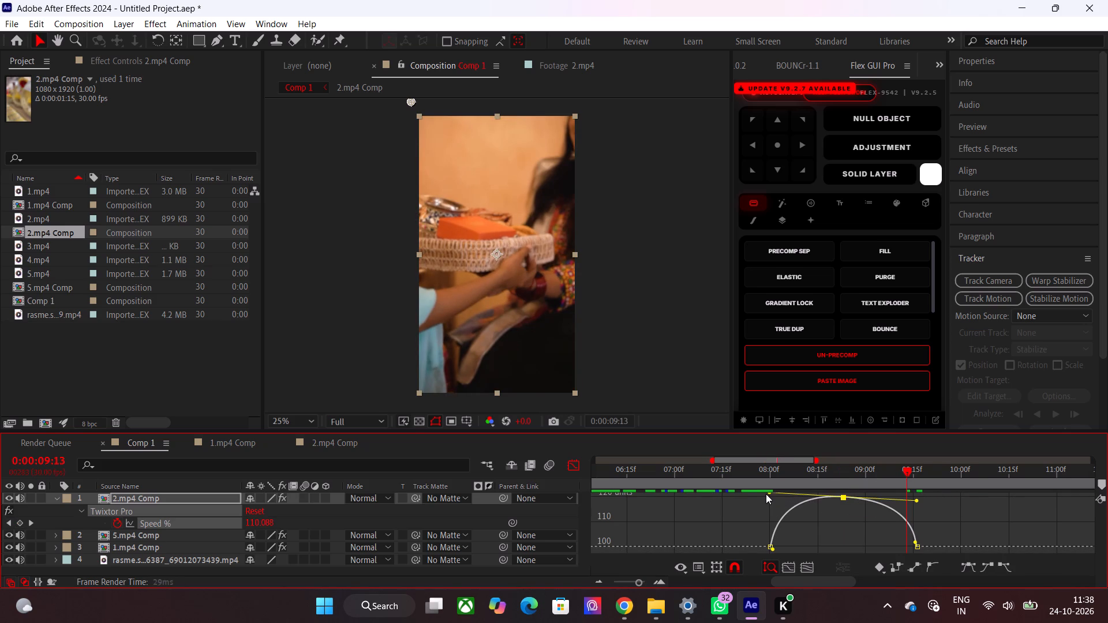
{"action": "left_click_drag", "start_coordinate": [766, 494], "coordinate": [760, 500]}
Trim the end of the 2.mp4 Comp layer to 0:00:09:08.
{"action": "left_click_drag", "start_coordinate": [885, 479], "coordinate": [881, 479]}
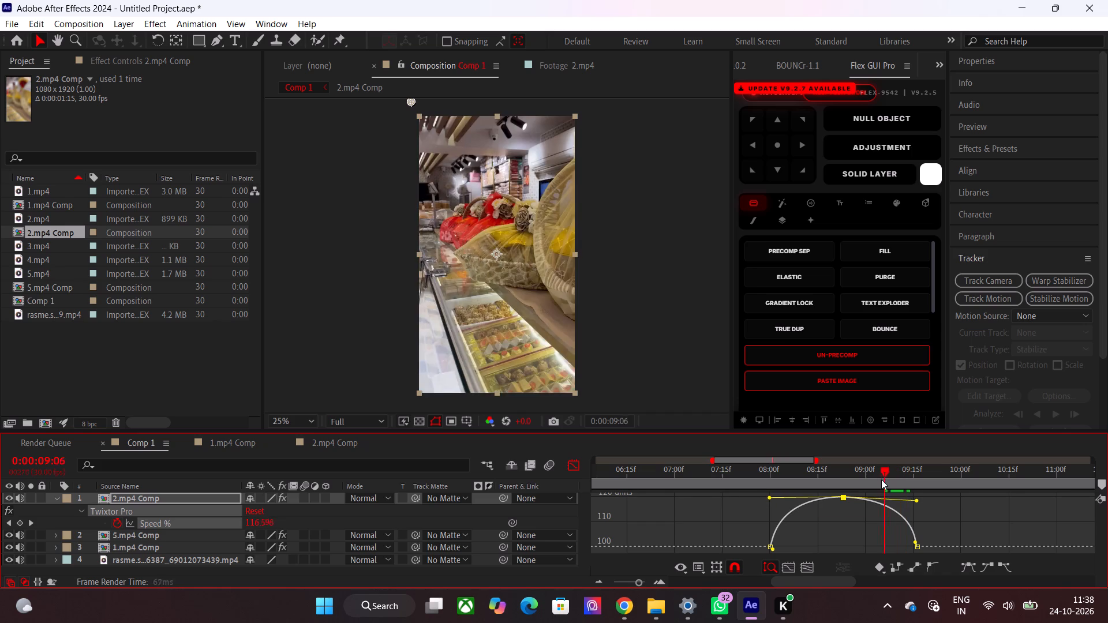
{"action": "left_click_drag", "start_coordinate": [881, 479], "coordinate": [891, 479]}
{"action": "left_click", "coordinate": [578, 467]}
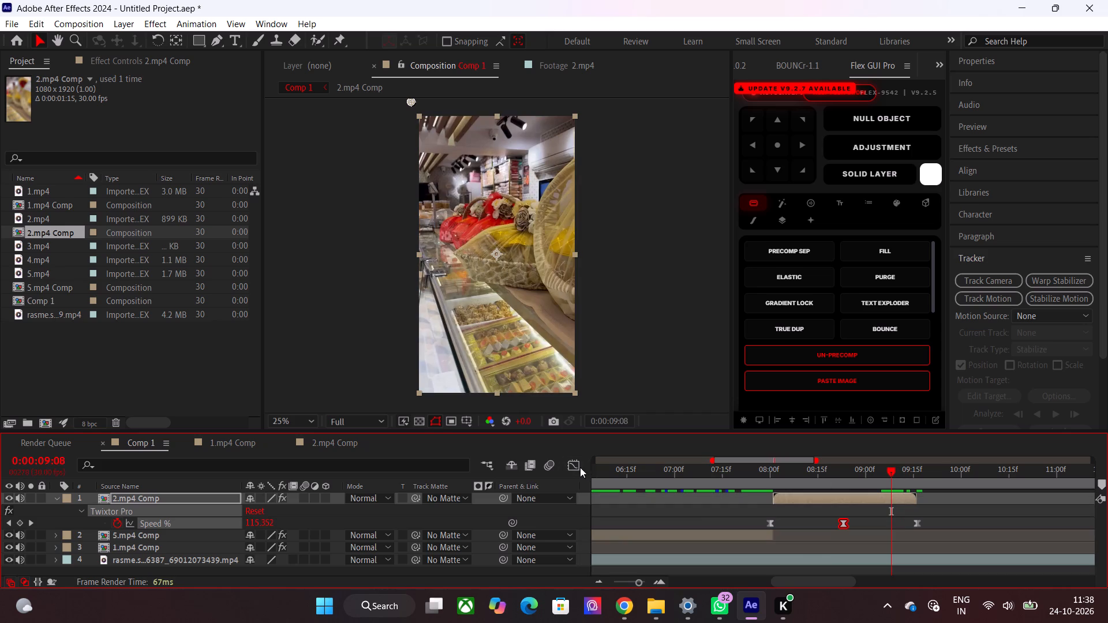
{"action": "key", "text": "alt+bracketright"}
Preview the 4.mp4 and 3.mp4 footage, and set the in point of 3.mp4 at 0:00:00:04.
{"action": "double_click", "coordinate": [46, 258]}
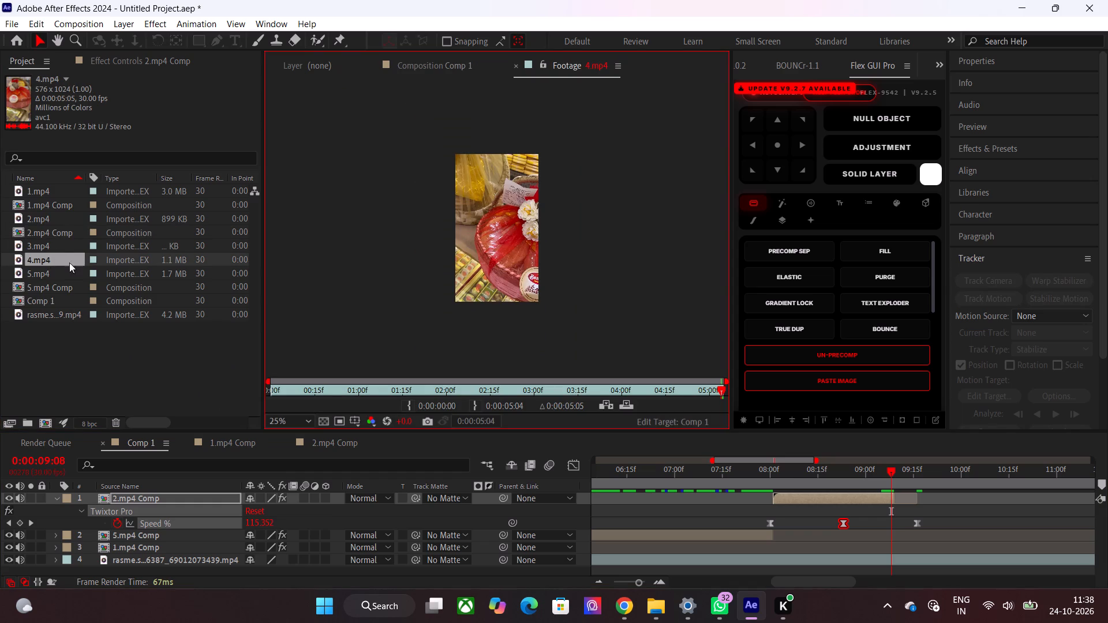
{"action": "double_click", "coordinate": [53, 246]}
{"action": "left_click_drag", "start_coordinate": [274, 390], "coordinate": [286, 391]}
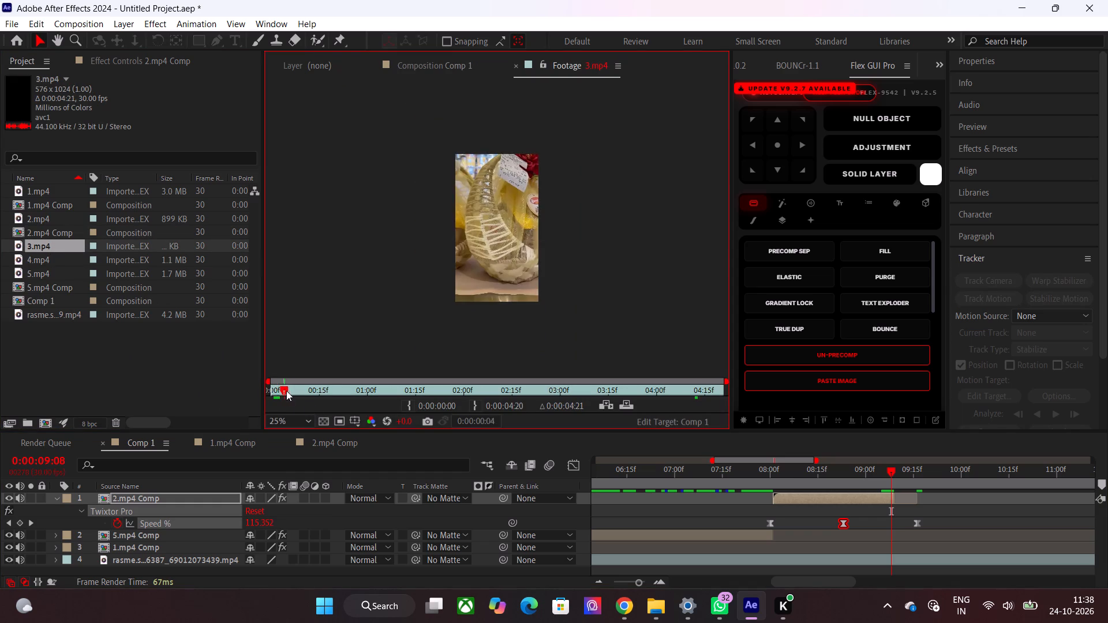
{"action": "left_click_drag", "start_coordinate": [286, 391], "coordinate": [496, 392]}
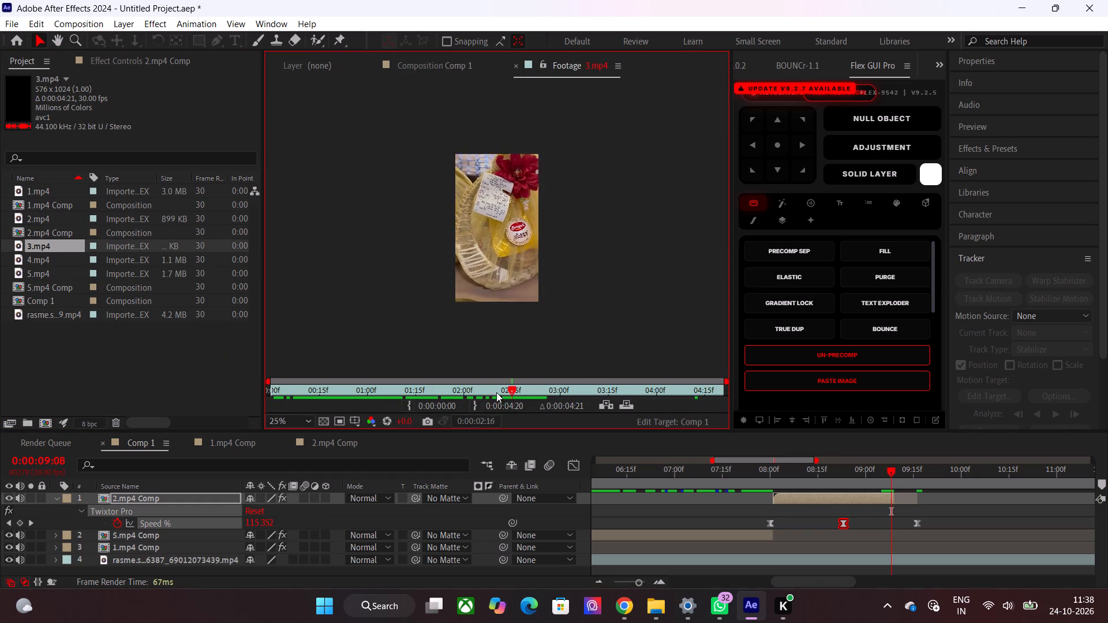
{"action": "left_click_drag", "start_coordinate": [496, 392], "coordinate": [296, 398]}
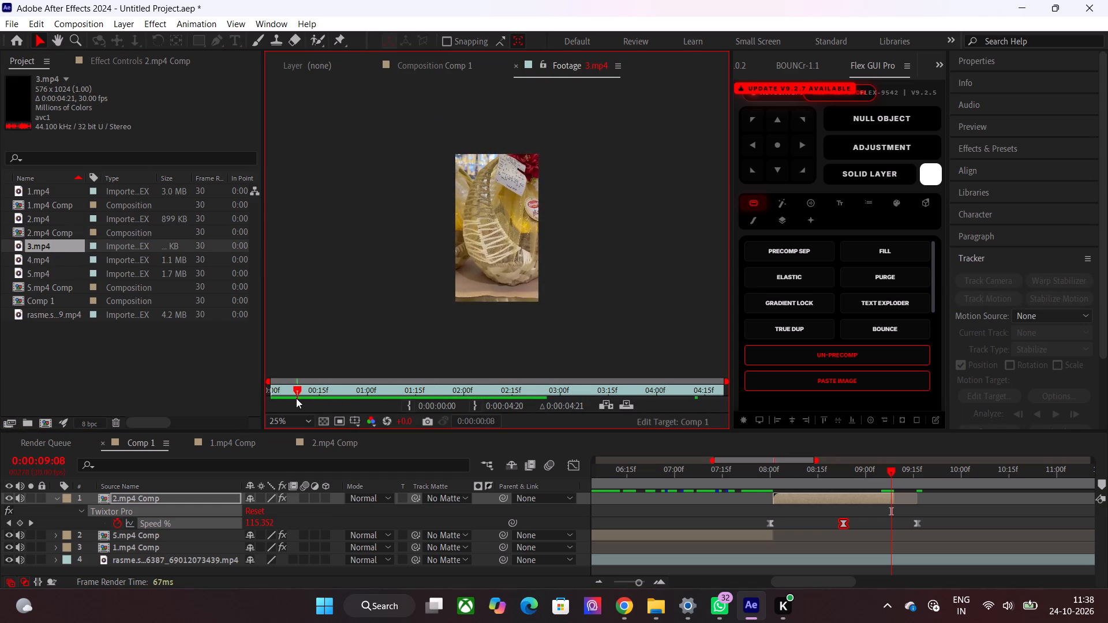
{"action": "left_click_drag", "start_coordinate": [296, 398], "coordinate": [283, 398]}
{"action": "left_click", "coordinate": [409, 406]}
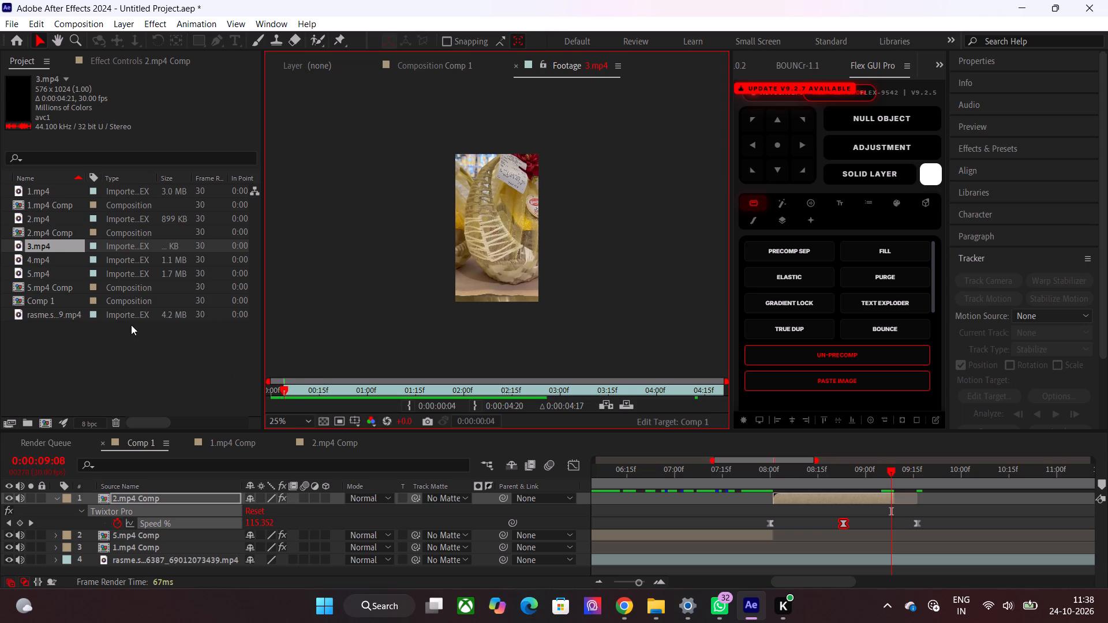
Add the trimmed 3.mp4 clip to Comp 1 above 2.mp4 Comp and precompose it individually.
{"action": "left_click_drag", "start_coordinate": [53, 241], "coordinate": [862, 497]}
{"action": "left_click_drag", "start_coordinate": [636, 586], "coordinate": [555, 585]}
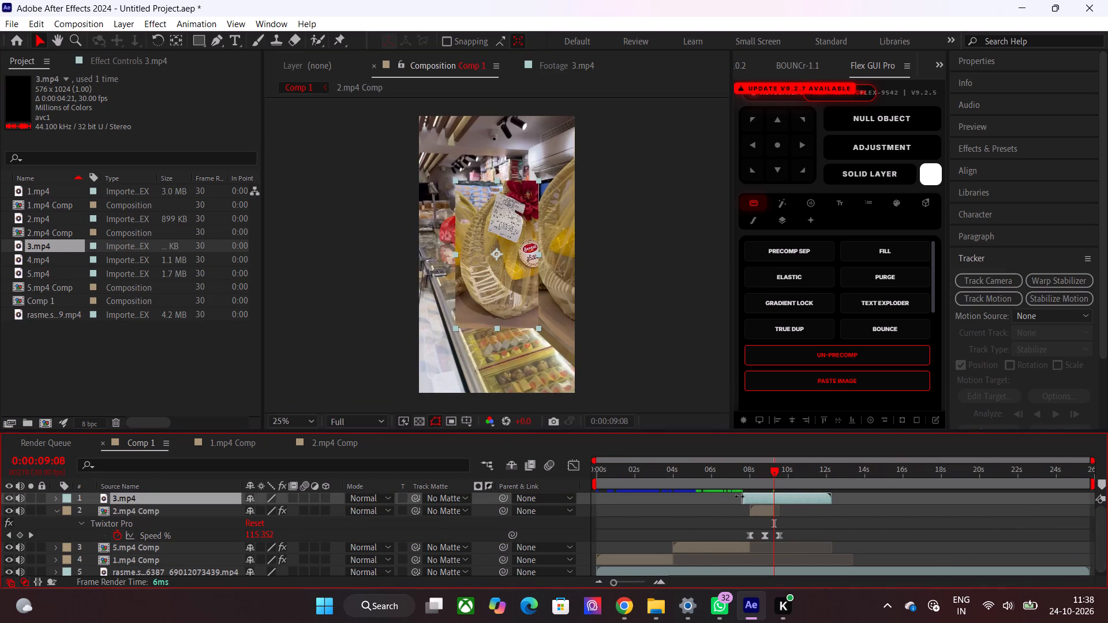
{"action": "left_click", "coordinate": [788, 251]}
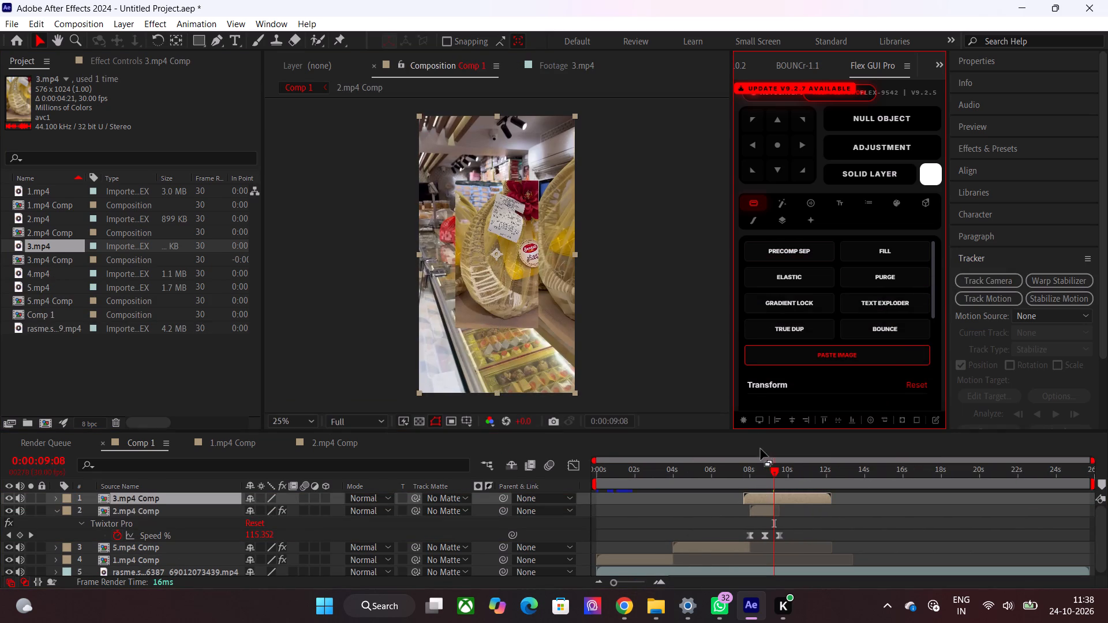
Open 3.mp4 Comp and scale its 3.mp4 layer to fill the frame.
{"action": "double_click", "coordinate": [774, 499]}
{"action": "left_click", "coordinate": [774, 499]}
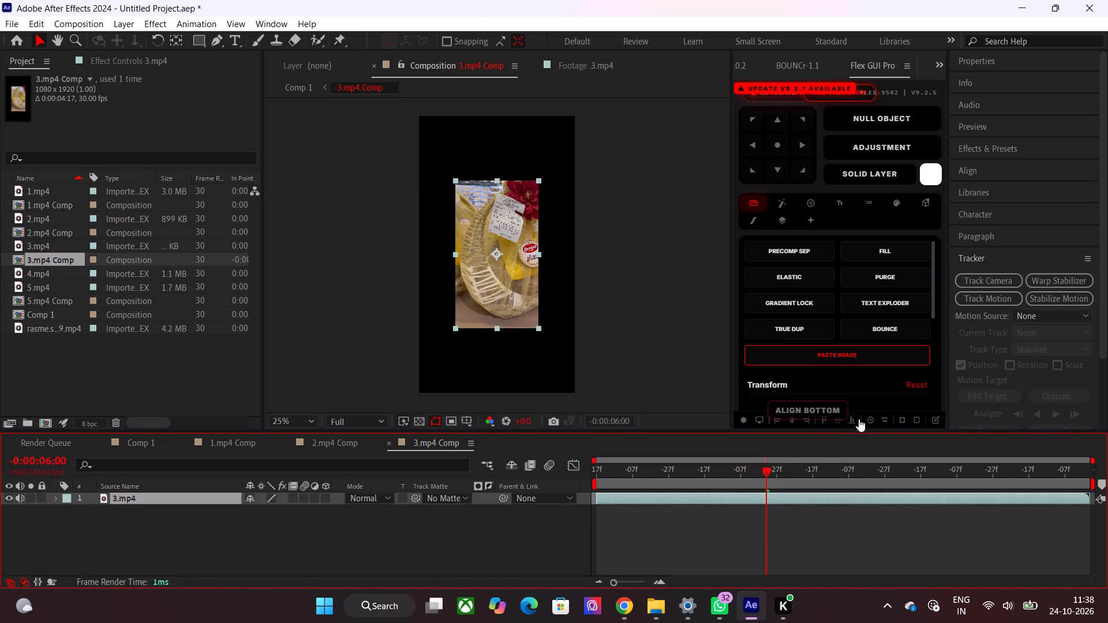
{"action": "left_click", "coordinate": [916, 417]}
Apply the Warp Stabilizer effect to the 3.mp4 layer inside 3.mp4 Comp.
{"action": "key", "text": "ctrl+Tab"}
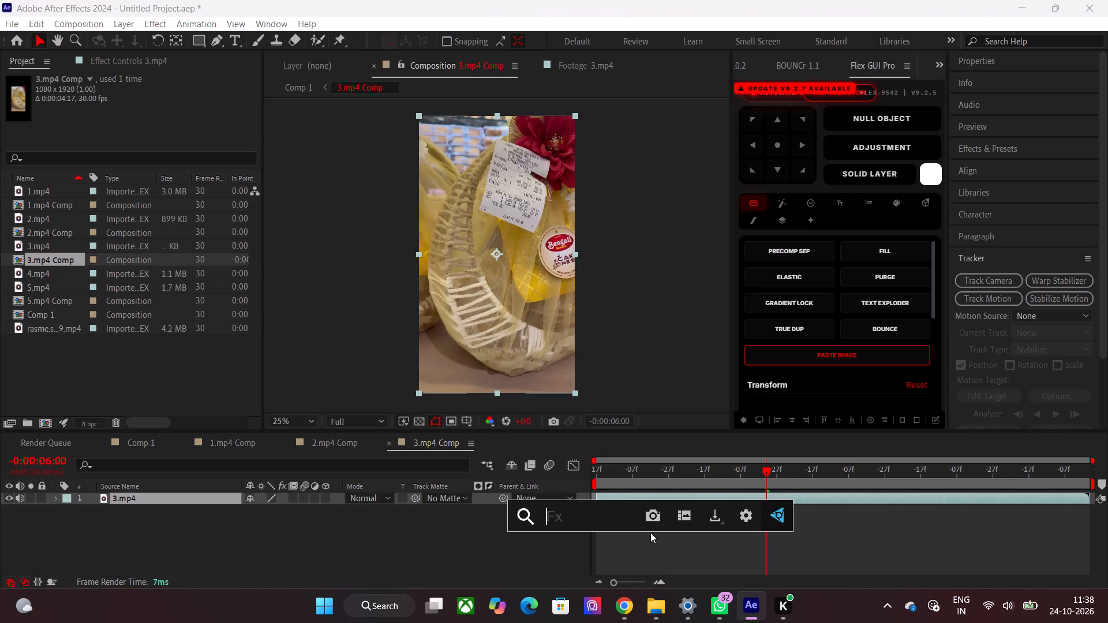
{"action": "type", "text": "wa"}
{"action": "key", "text": "Down"}
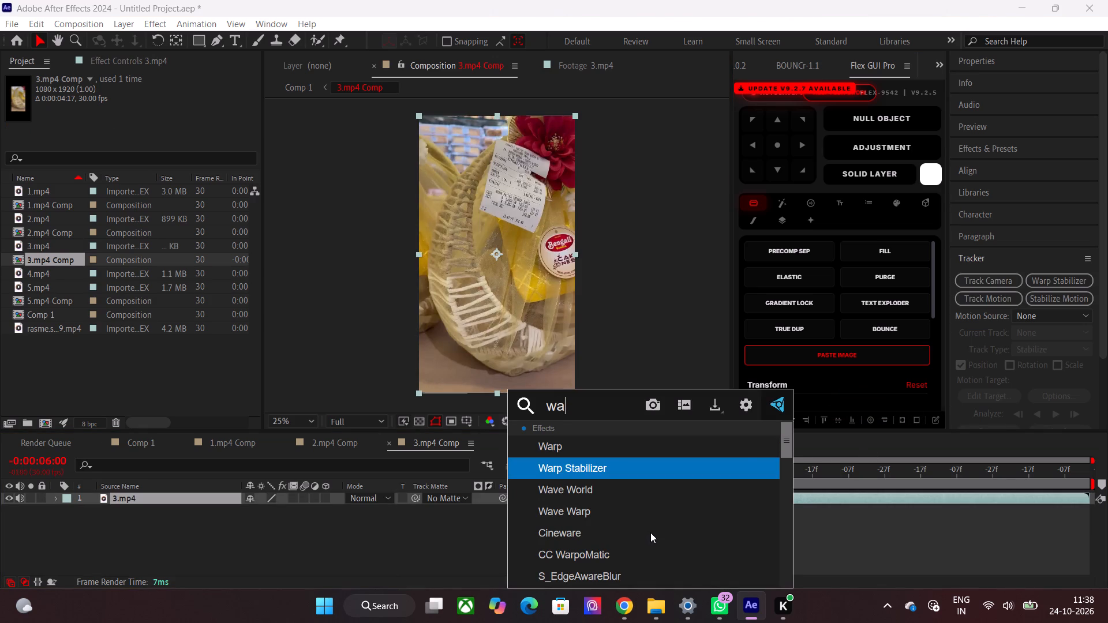
{"action": "key", "text": "Return"}
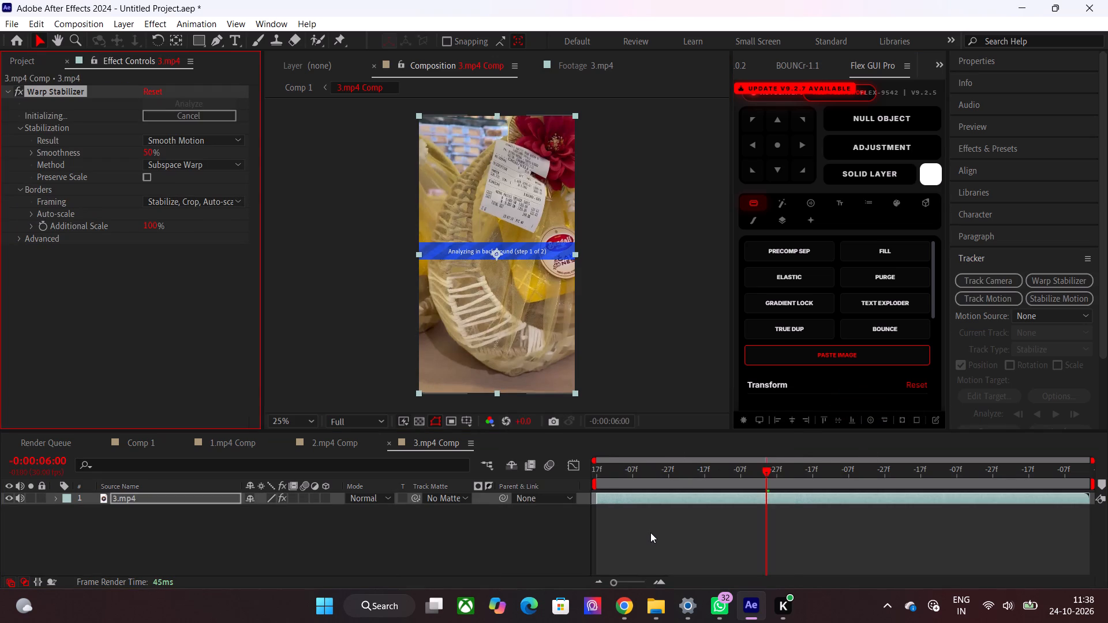
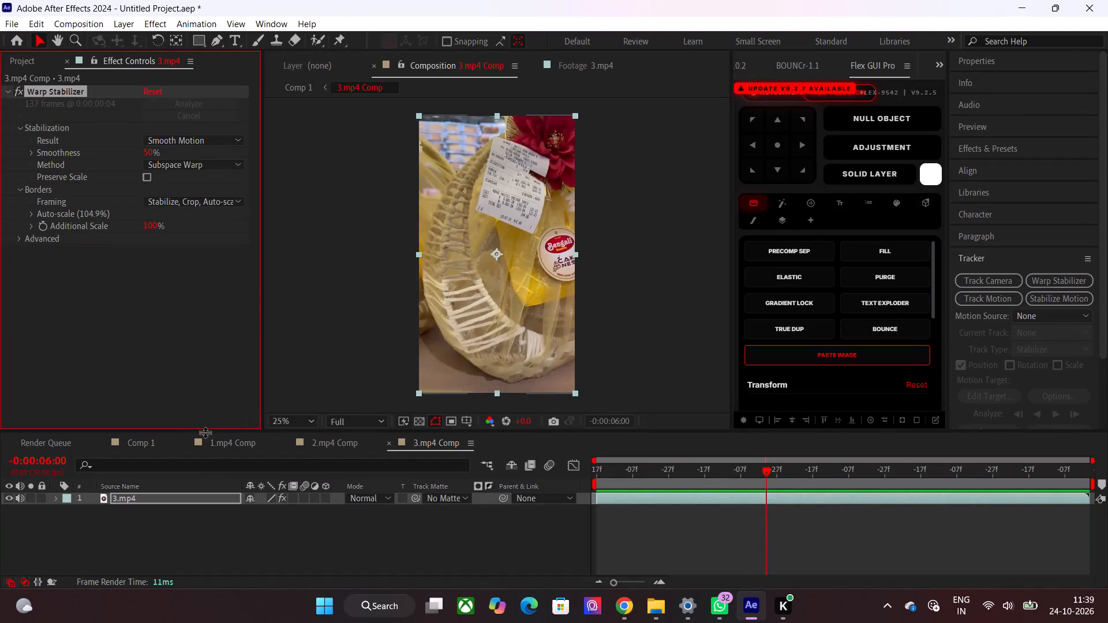
In Comp 1, move the 3.mp4 Comp layer so that it starts at 0:00:09:08.
{"action": "left_click", "coordinate": [154, 445]}
{"action": "left_click_drag", "start_coordinate": [772, 496], "coordinate": [781, 496]}
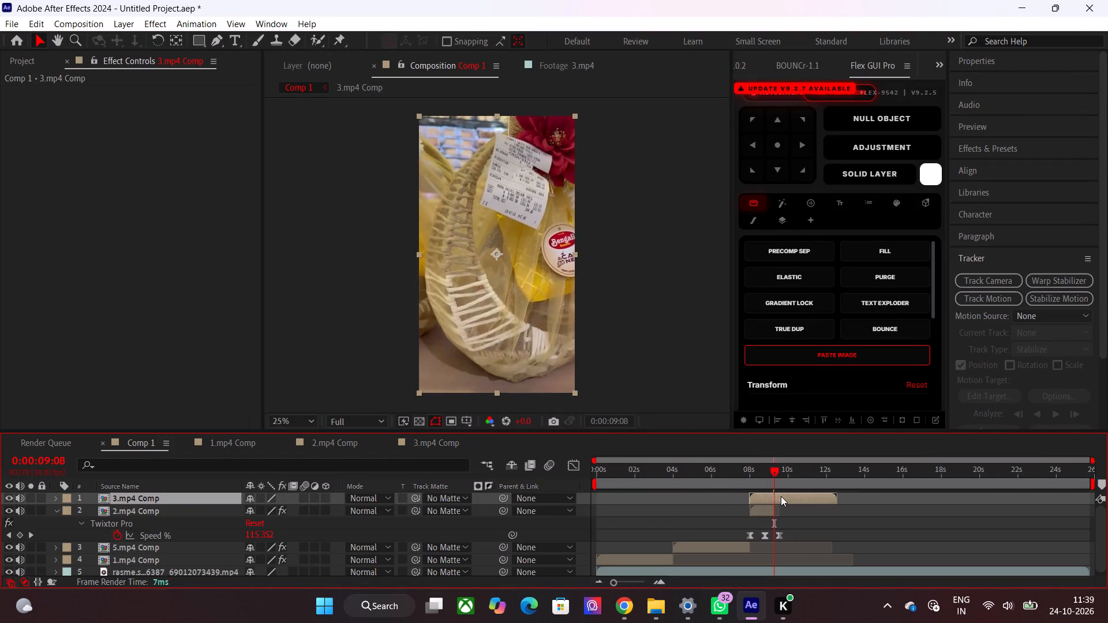
{"action": "left_click_drag", "start_coordinate": [781, 496], "coordinate": [799, 497]}
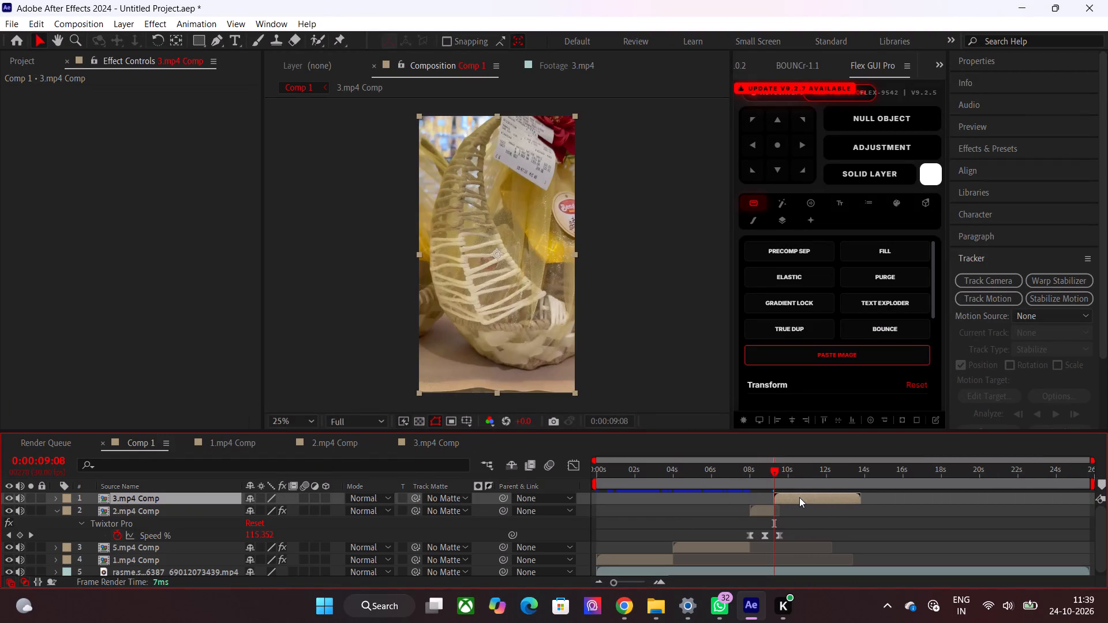
{"action": "key", "text": "bracketleft"}
Paste the keyframed Twixtor Pro effect onto 3.mp4 Comp, reveal its Speed % keyframes and scrub through the clip.
{"action": "key", "text": "ctrl+v"}
{"action": "key", "text": "u"}
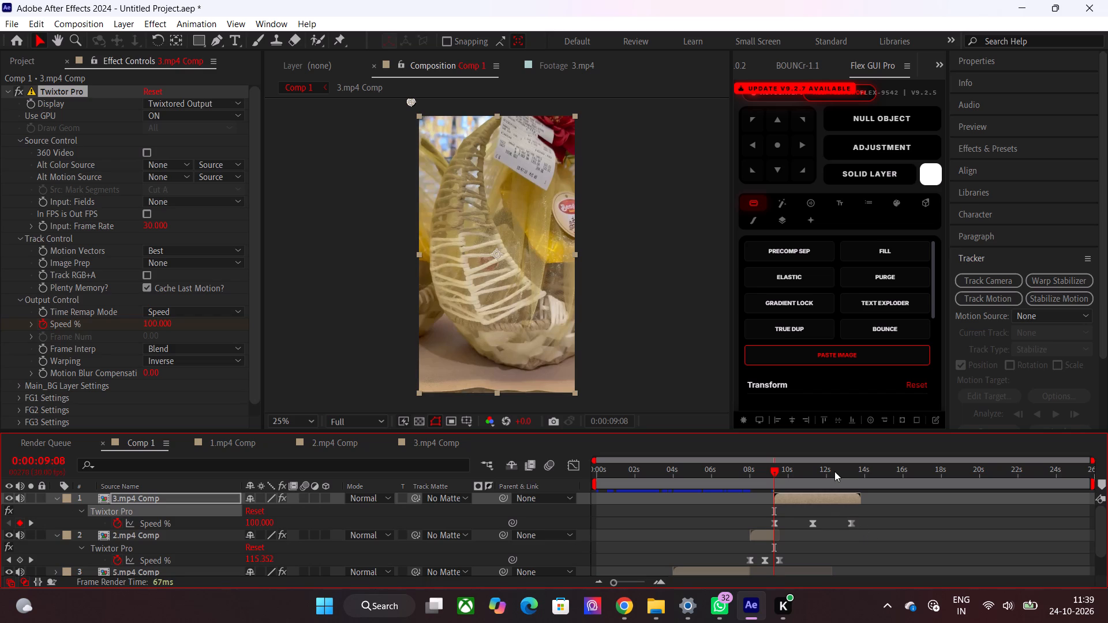
{"action": "left_click_drag", "start_coordinate": [833, 471], "coordinate": [801, 475]}
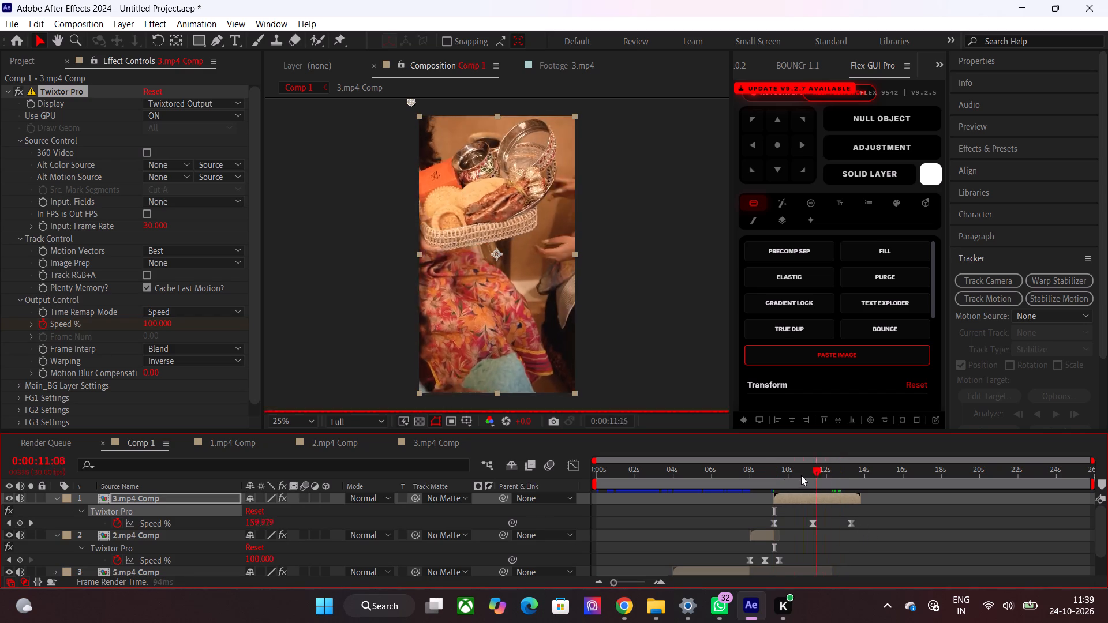
{"action": "left_click_drag", "start_coordinate": [801, 475], "coordinate": [793, 504]}
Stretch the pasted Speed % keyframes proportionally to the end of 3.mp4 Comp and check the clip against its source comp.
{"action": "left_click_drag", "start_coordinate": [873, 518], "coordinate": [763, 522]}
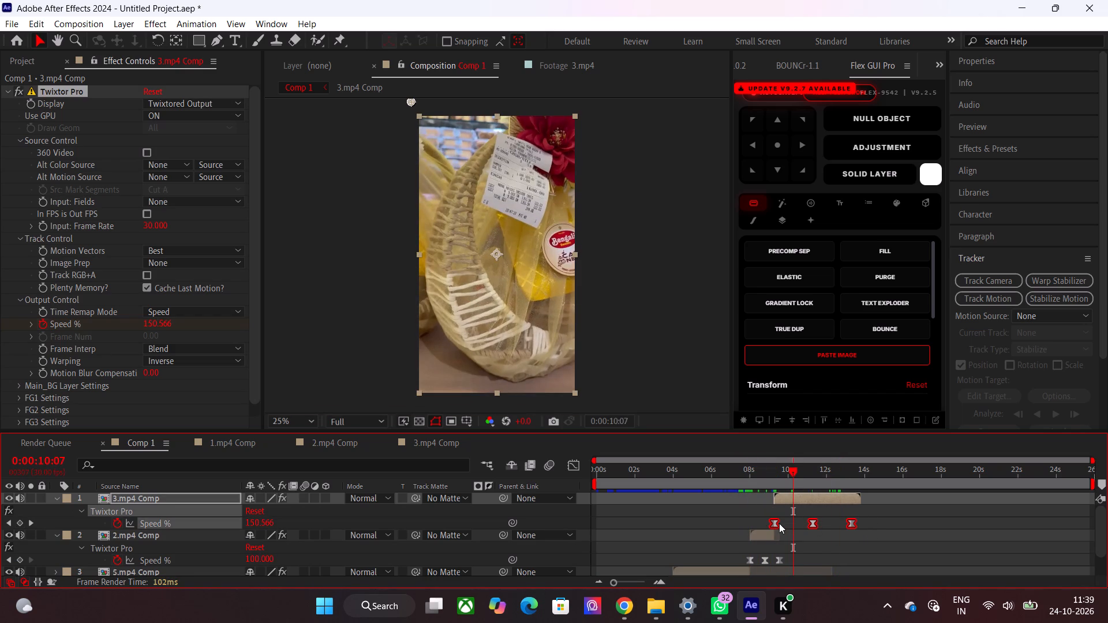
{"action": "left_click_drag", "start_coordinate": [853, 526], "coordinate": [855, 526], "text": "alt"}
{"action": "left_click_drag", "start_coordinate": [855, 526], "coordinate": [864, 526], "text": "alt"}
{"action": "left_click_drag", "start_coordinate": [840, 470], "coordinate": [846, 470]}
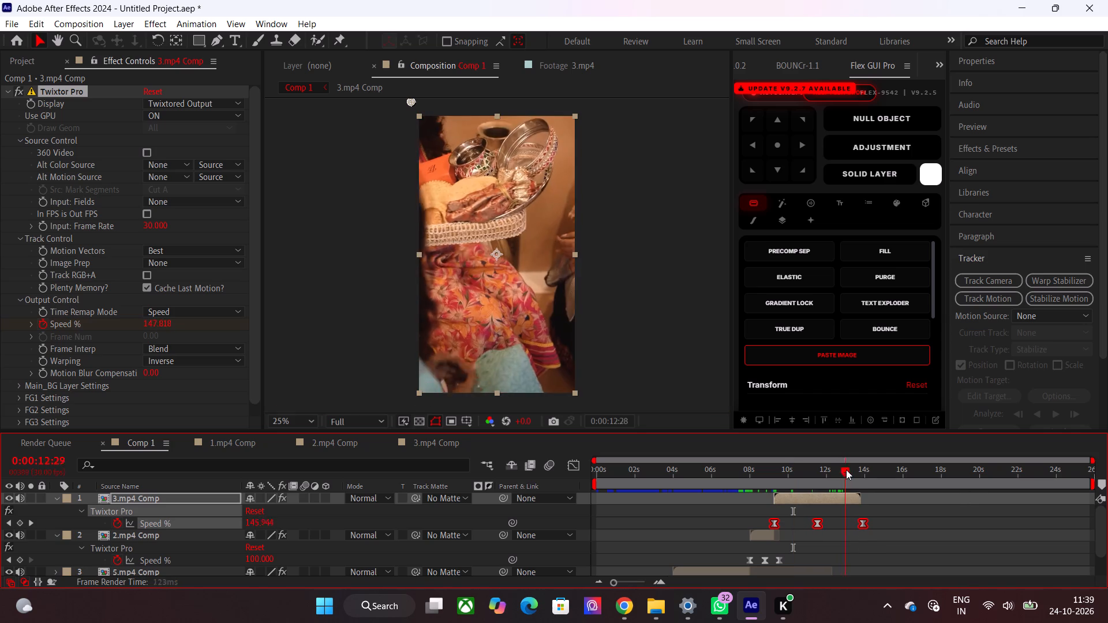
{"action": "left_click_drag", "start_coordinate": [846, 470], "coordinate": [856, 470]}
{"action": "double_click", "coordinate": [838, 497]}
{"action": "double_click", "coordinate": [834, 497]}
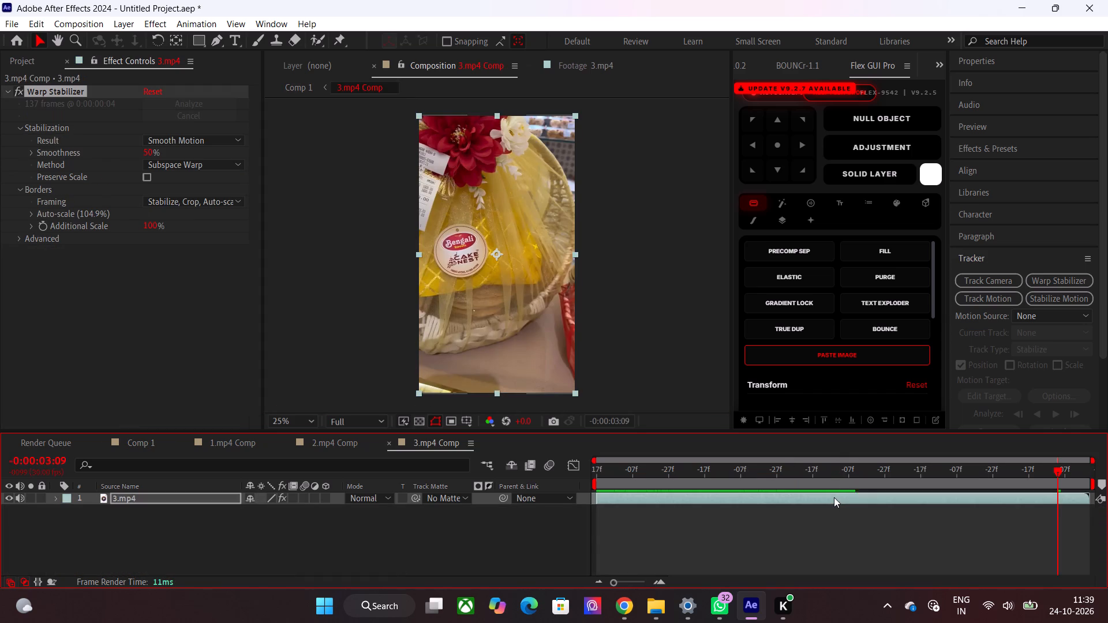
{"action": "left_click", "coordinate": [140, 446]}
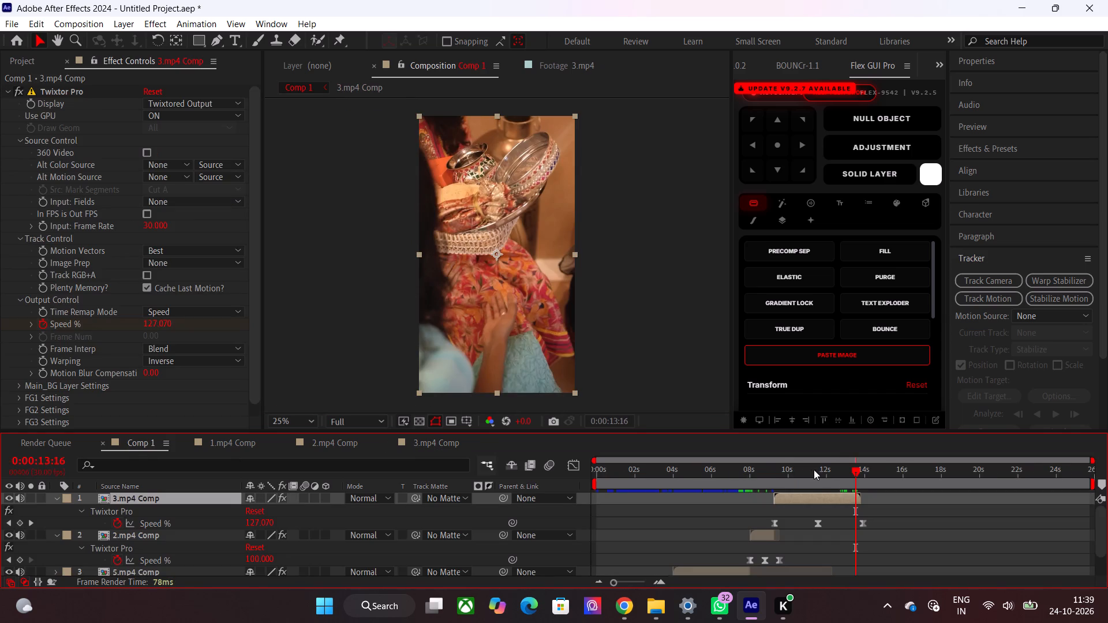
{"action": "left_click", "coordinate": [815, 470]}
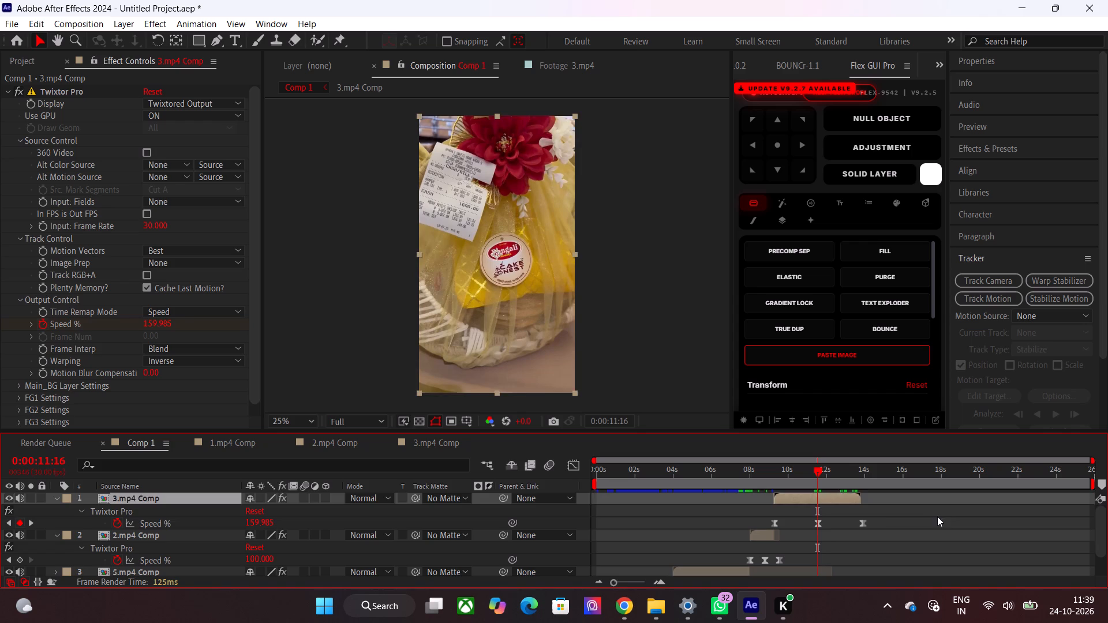
Delete all three Speed % keyframes from 3.mp4 Comp and recheck the clip against its source comp.
{"action": "left_click_drag", "start_coordinate": [919, 516], "coordinate": [760, 526]}
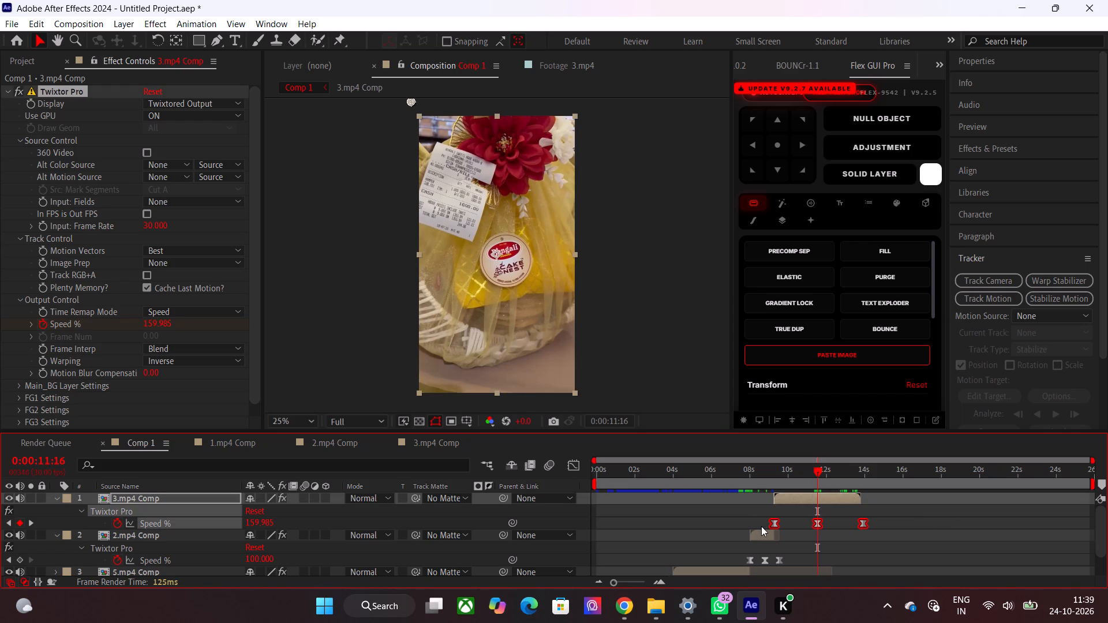
{"action": "key", "text": "Delete"}
{"action": "left_click_drag", "start_coordinate": [825, 478], "coordinate": [858, 476]}
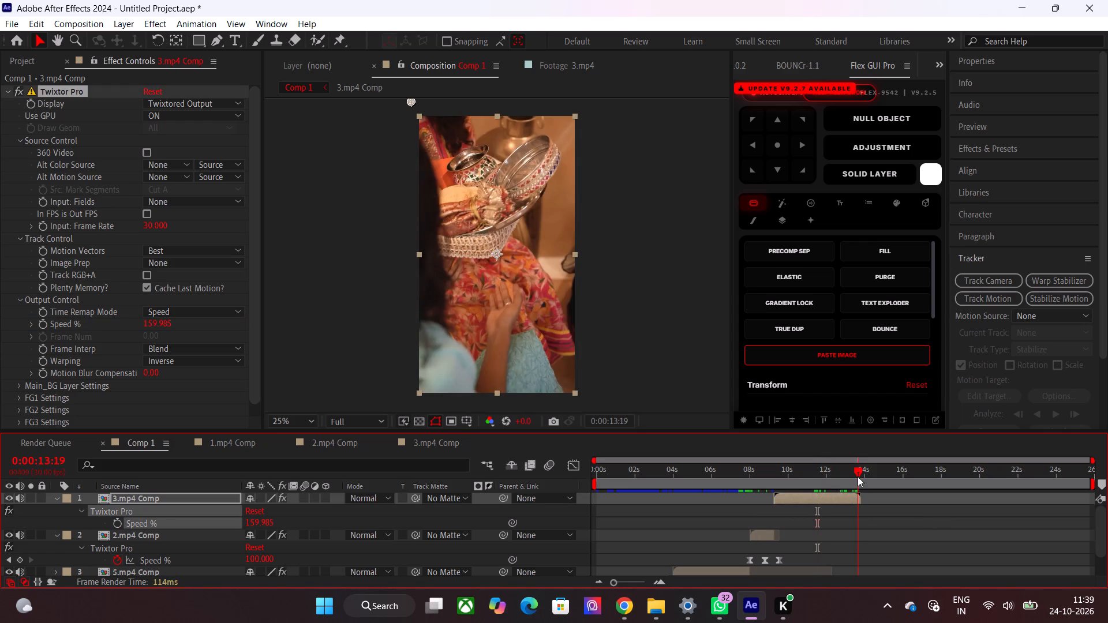
{"action": "left_click_drag", "start_coordinate": [858, 476], "coordinate": [839, 483]}
{"action": "double_click", "coordinate": [856, 497]}
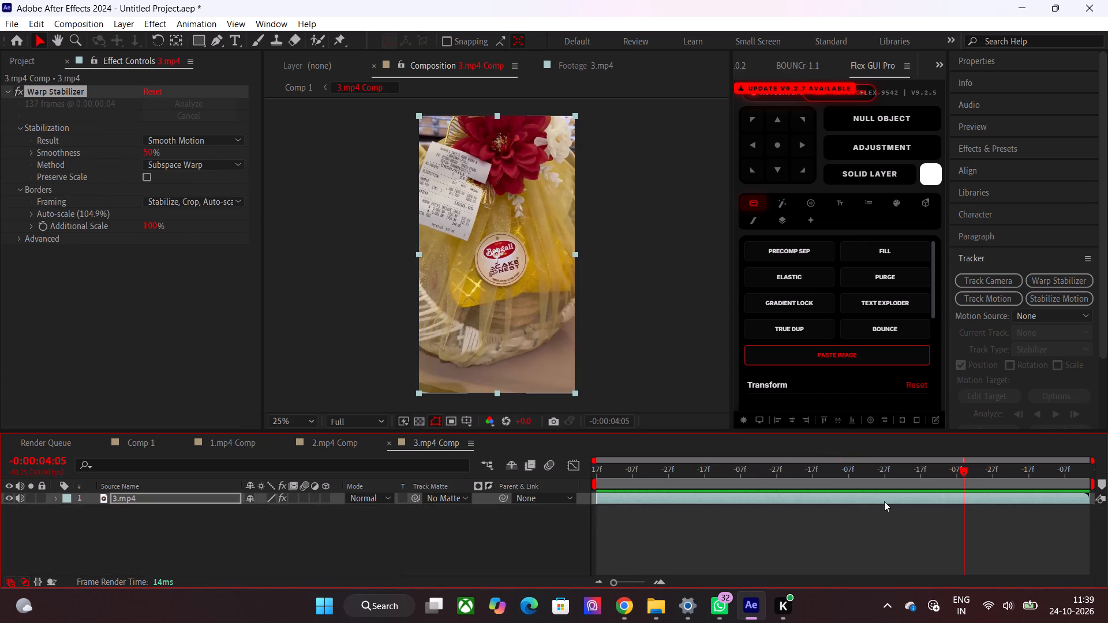
{"action": "left_click", "coordinate": [148, 440]}
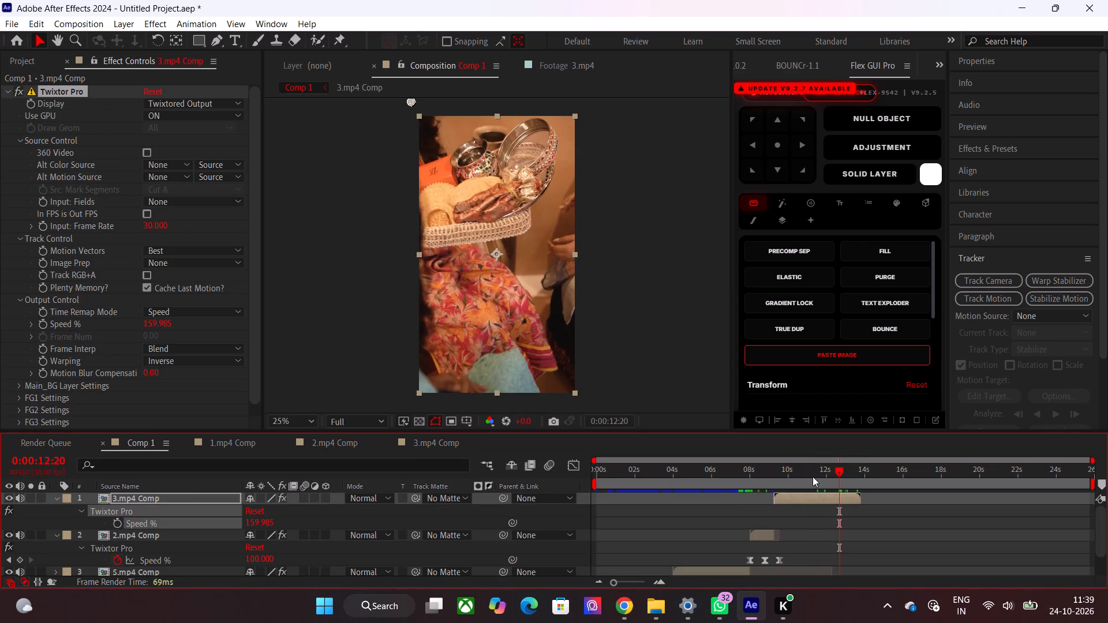
{"action": "left_click", "coordinate": [813, 476]}
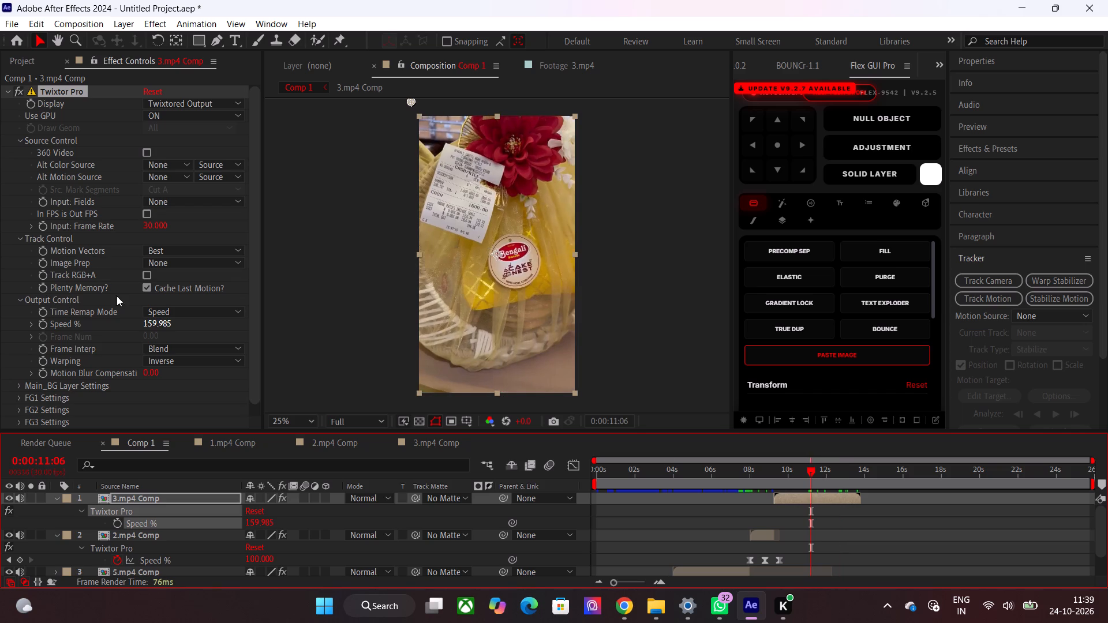
Reset the Twixtor Pro effect on 3.mp4 Comp to its defaults and scrub through the clip's end.
{"action": "left_click", "coordinate": [152, 95]}
{"action": "left_click_drag", "start_coordinate": [810, 474], "coordinate": [844, 480]}
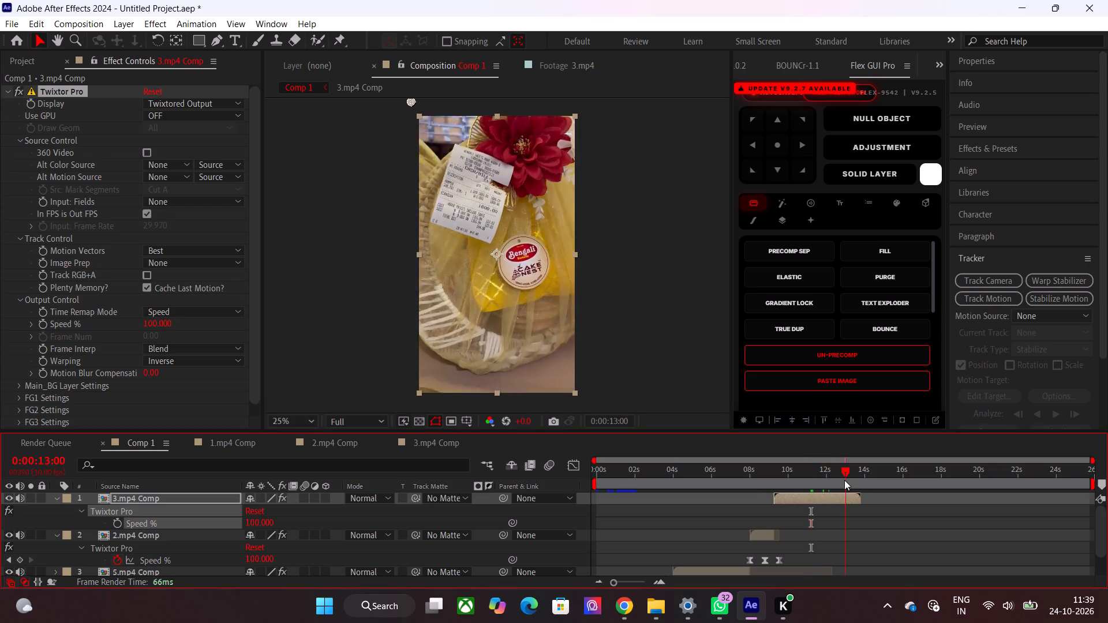
{"action": "left_click_drag", "start_coordinate": [844, 480], "coordinate": [854, 481]}
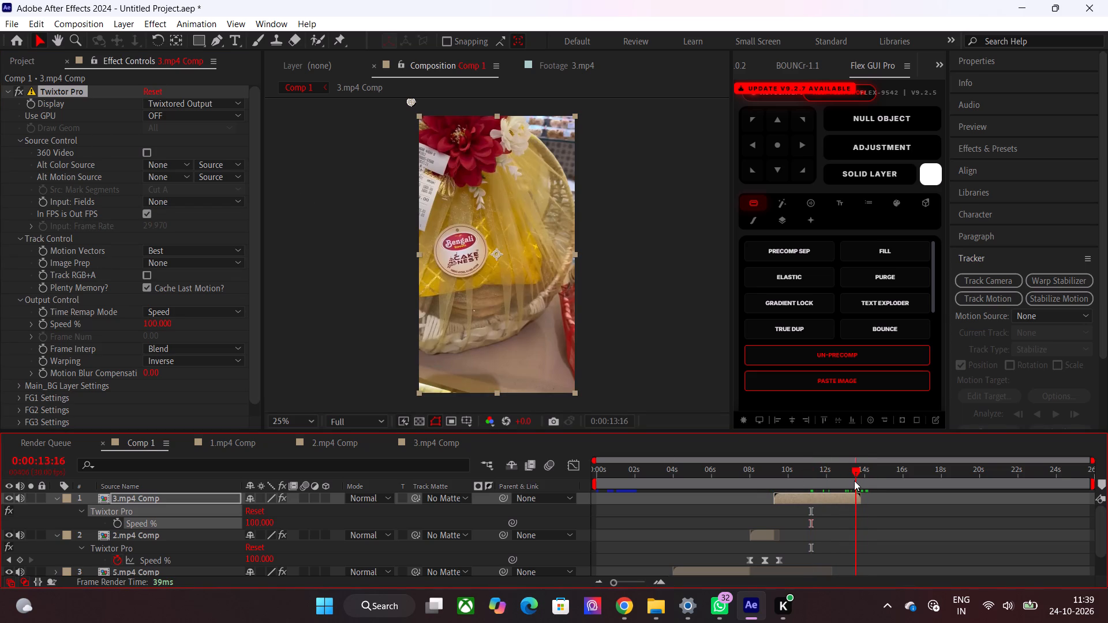
{"action": "left_click_drag", "start_coordinate": [854, 481], "coordinate": [812, 486]}
Enable keyframing for Twixtor's Speed % on 3.mp4 Comp and move the first keyframe to the clip's start.
{"action": "left_click", "coordinate": [144, 219]}
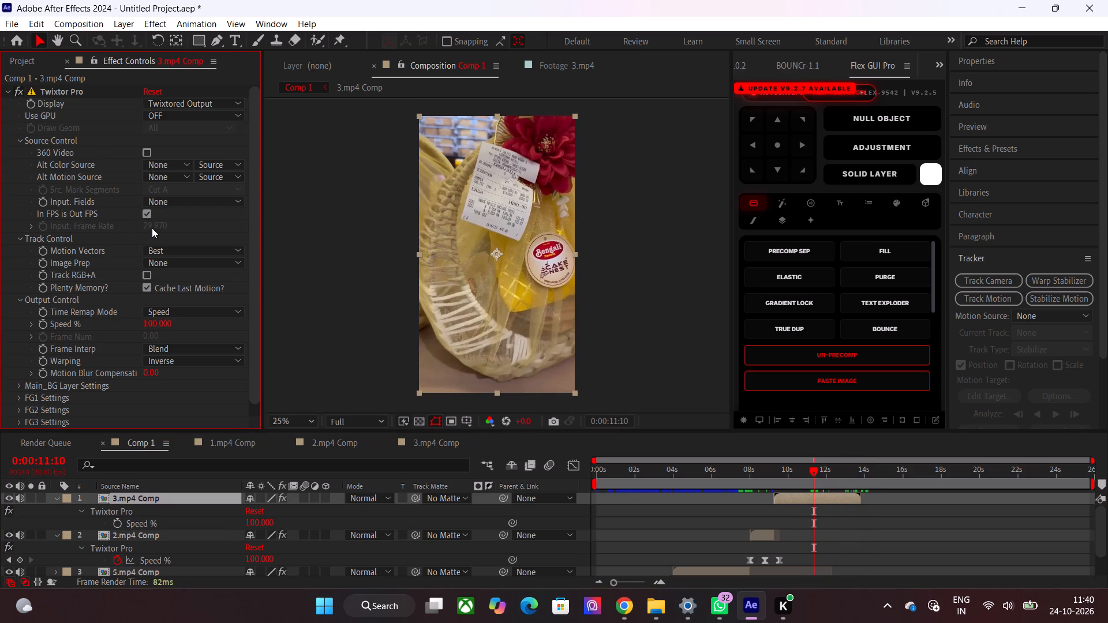
{"action": "left_click", "coordinate": [44, 325]}
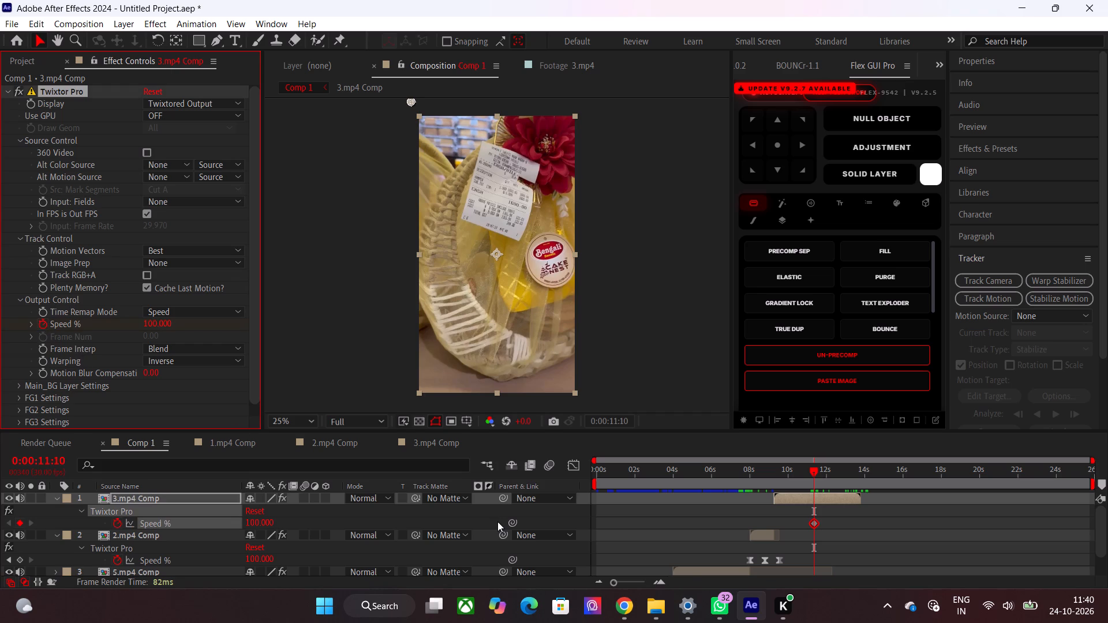
{"action": "left_click_drag", "start_coordinate": [810, 519], "coordinate": [782, 519]}
{"action": "left_click", "coordinate": [817, 525]}
{"action": "left_click", "coordinate": [816, 527]}
{"action": "left_click_drag", "start_coordinate": [810, 523], "coordinate": [806, 519]}
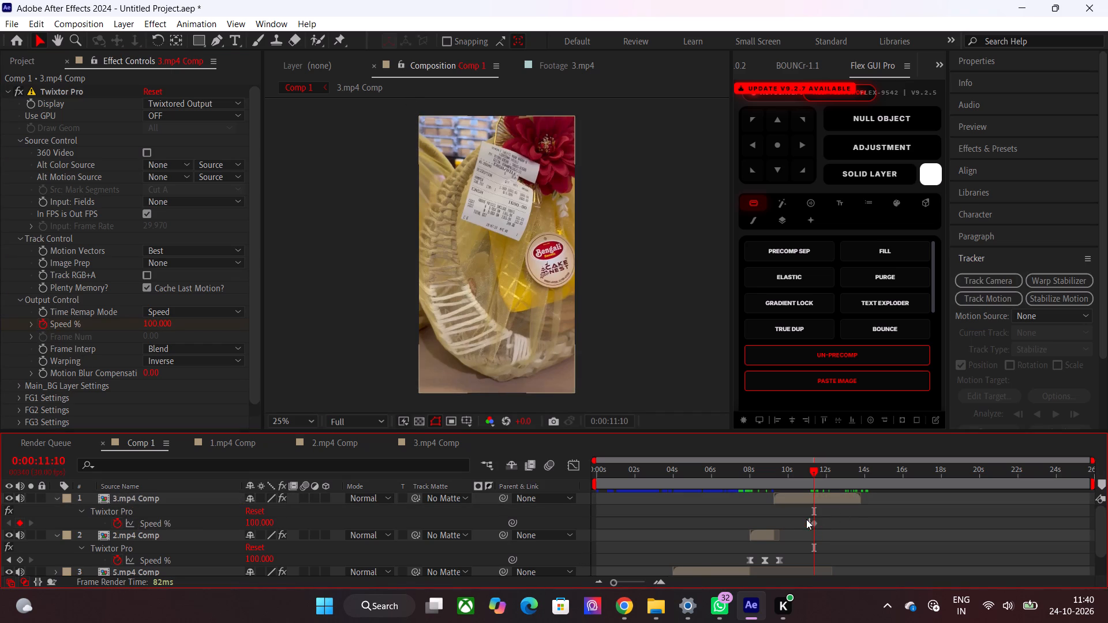
{"action": "left_click_drag", "start_coordinate": [806, 519], "coordinate": [804, 519]}
{"action": "left_click", "coordinate": [814, 519]}
{"action": "left_click_drag", "start_coordinate": [813, 521], "coordinate": [772, 525]}
Add a middle Speed % keyframe of 140 at 0:00:11:10 on 3.mp4 Comp.
{"action": "left_click", "coordinate": [160, 322]}
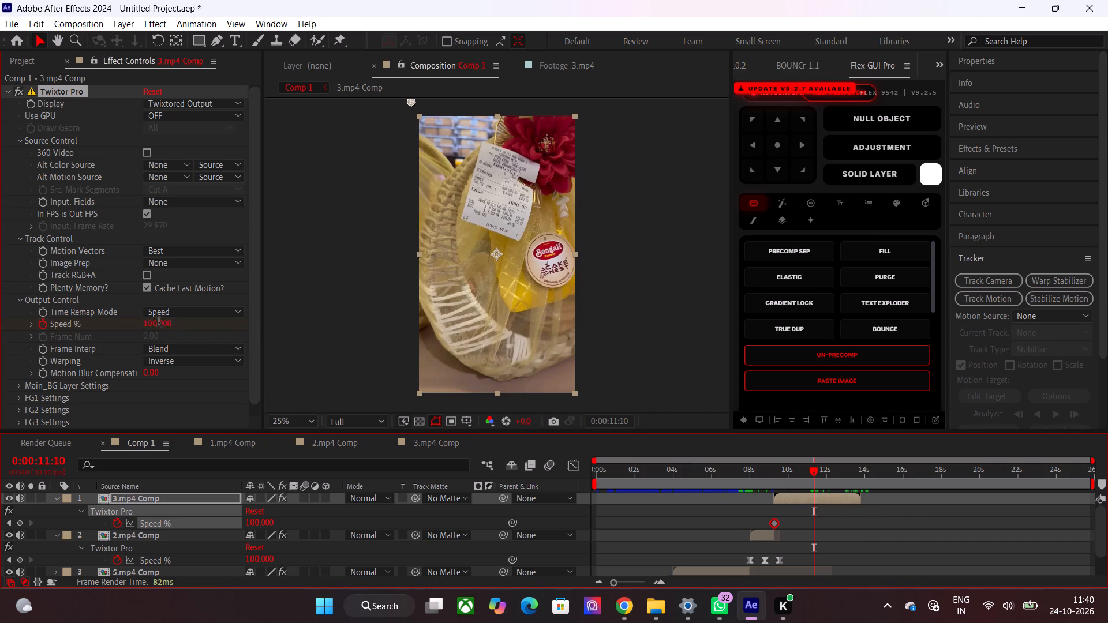
{"action": "type", "text": "140"}
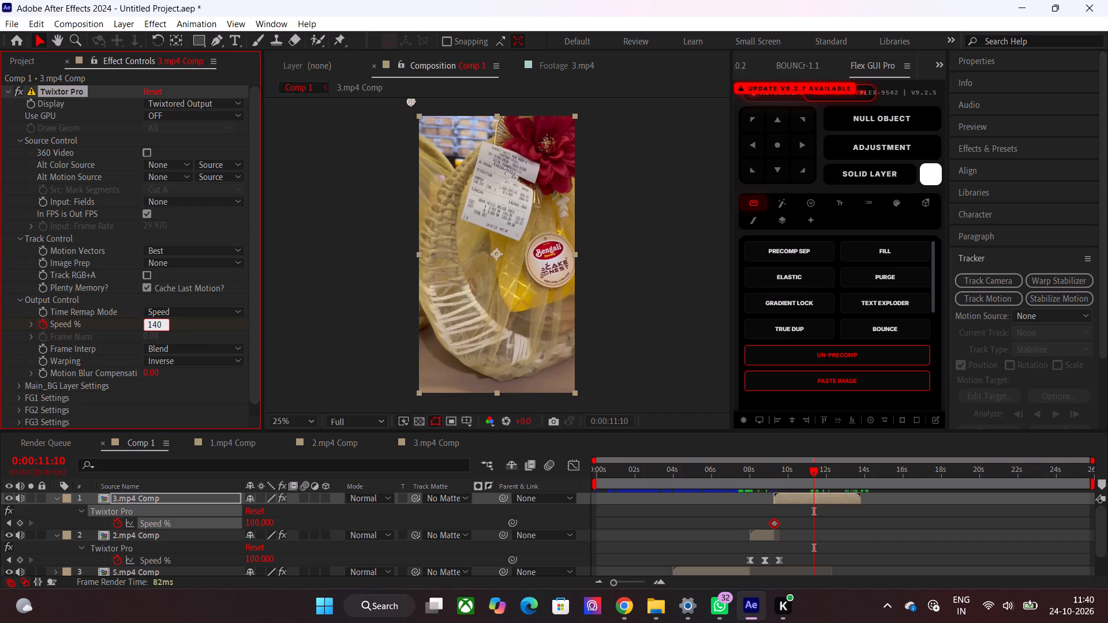
{"action": "key", "text": "Return"}
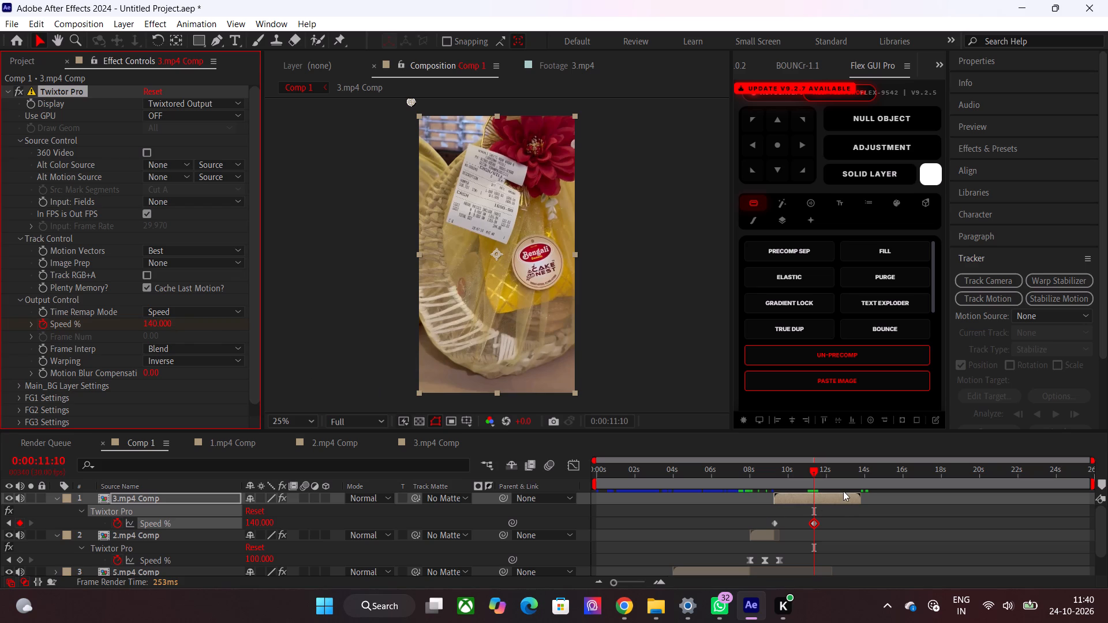
Add a closing Speed % keyframe of 80 at 0:00:13:22, at the end of 3.mp4 Comp.
{"action": "left_click_drag", "start_coordinate": [843, 491], "coordinate": [851, 489]}
{"action": "left_click_drag", "start_coordinate": [852, 489], "coordinate": [860, 489]}
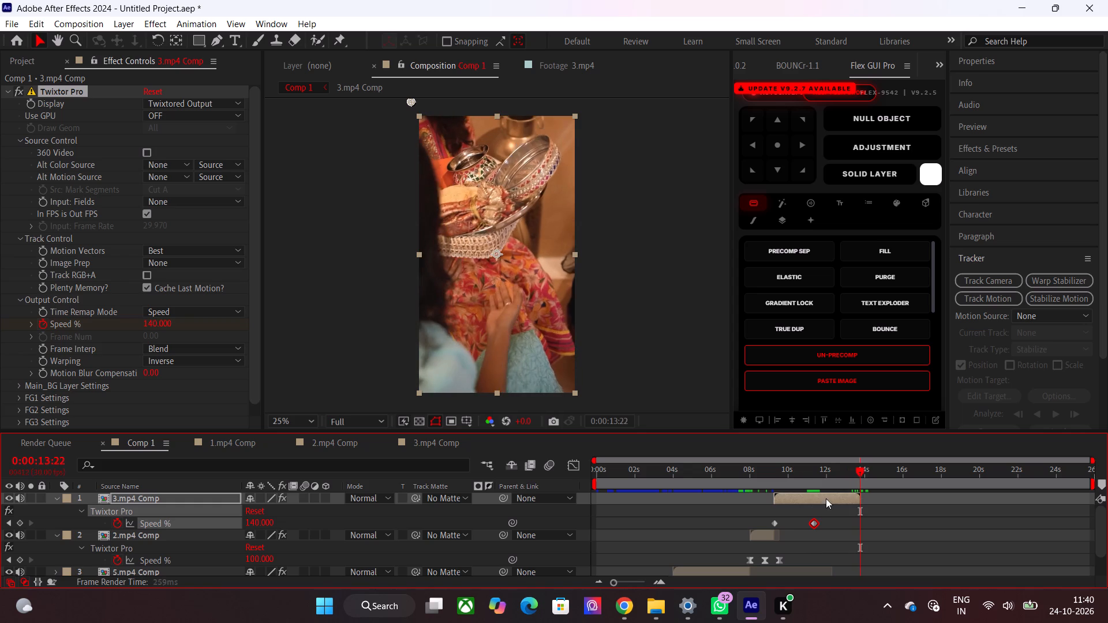
{"action": "left_click", "coordinate": [161, 329]}
{"action": "type", "text": "100"}
{"action": "key", "text": "Return"}
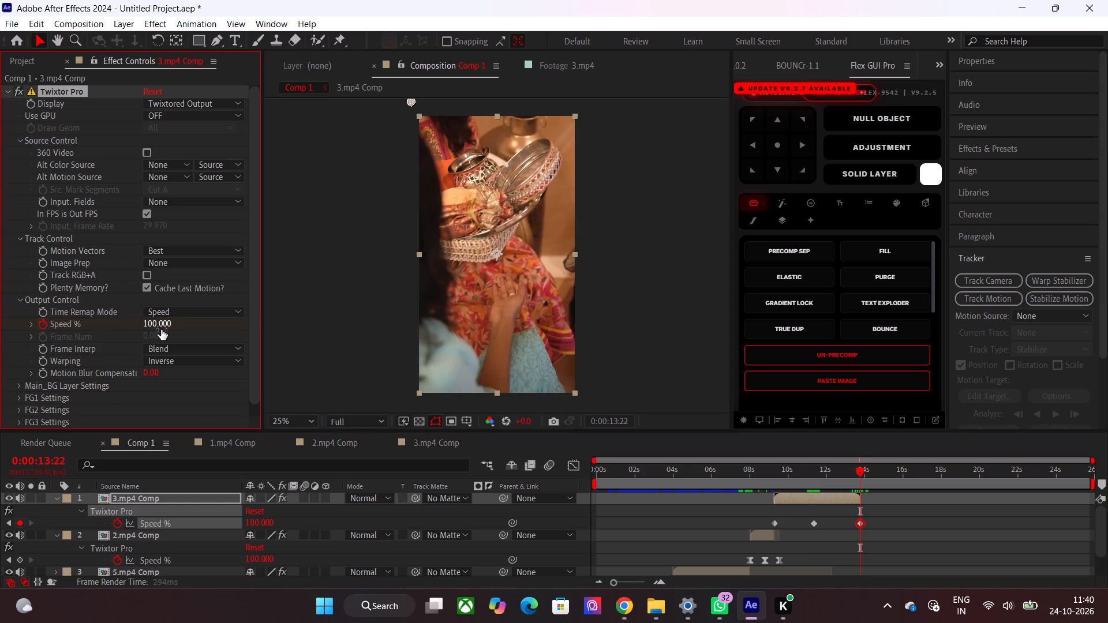
{"action": "left_click", "coordinate": [165, 329]}
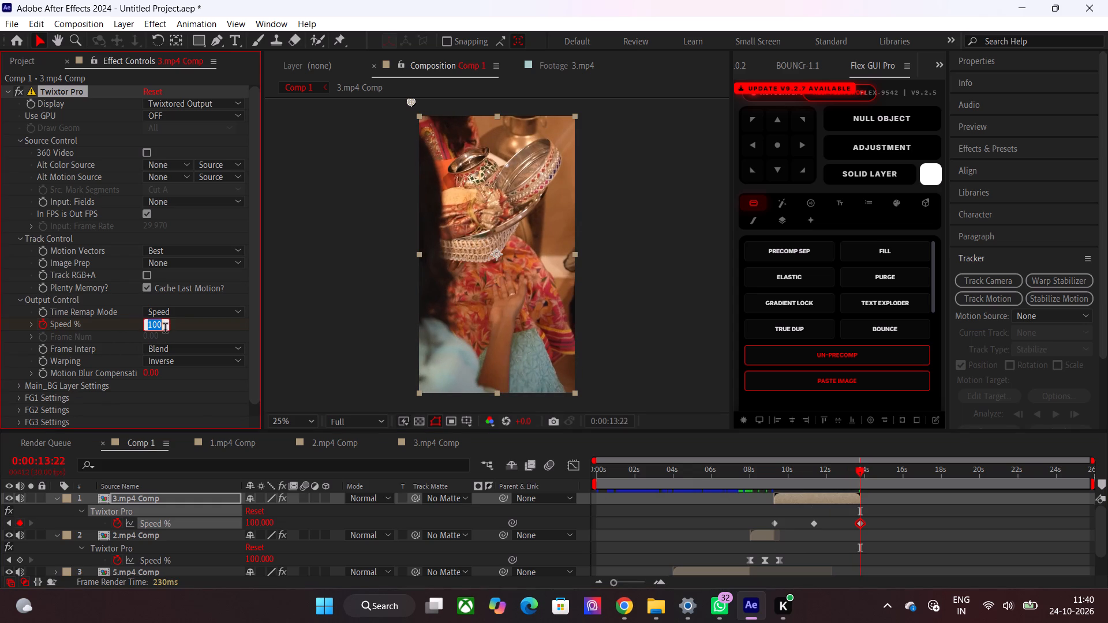
{"action": "type", "text": "80"}
{"action": "key", "text": "Return"}
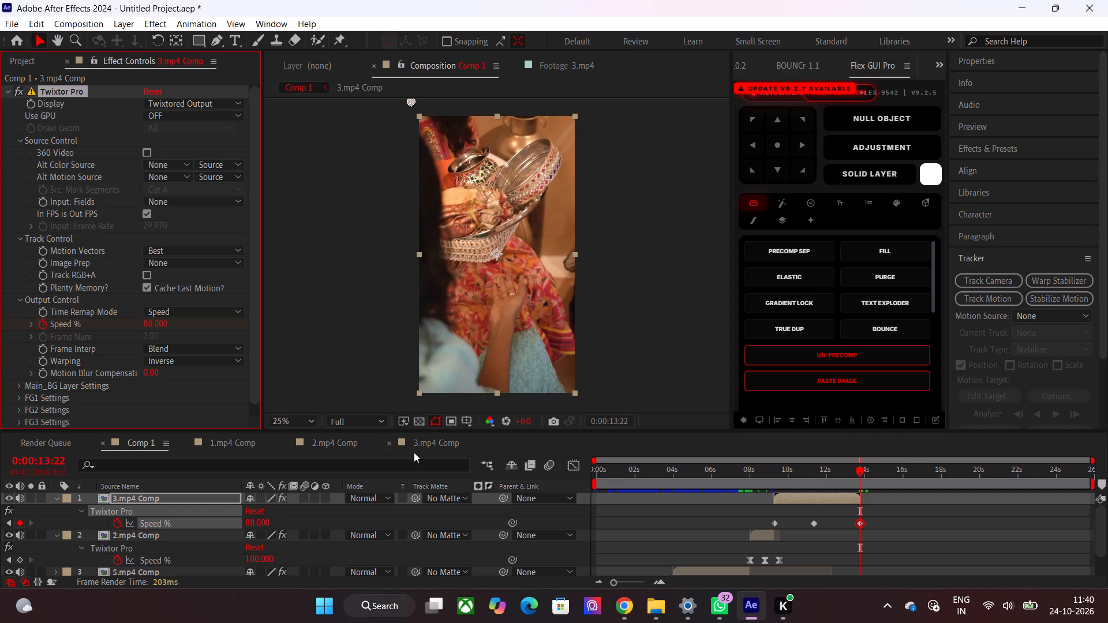
Set the first Speed % keyframe of 3.mp4 Comp, at 0:00:09:08, to 80.
{"action": "double_click", "coordinate": [6, 527]}
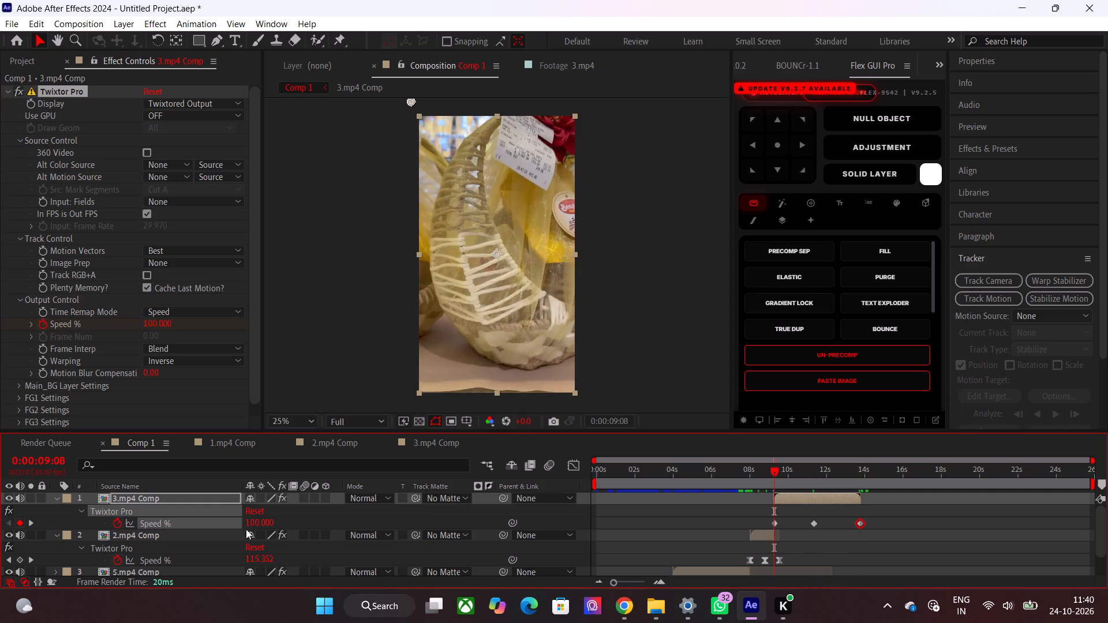
{"action": "left_click", "coordinate": [249, 526]}
{"action": "type", "text": "80"}
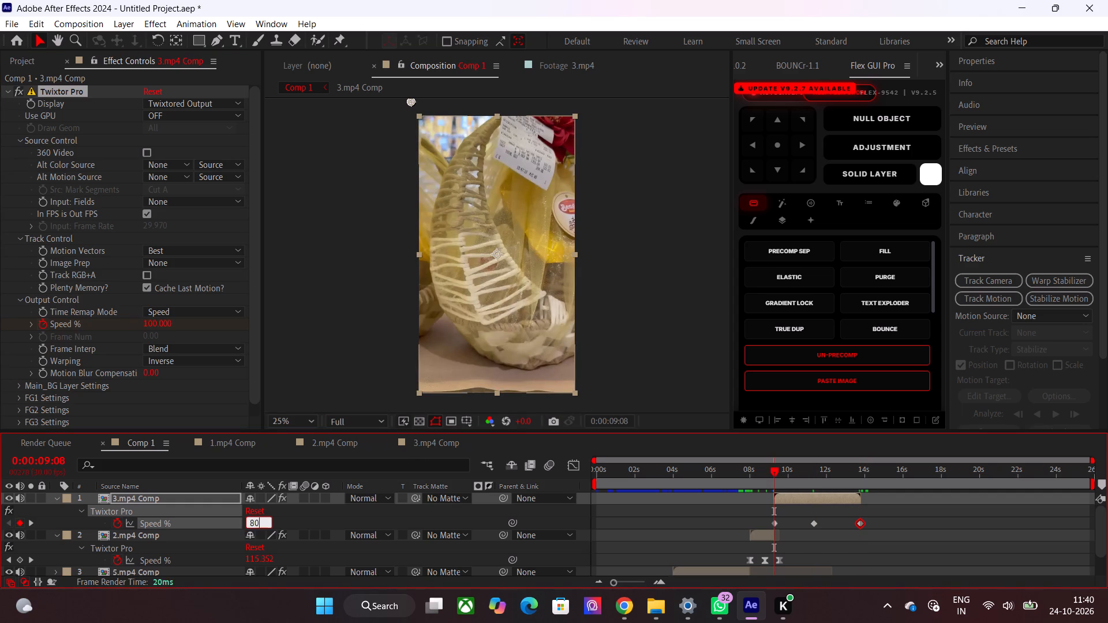
{"action": "key", "text": "Return"}
Scrub through the ramped 3.mp4 Comp and shift its middle Speed % keyframe slightly later.
{"action": "left_click_drag", "start_coordinate": [783, 472], "coordinate": [821, 480]}
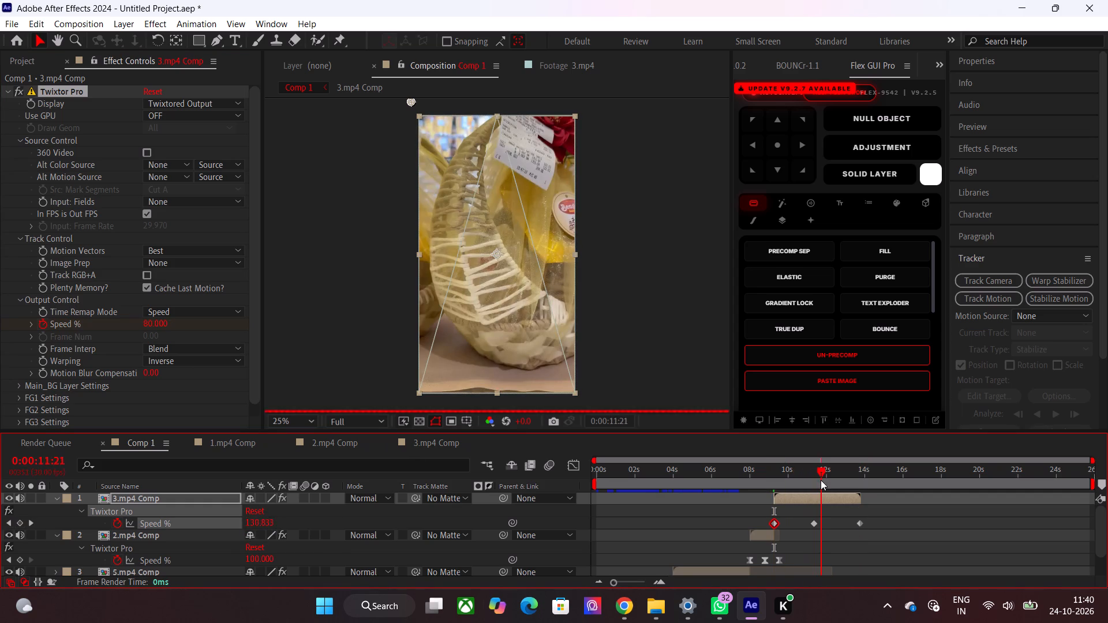
{"action": "left_click_drag", "start_coordinate": [821, 480], "coordinate": [838, 481]}
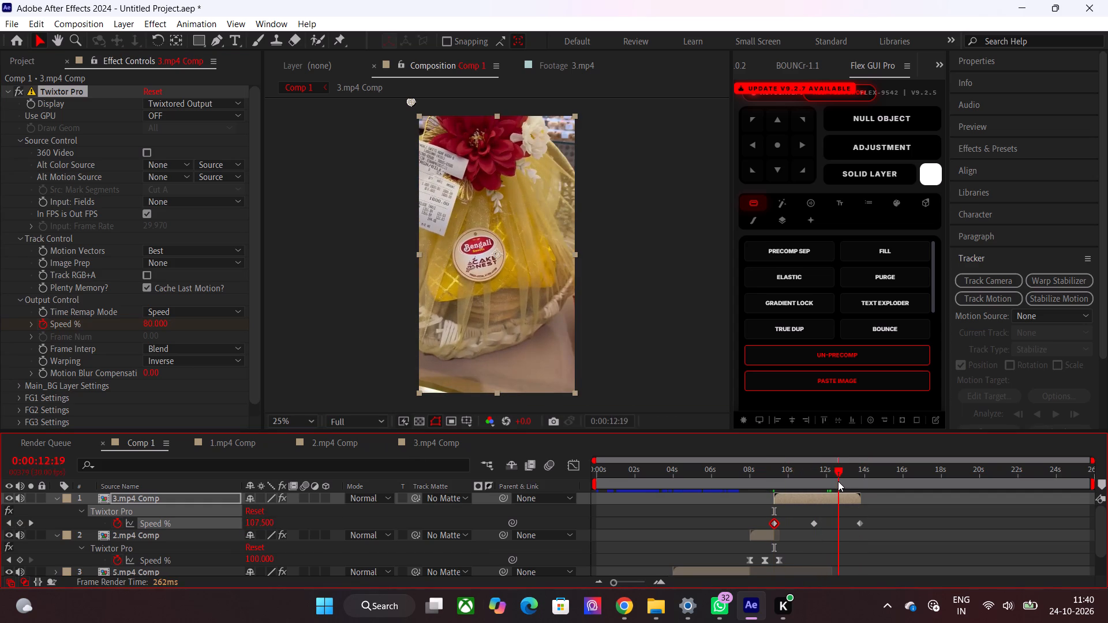
{"action": "left_click_drag", "start_coordinate": [838, 481], "coordinate": [859, 481]}
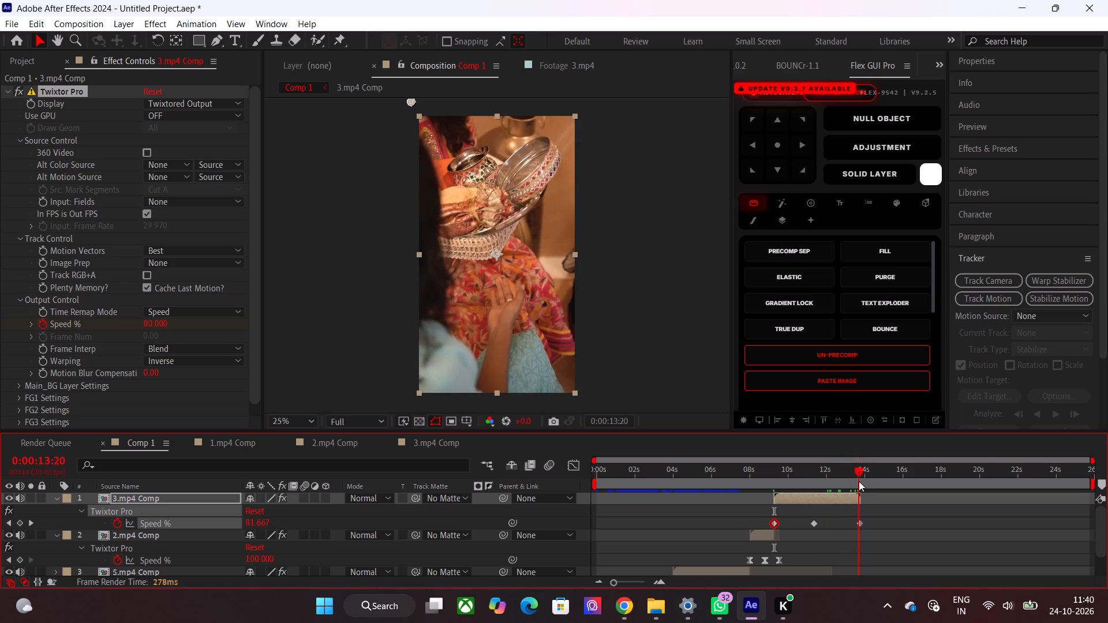
{"action": "left_click_drag", "start_coordinate": [859, 481], "coordinate": [856, 481]}
{"action": "left_click_drag", "start_coordinate": [816, 522], "coordinate": [820, 522]}
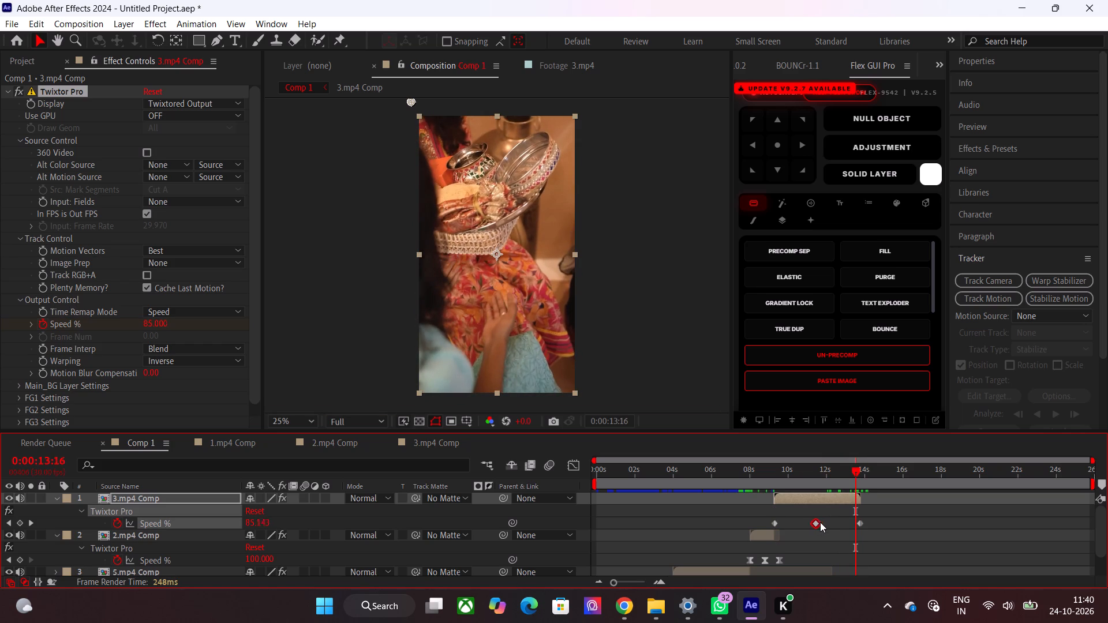
{"action": "left_click_drag", "start_coordinate": [820, 522], "coordinate": [822, 523]}
Apply Easy Ease to all three Speed % keyframes of 3.mp4 Comp.
{"action": "left_click_drag", "start_coordinate": [897, 524], "coordinate": [721, 524]}
{"action": "left_click_drag", "start_coordinate": [725, 524], "coordinate": [870, 528]}
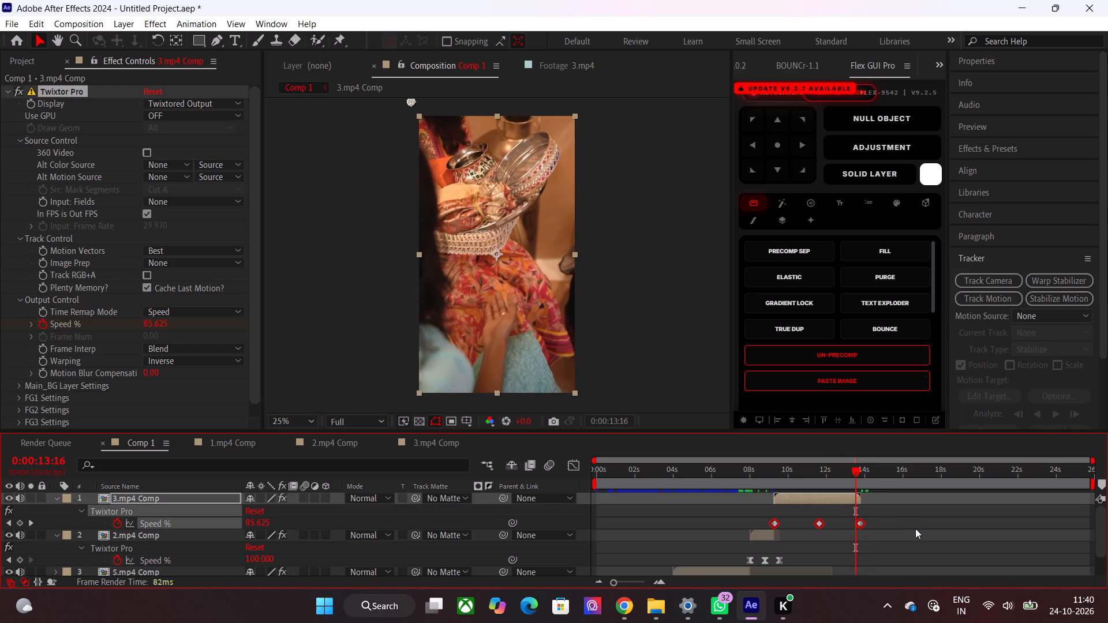
{"action": "key", "text": "F9"}
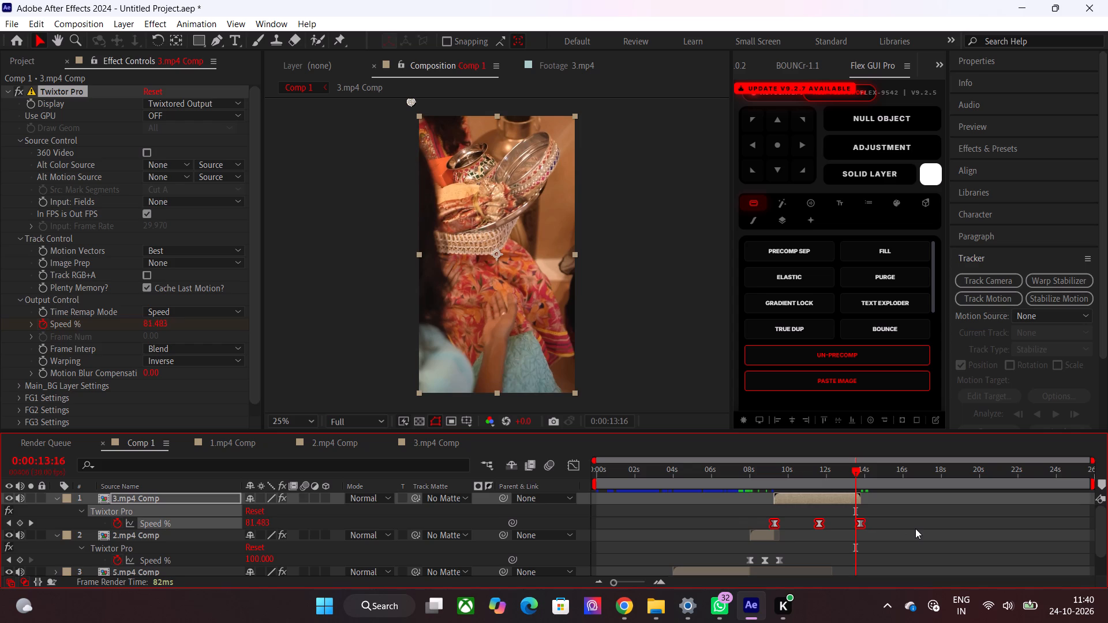
Reshape the Speed % curve of 3.mp4 Comp into a rounded arch, lengthening the middle keyframe's easing handles and collapsing the first and last keyframes' handles.
{"action": "left_click", "coordinate": [579, 464]}
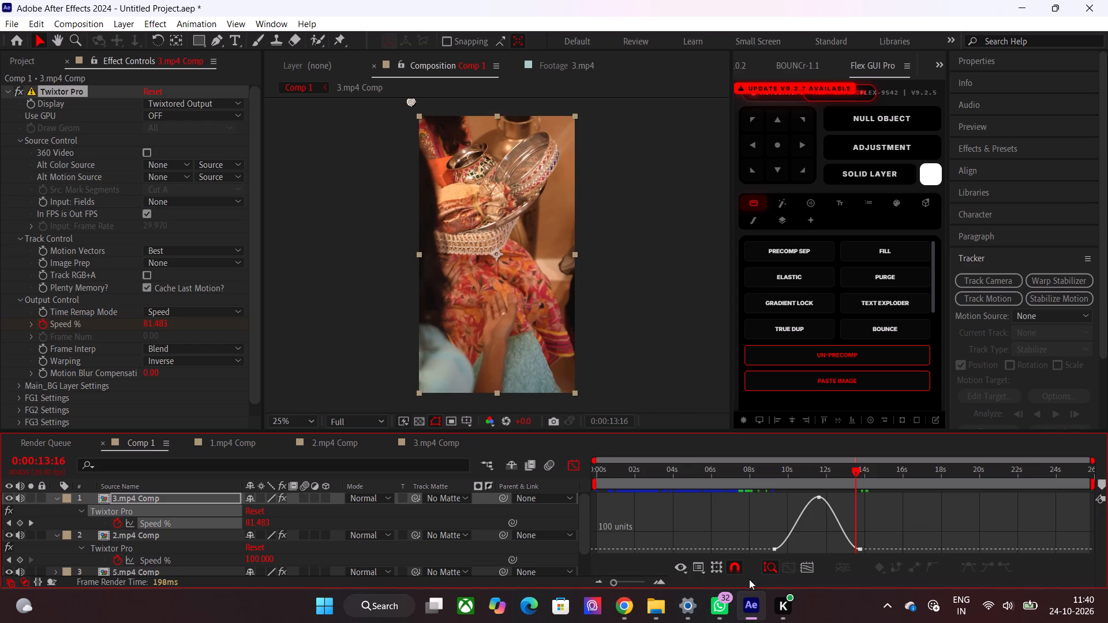
{"action": "left_click", "coordinate": [626, 583]}
{"action": "left_click", "coordinate": [628, 583]}
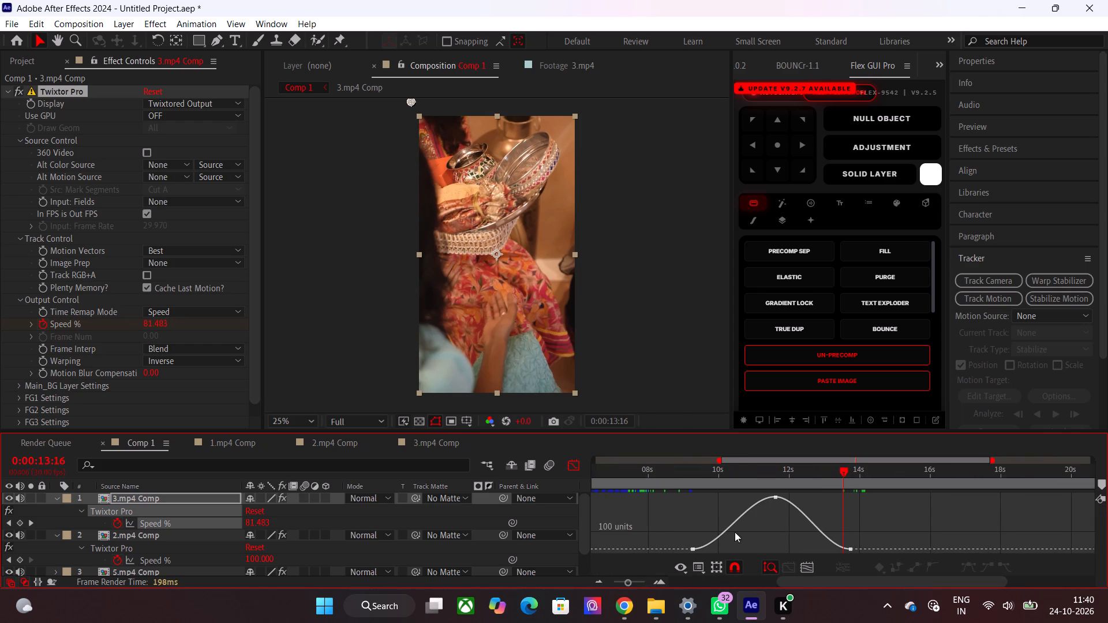
{"action": "left_click", "coordinate": [776, 500]}
{"action": "left_click_drag", "start_coordinate": [802, 497], "coordinate": [842, 497]}
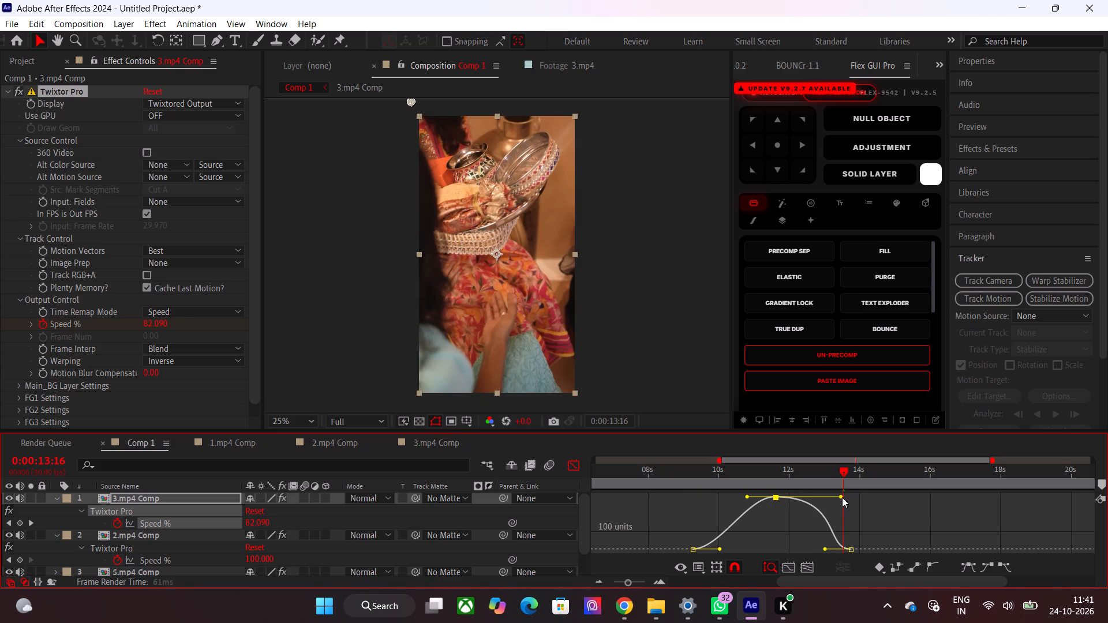
{"action": "left_click_drag", "start_coordinate": [842, 497], "coordinate": [847, 497]}
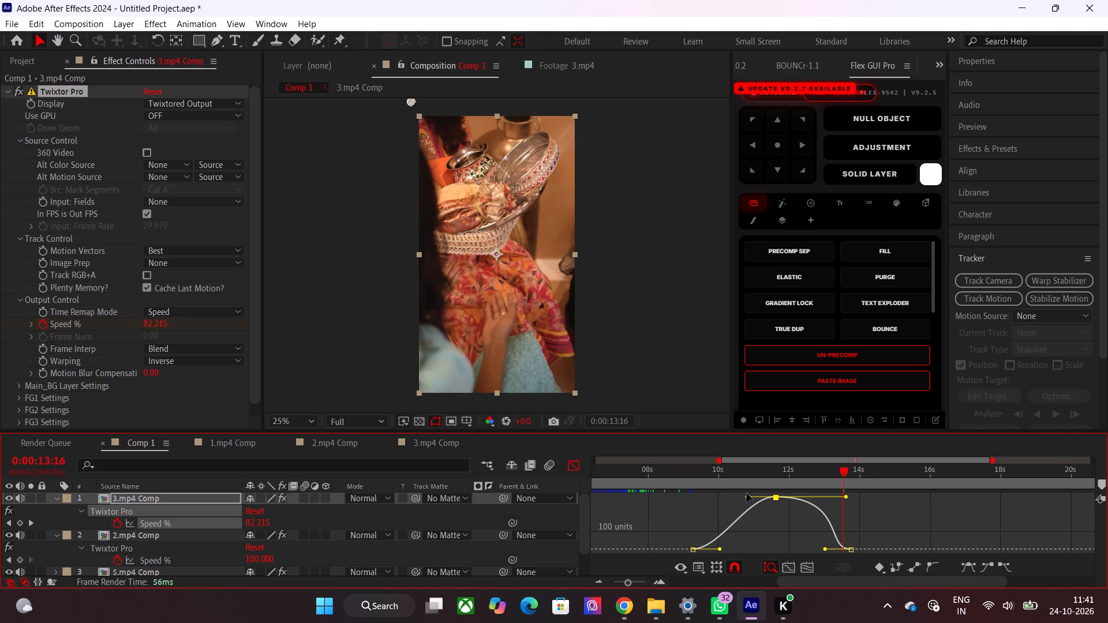
{"action": "left_click_drag", "start_coordinate": [747, 497], "coordinate": [702, 497]}
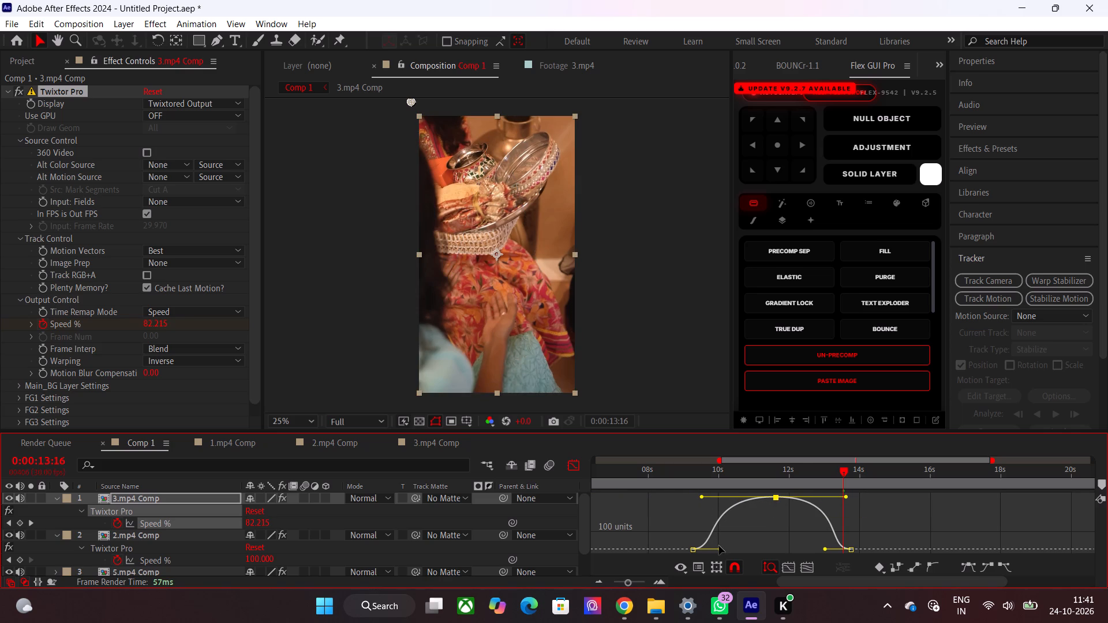
{"action": "left_click_drag", "start_coordinate": [722, 548], "coordinate": [691, 553]}
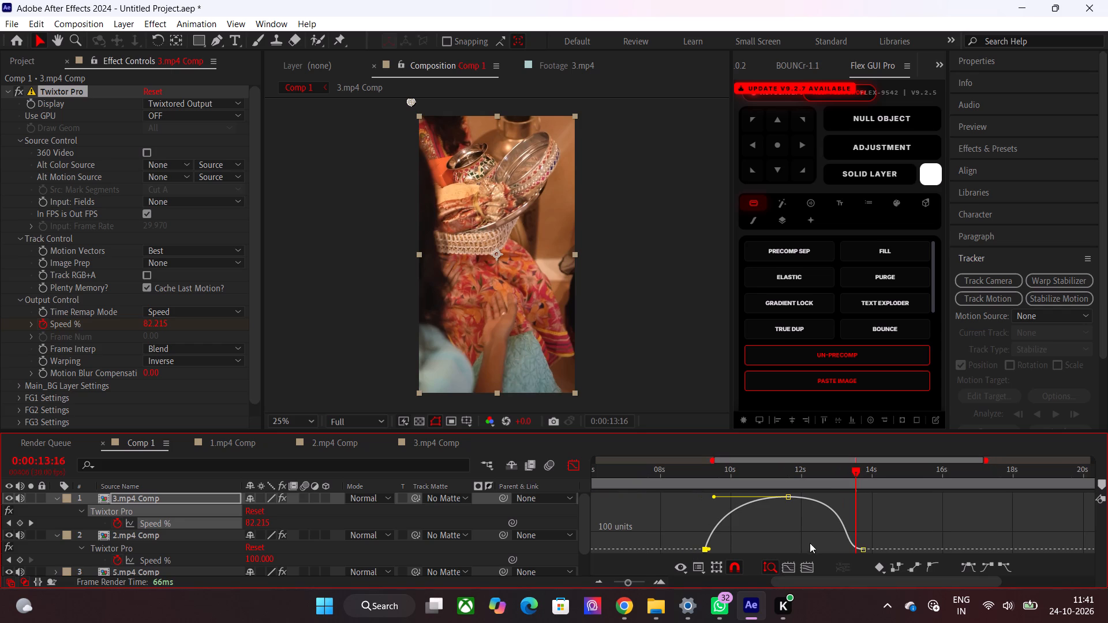
{"action": "left_click", "coordinate": [866, 552]}
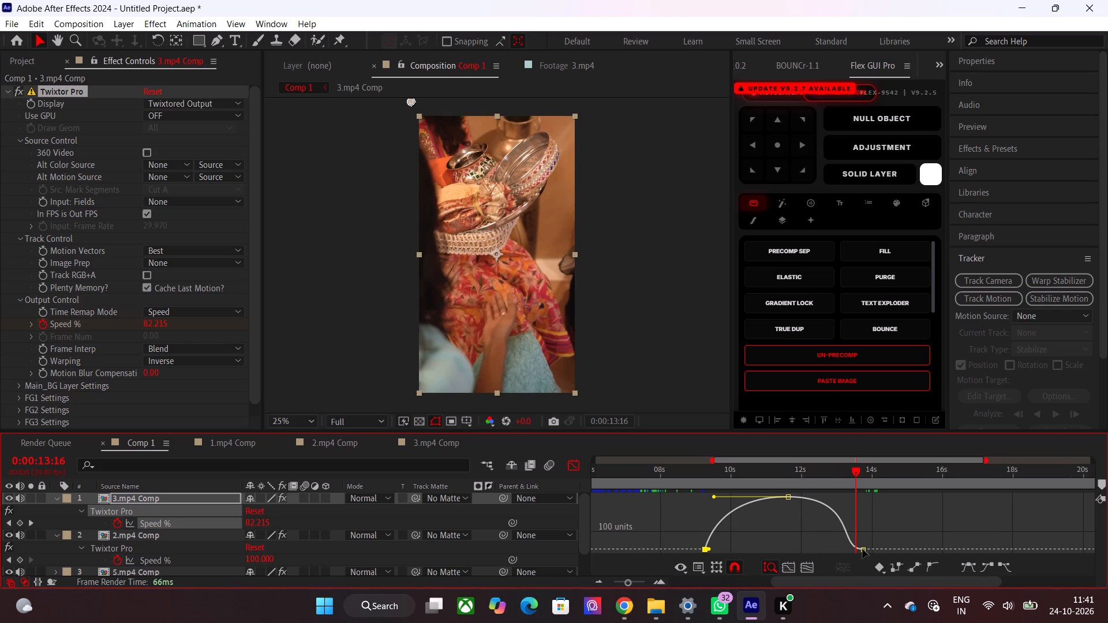
{"action": "left_click", "coordinate": [863, 549]}
{"action": "left_click_drag", "start_coordinate": [839, 551], "coordinate": [867, 551]}
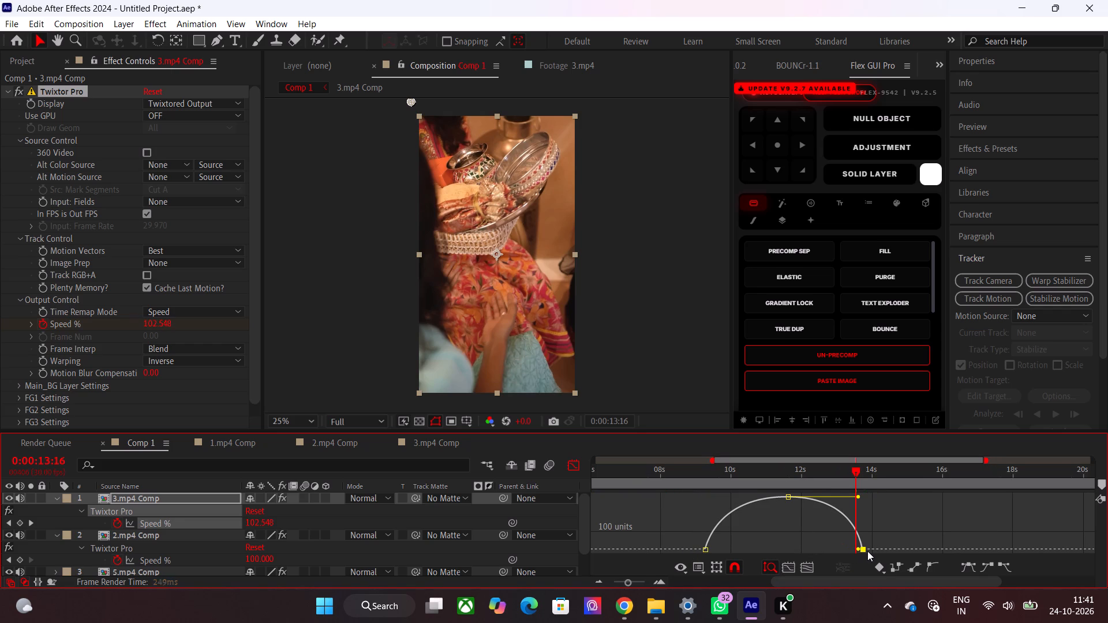
{"action": "left_click_drag", "start_coordinate": [867, 551], "coordinate": [868, 551]}
{"action": "left_click", "coordinate": [879, 519]}
Preview the reshaped speed ramp and trim the end of 3.mp4 Comp to 0:00:12:21.
{"action": "left_click_drag", "start_coordinate": [791, 478], "coordinate": [710, 480]}
{"action": "key", "text": "space"}
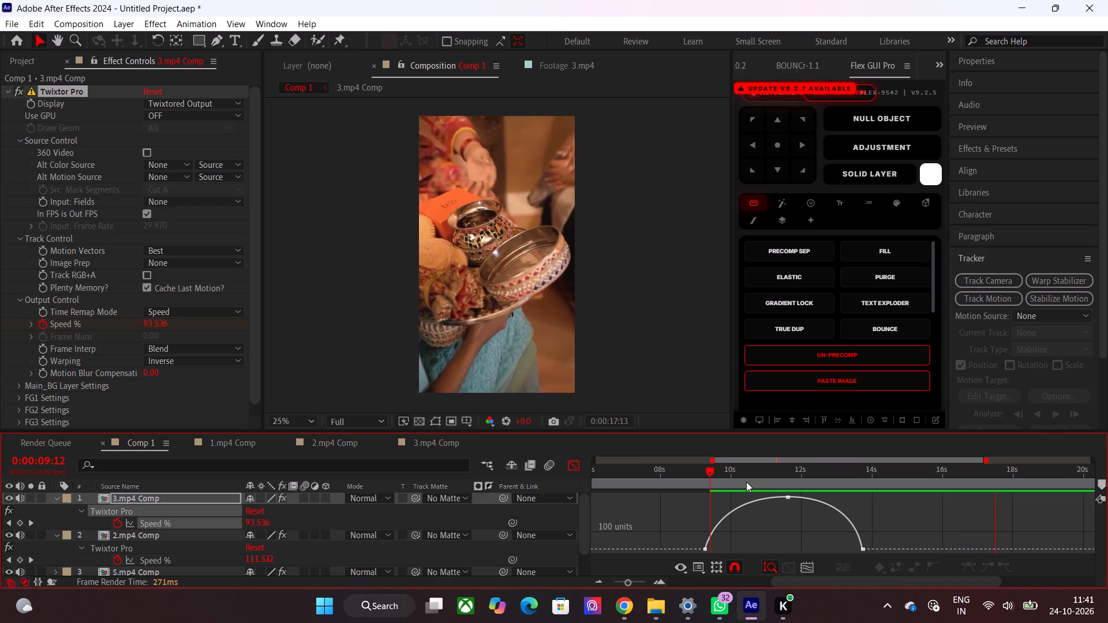
{"action": "left_click_drag", "start_coordinate": [746, 482], "coordinate": [707, 482]}
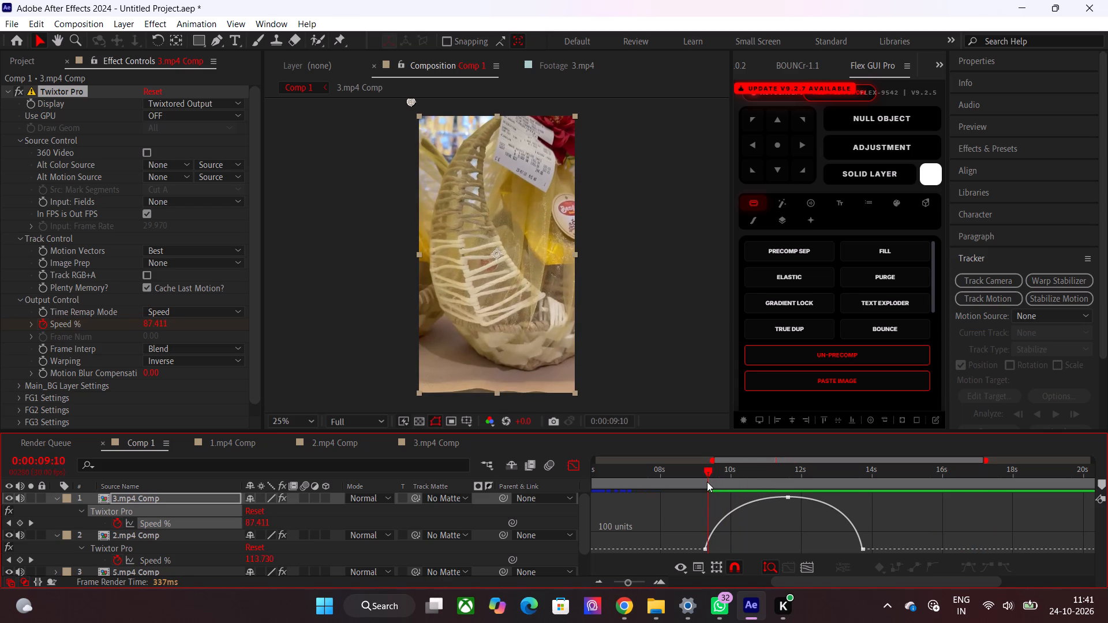
{"action": "key", "text": "space"}
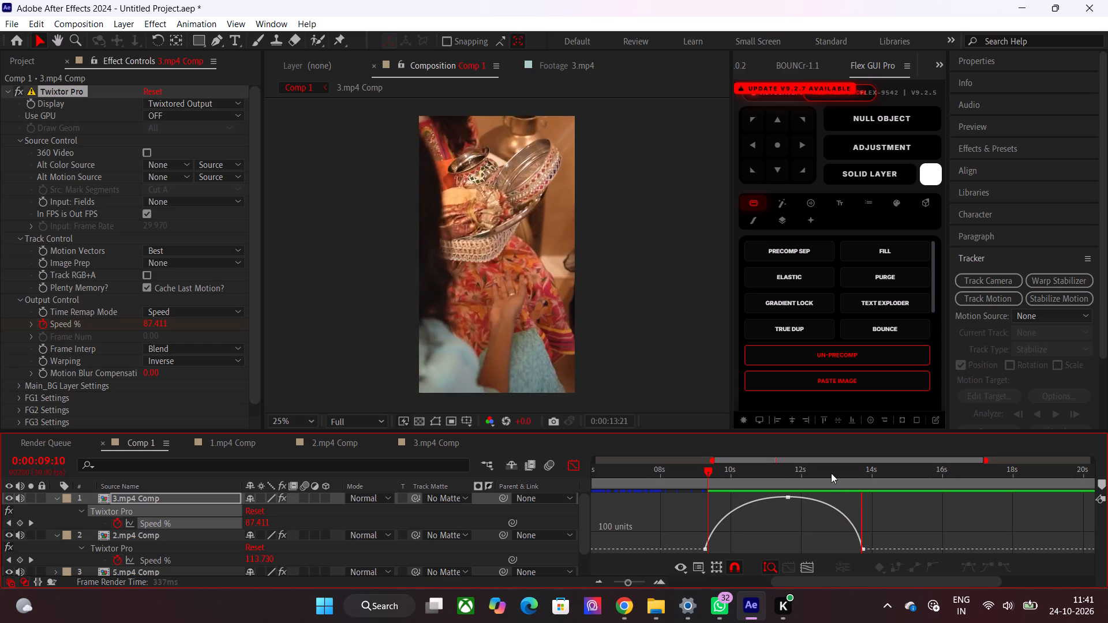
{"action": "left_click_drag", "start_coordinate": [831, 473], "coordinate": [827, 476]}
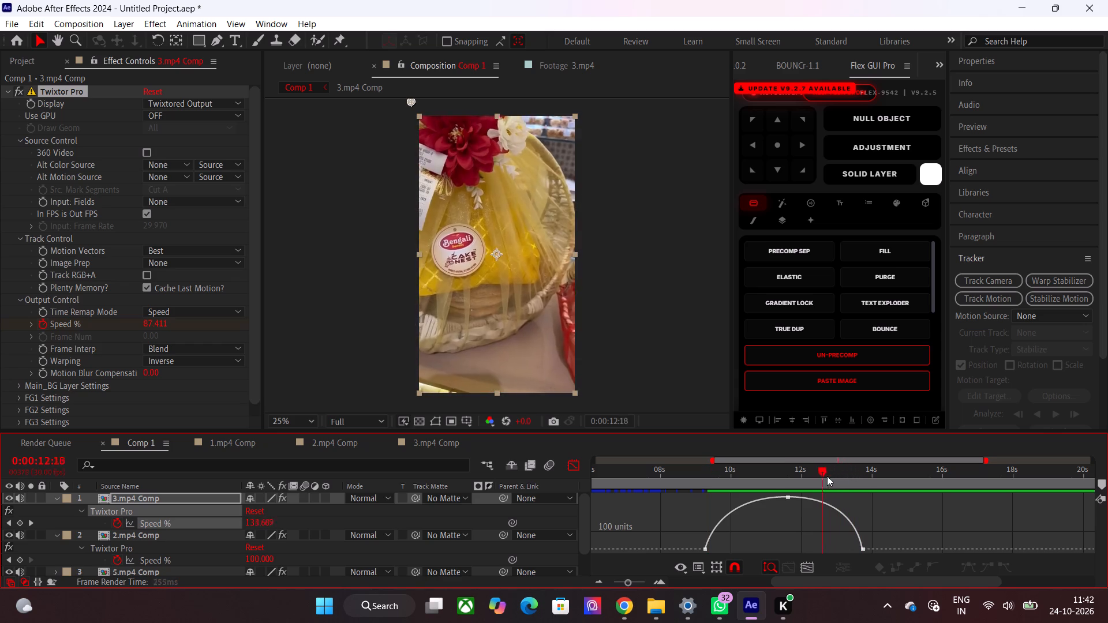
{"action": "left_click_drag", "start_coordinate": [827, 476], "coordinate": [826, 476]}
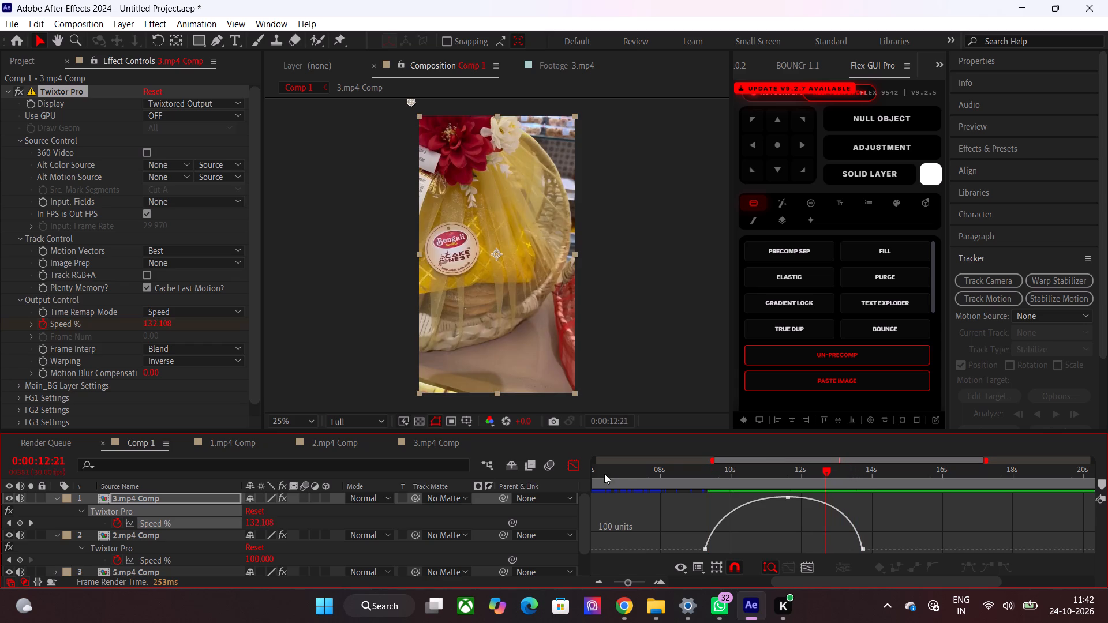
{"action": "left_click", "coordinate": [577, 466]}
{"action": "key", "text": "alt+bracketright"}
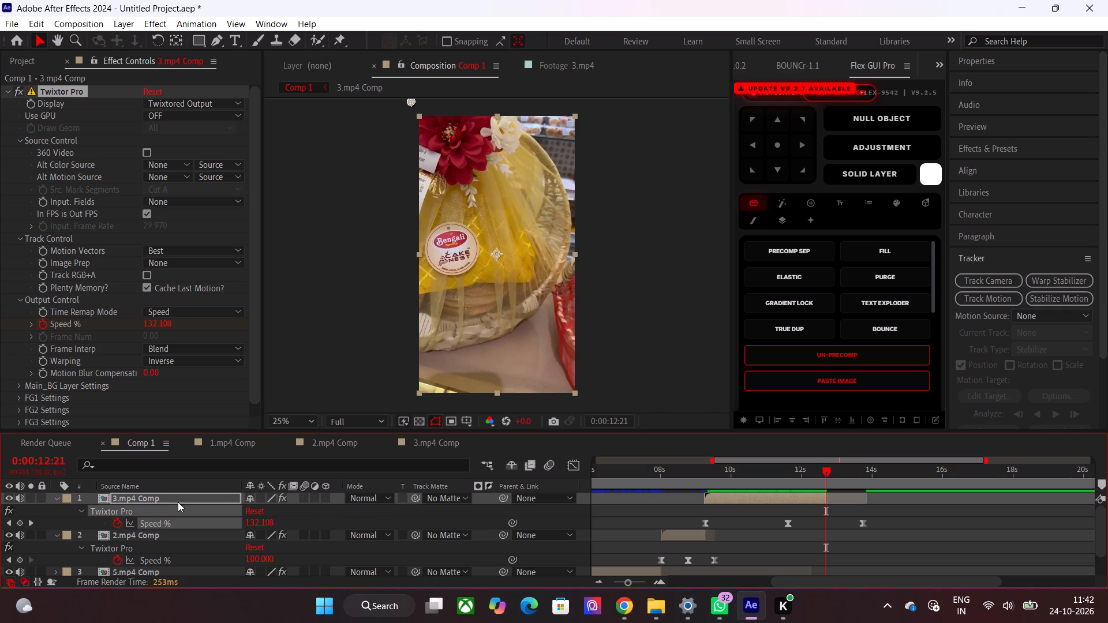
Open the 4.mp4 footage, review it and set its in point at 0:00:01:16.
{"action": "left_click", "coordinate": [35, 63]}
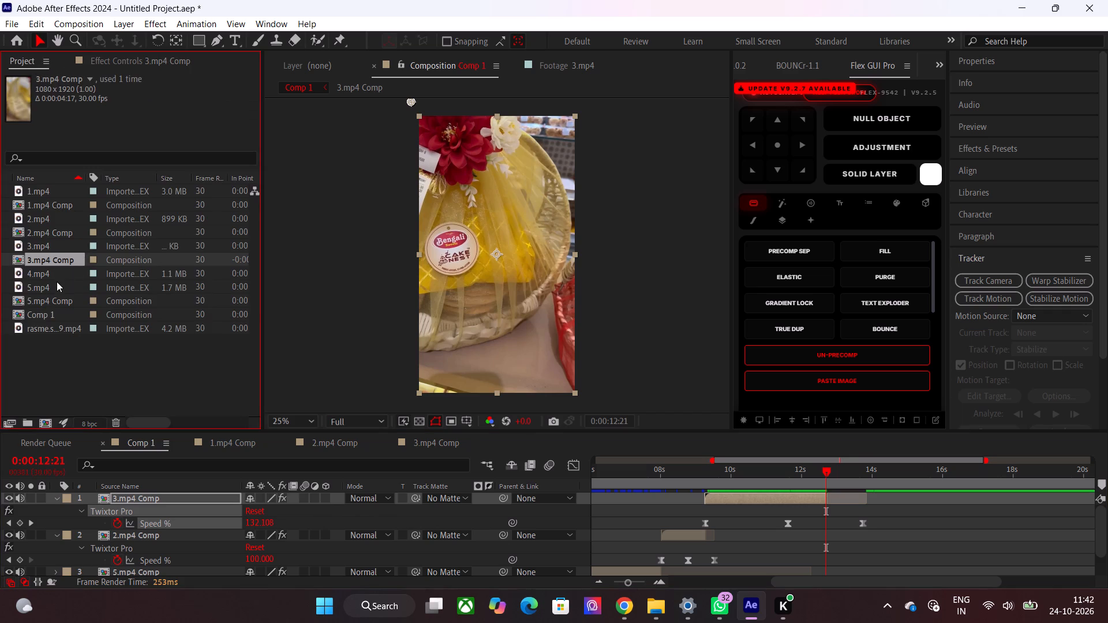
{"action": "double_click", "coordinate": [56, 282]}
{"action": "double_click", "coordinate": [59, 272]}
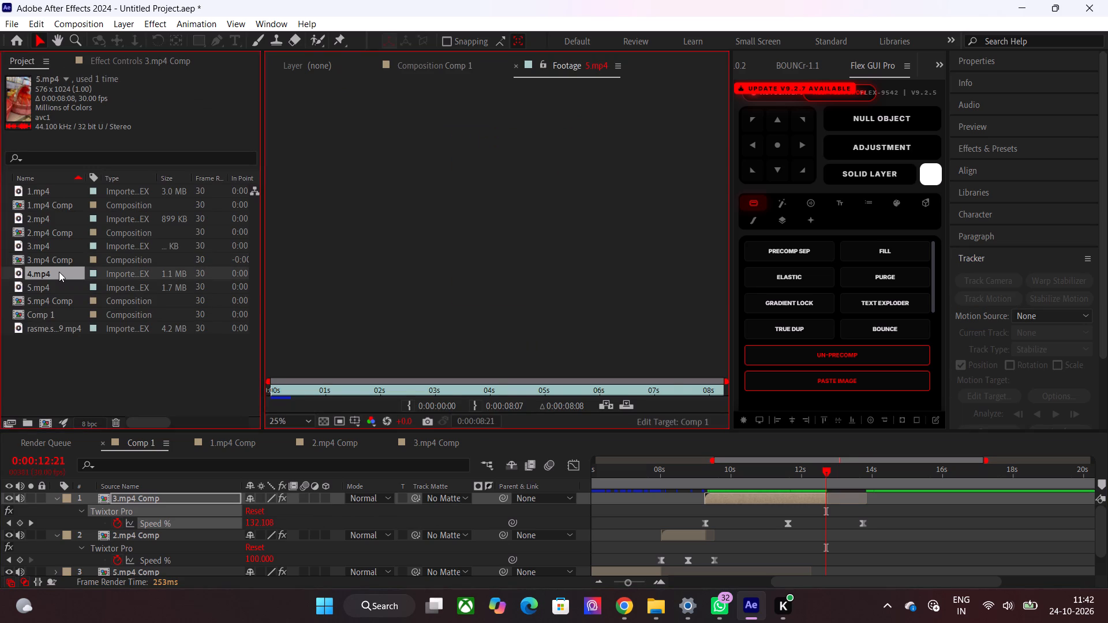
{"action": "left_click_drag", "start_coordinate": [275, 388], "coordinate": [282, 388]}
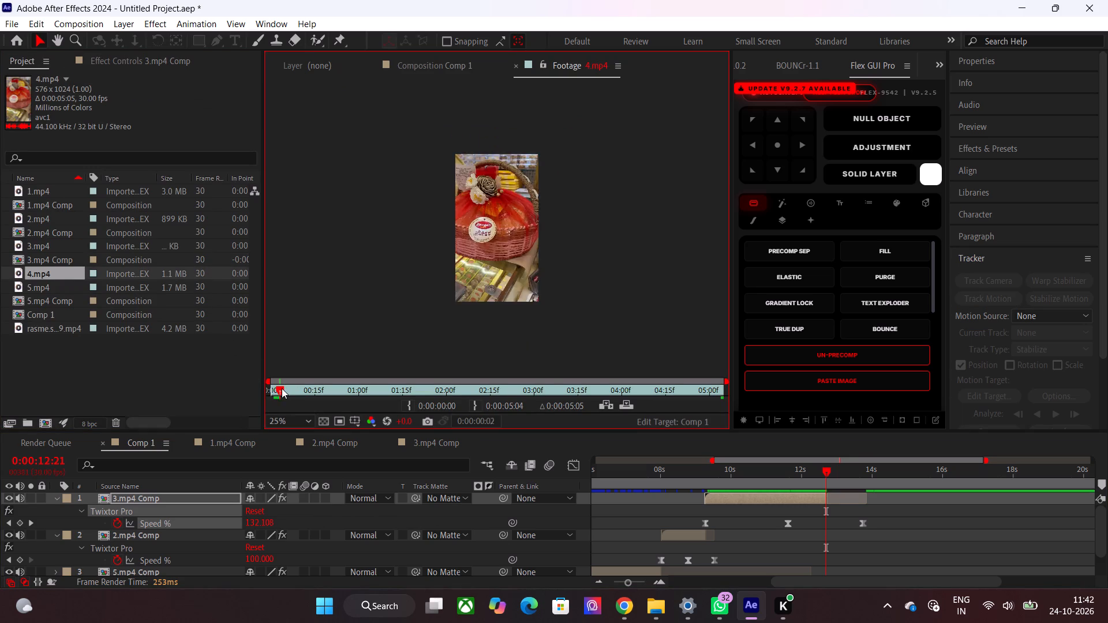
{"action": "left_click_drag", "start_coordinate": [282, 388], "coordinate": [428, 407]}
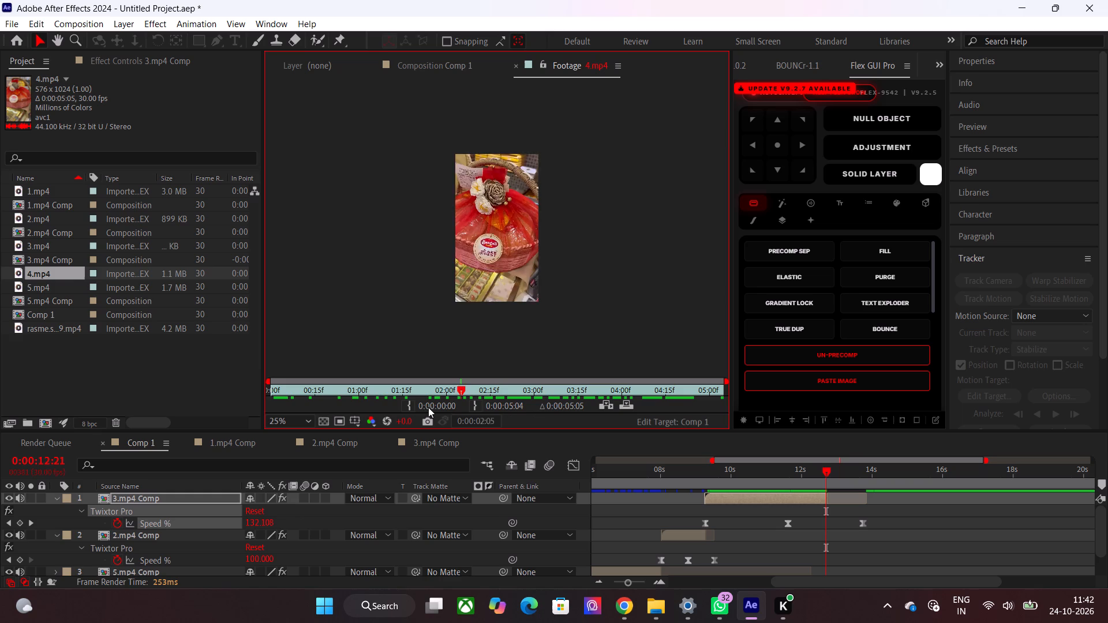
{"action": "left_click_drag", "start_coordinate": [428, 407], "coordinate": [455, 425]}
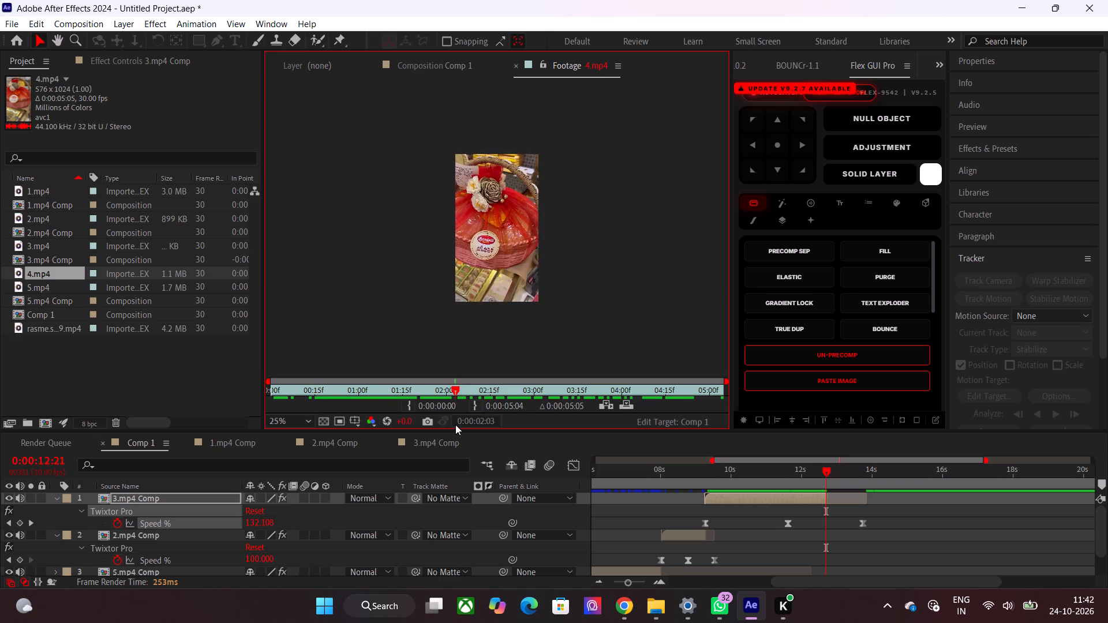
{"action": "left_click_drag", "start_coordinate": [455, 425], "coordinate": [406, 425]}
{"action": "left_click", "coordinate": [407, 413]}
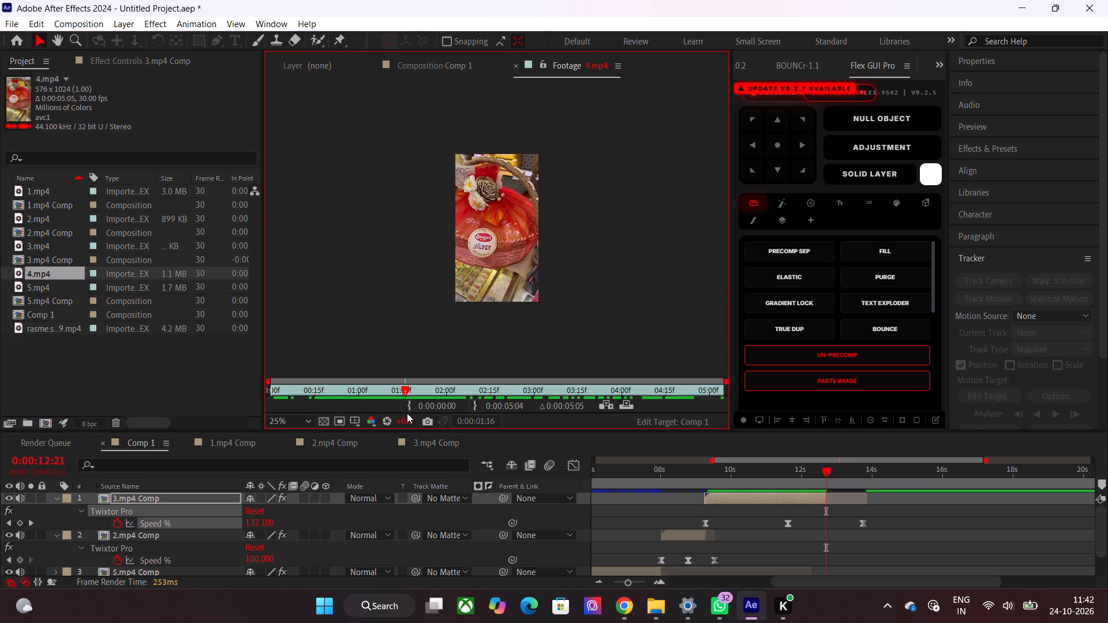
{"action": "left_click", "coordinate": [409, 407]}
Add the trimmed 4.mp4 to Comp 1 as the top layer, starting at 0:00:12:21.
{"action": "left_click_drag", "start_coordinate": [45, 274], "coordinate": [788, 463]}
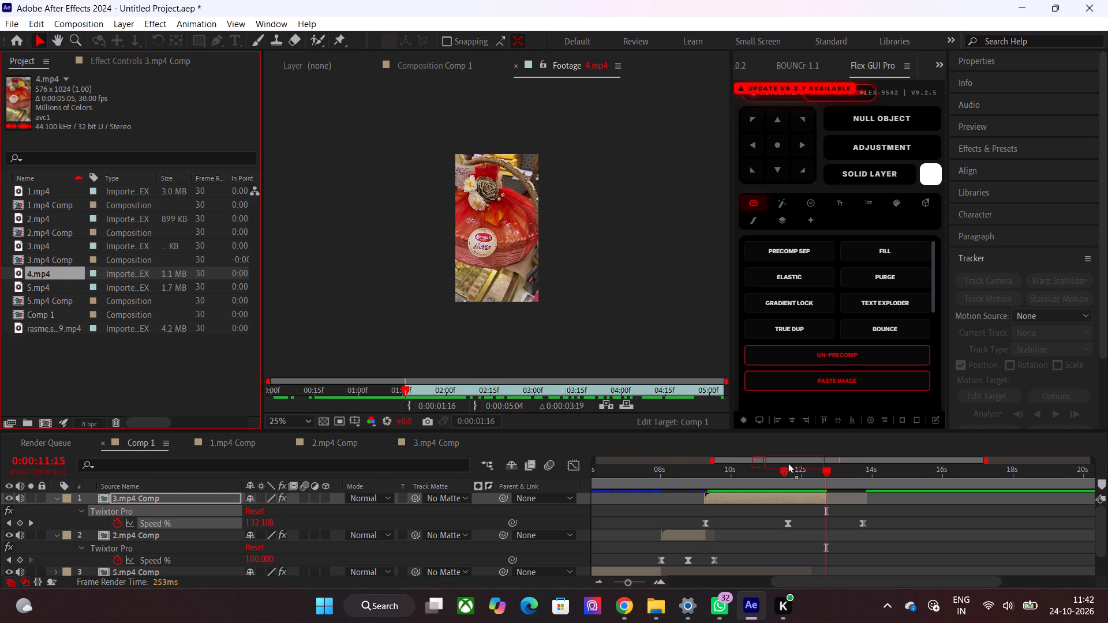
{"action": "left_click_drag", "start_coordinate": [788, 463], "coordinate": [815, 497]}
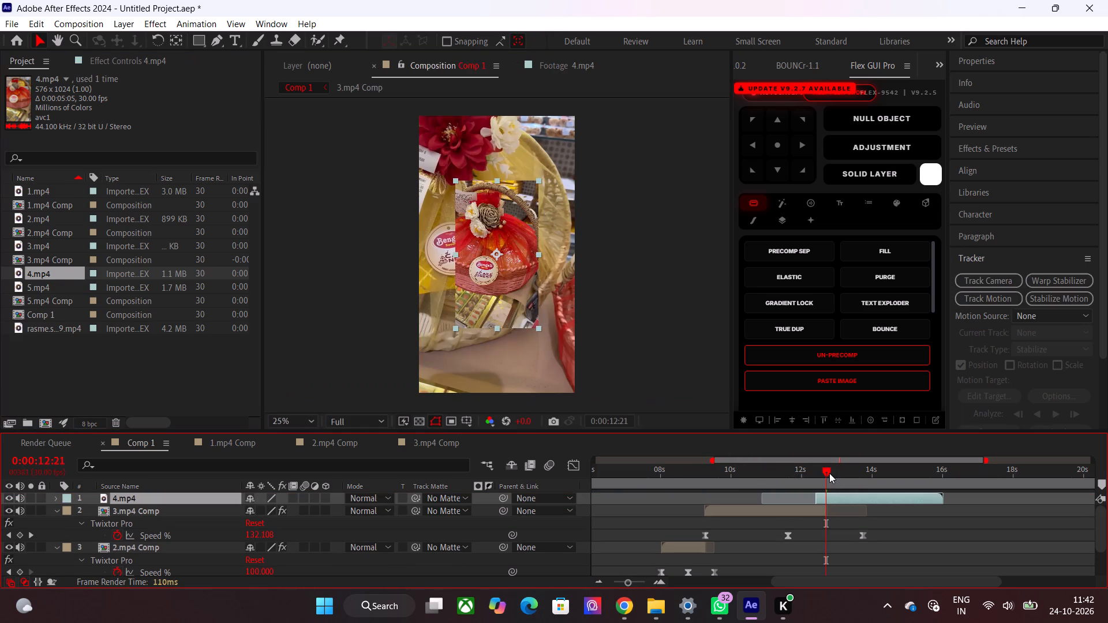
{"action": "key", "text": "bracketleft"}
Scale 4.mp4 to fill the composition and precompose it individually.
{"action": "left_click", "coordinate": [921, 427]}
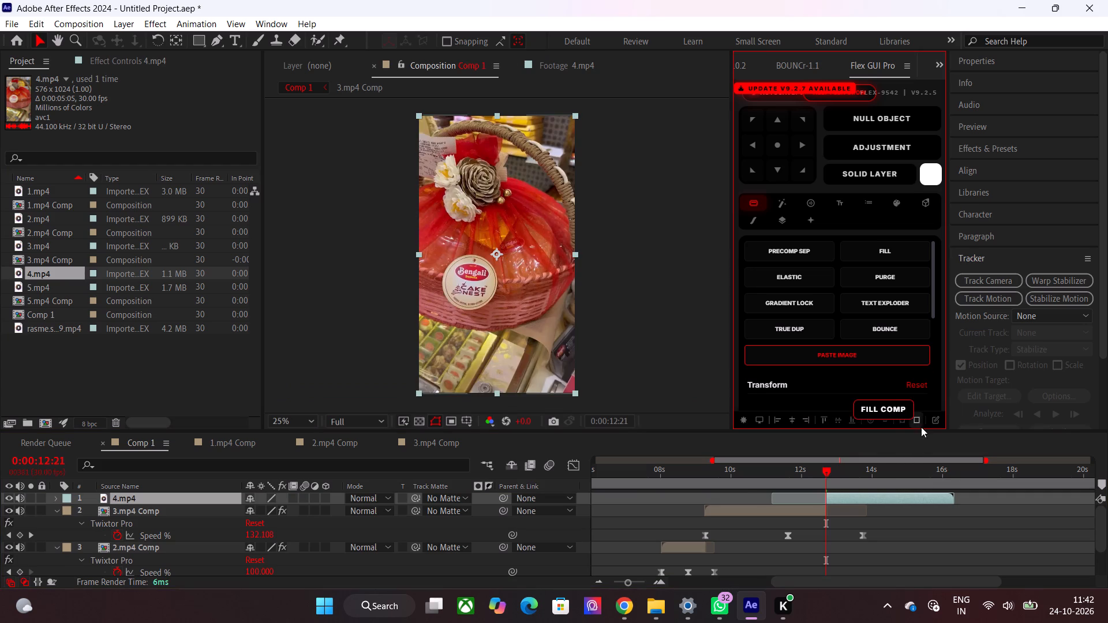
{"action": "left_click", "coordinate": [807, 254]}
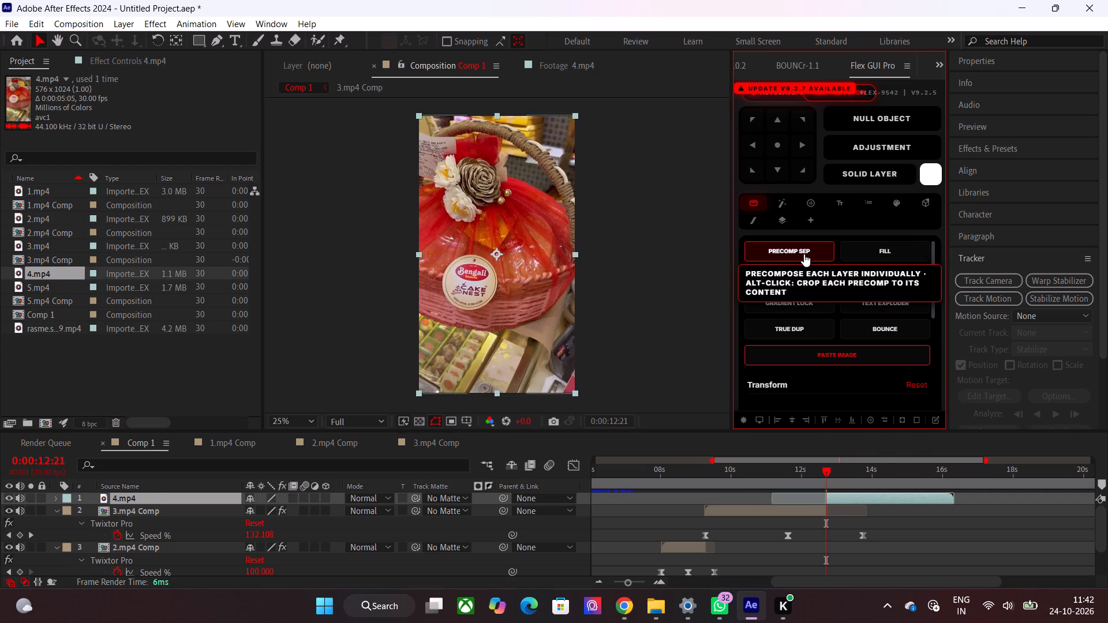
Apply Warp Stabilizer to the 4.mp4 layer inside 4.mp4 Comp.
{"action": "double_click", "coordinate": [852, 496]}
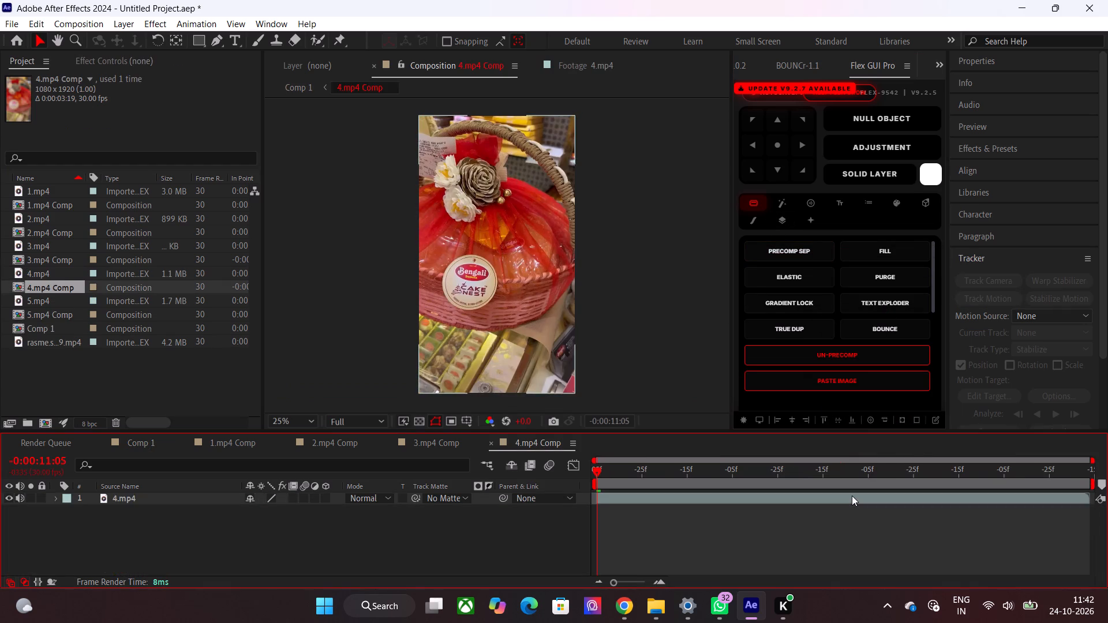
{"action": "left_click", "coordinate": [852, 496]}
{"action": "key", "text": "ctrl+Tab"}
{"action": "type", "text": "war"}
{"action": "left_click", "coordinate": [816, 472]}
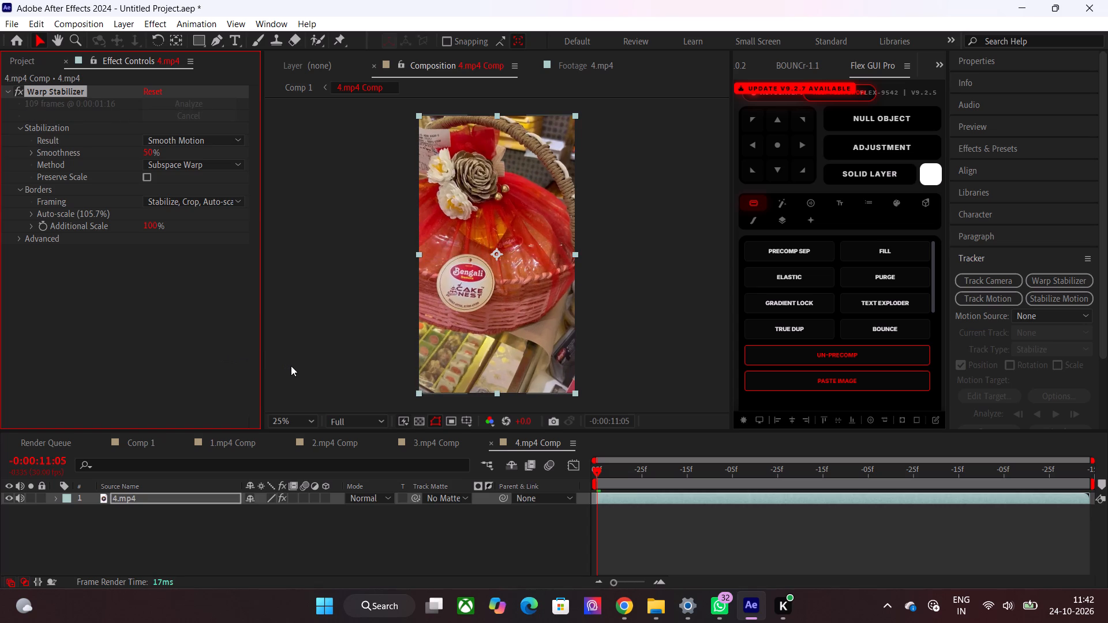
Paste the copied Twixtor Pro effect onto 4.mp4 Comp in Comp 1 at 0:00:12:22 and reveal its Speed % keyframes.
{"action": "left_click", "coordinate": [145, 451]}
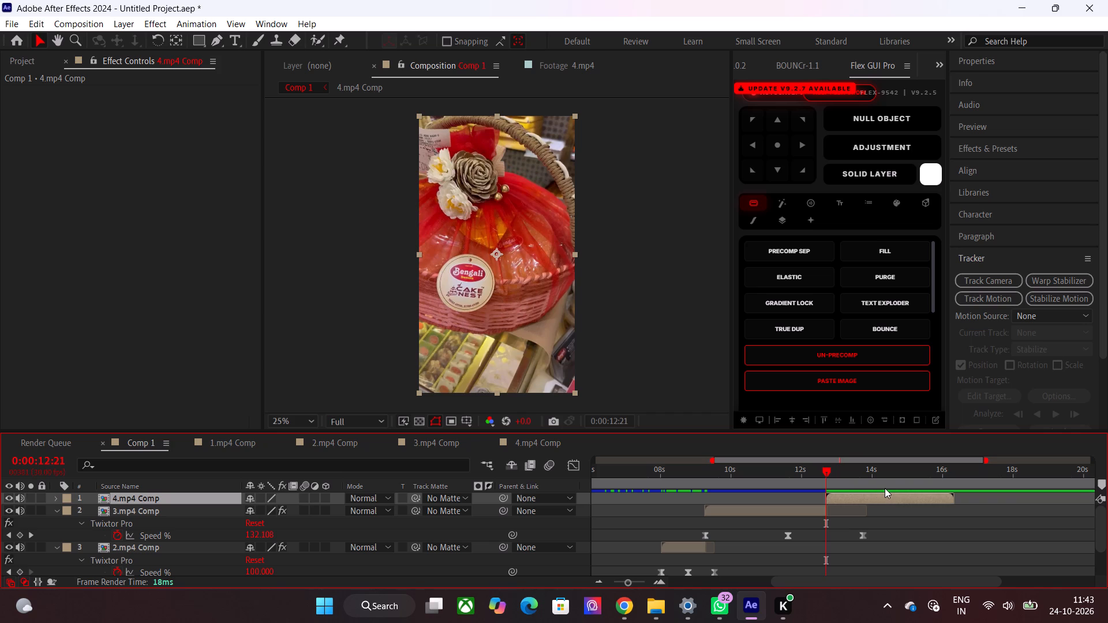
{"action": "left_click_drag", "start_coordinate": [885, 488], "coordinate": [879, 488]}
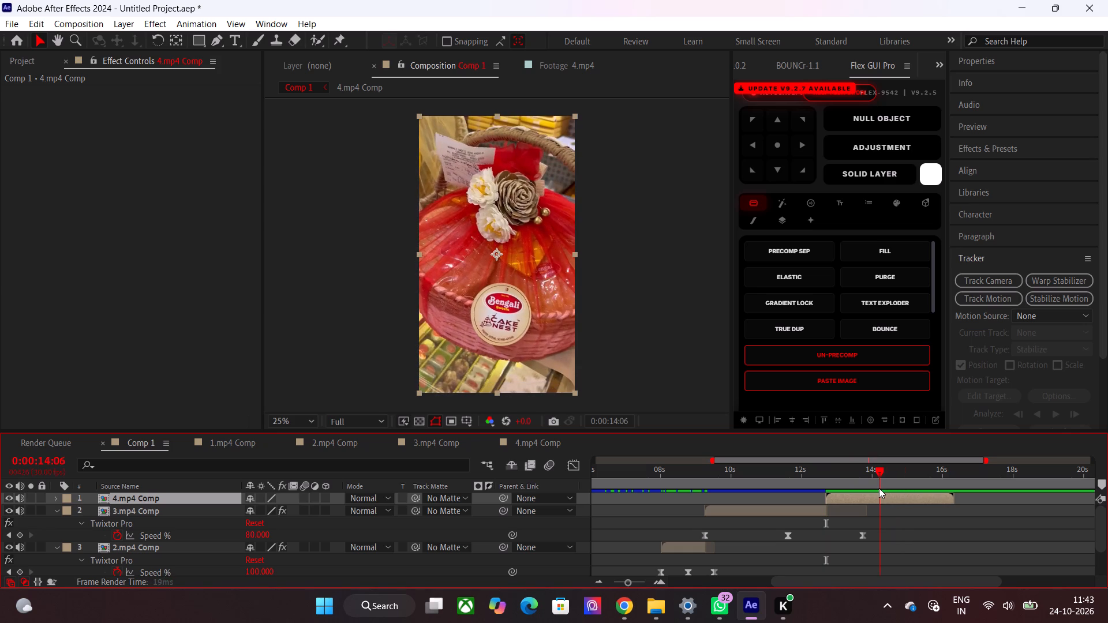
{"action": "left_click_drag", "start_coordinate": [879, 488], "coordinate": [828, 500]}
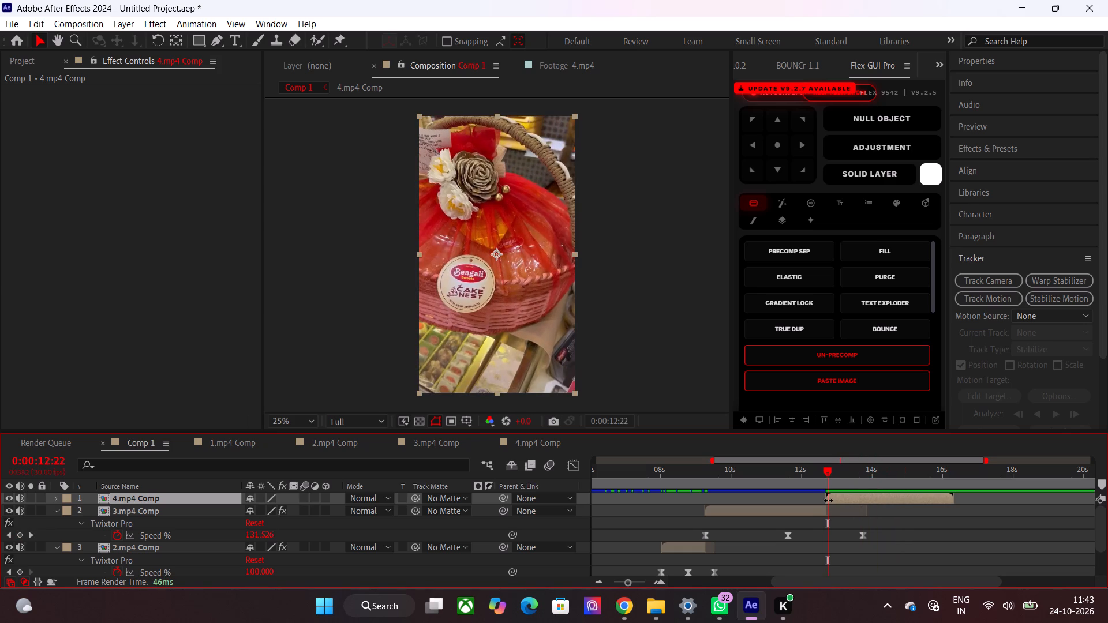
{"action": "key", "text": "ctrl+v"}
{"action": "key", "text": "u"}
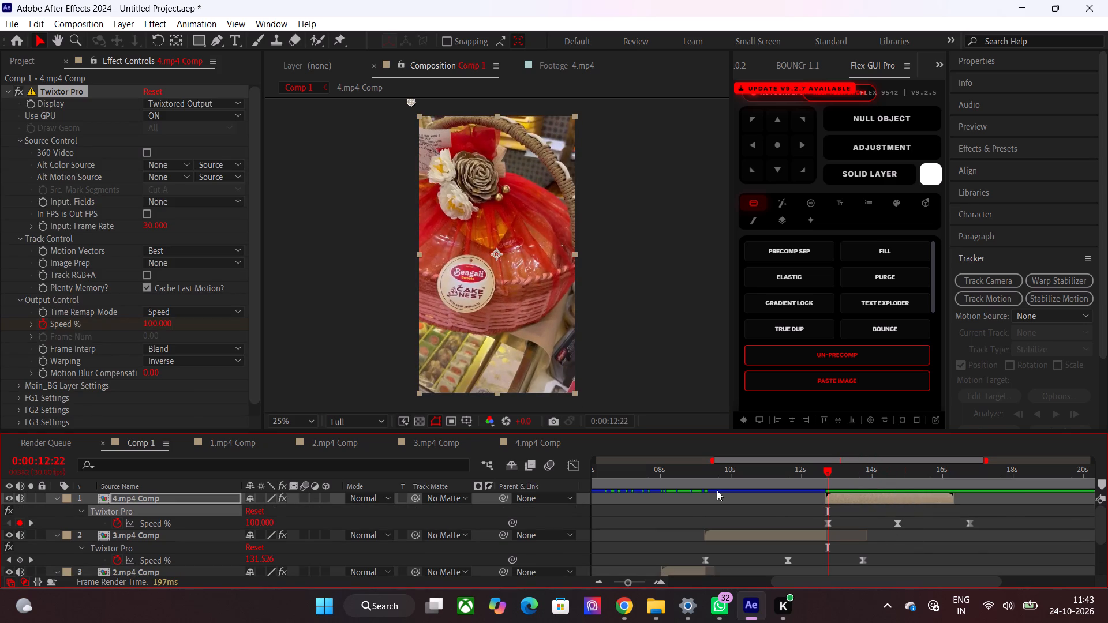
Set Twixtor Pro on 4.mp4 Comp to Inverse w/ Smart Blend warping and Motion Weighted Blend frame interpolation.
{"action": "left_click", "coordinate": [184, 356]}
{"action": "left_click", "coordinate": [209, 391]}
{"action": "left_click", "coordinate": [194, 350]}
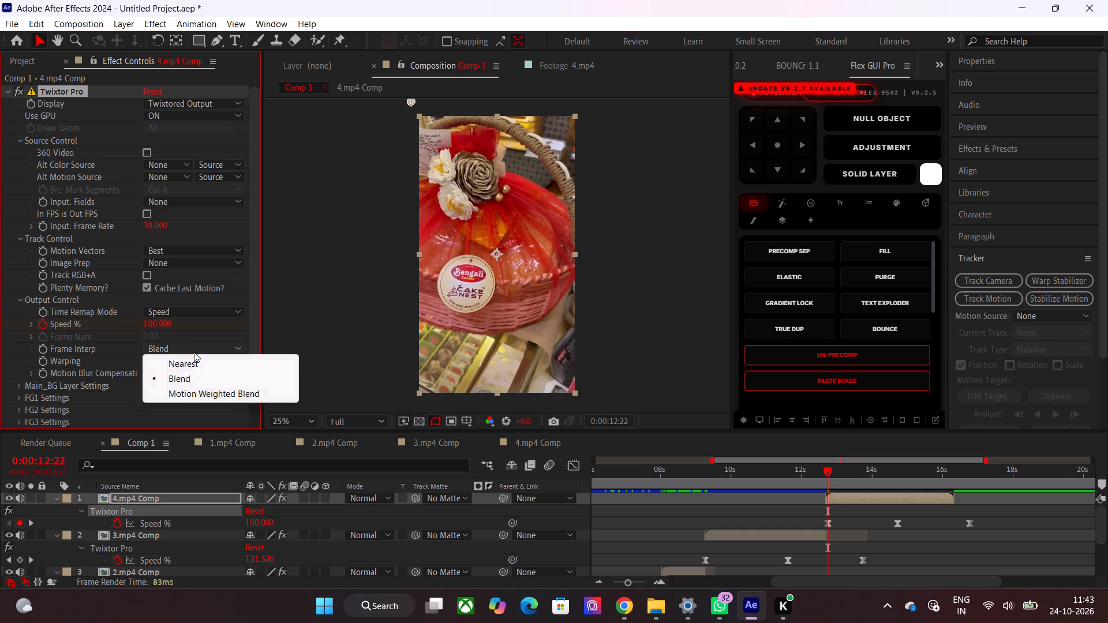
{"action": "left_click_drag", "start_coordinate": [194, 381], "coordinate": [210, 397]}
Compress the three Speed % keyframes of 4.mp4 Comp proportionally so the last one sits at the clip's end.
{"action": "left_click_drag", "start_coordinate": [879, 485], "coordinate": [939, 492]}
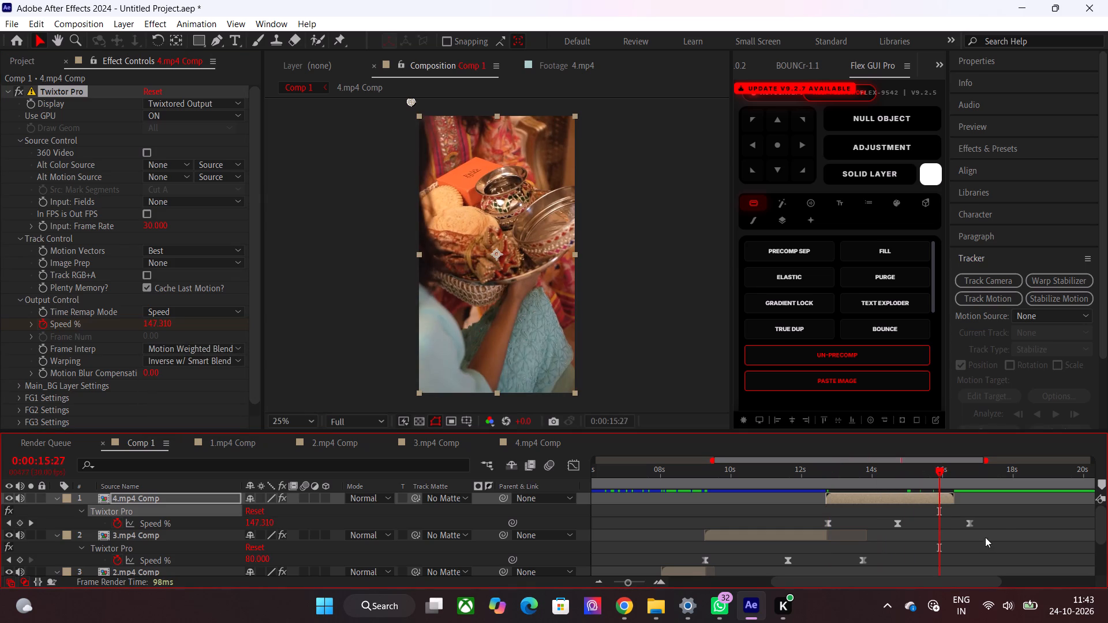
{"action": "left_click_drag", "start_coordinate": [999, 528], "coordinate": [884, 528]}
{"action": "left_click_drag", "start_coordinate": [998, 523], "coordinate": [763, 523]}
{"action": "left_click_drag", "start_coordinate": [781, 512], "coordinate": [984, 543]}
{"action": "left_click_drag", "start_coordinate": [965, 523], "coordinate": [952, 523], "text": "alt"}
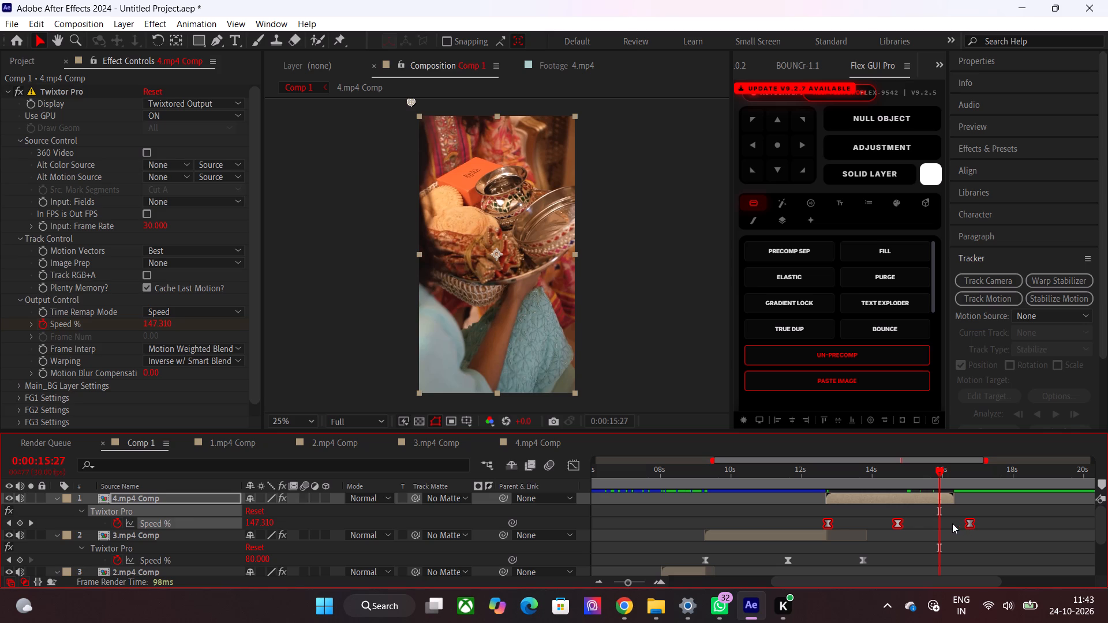
{"action": "left_click_drag", "start_coordinate": [952, 523], "coordinate": [950, 523], "text": "alt"}
{"action": "left_click_drag", "start_coordinate": [1002, 523], "coordinate": [787, 522]}
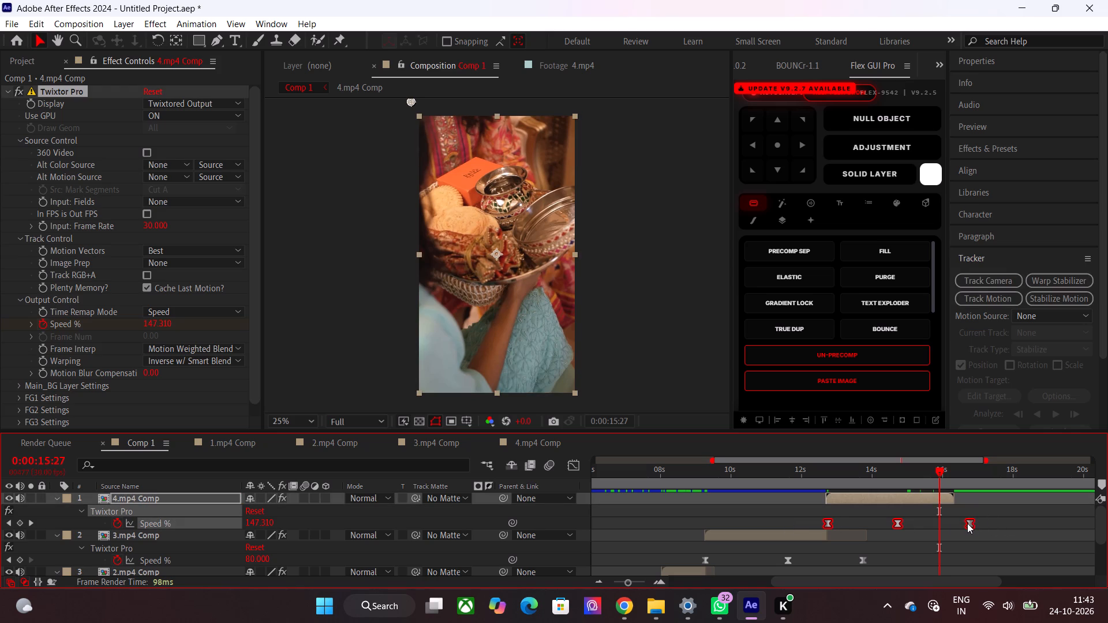
{"action": "left_click_drag", "start_coordinate": [969, 523], "coordinate": [955, 523], "text": "alt"}
Set the middle Speed % keyframe of 4.mp4 Comp, at 0:00:14:16, to 120.
{"action": "left_click", "coordinate": [927, 479]}
{"action": "left_click", "coordinate": [927, 519]}
{"action": "left_click_drag", "start_coordinate": [916, 473], "coordinate": [899, 480]}
{"action": "left_click", "coordinate": [257, 519]}
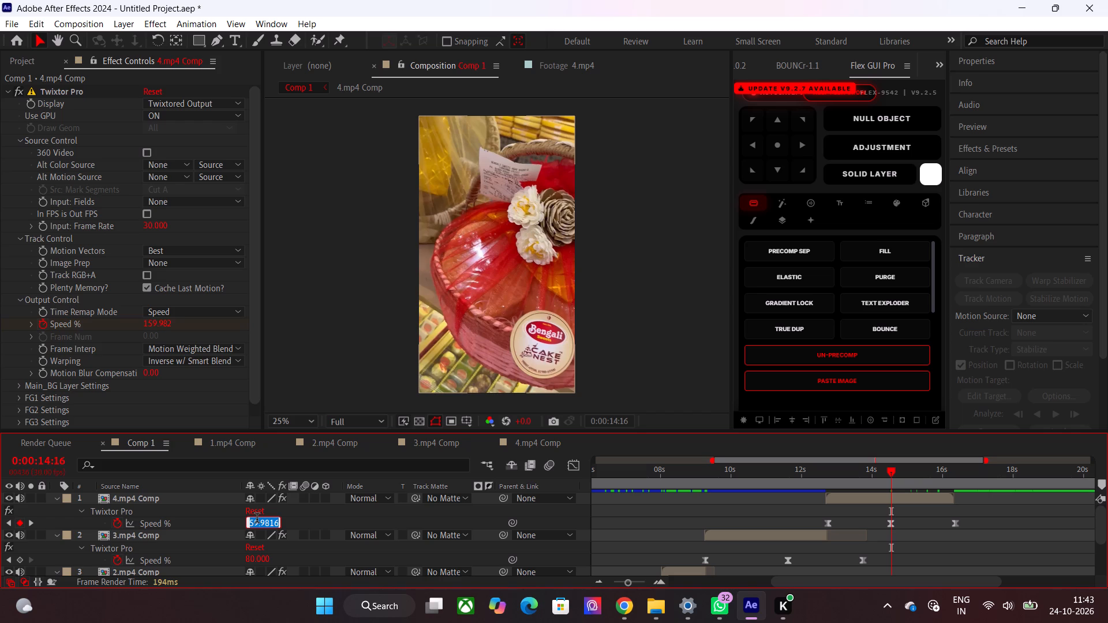
{"action": "key", "text": "1"}
{"action": "type", "text": "20"}
{"action": "key", "text": "Return"}
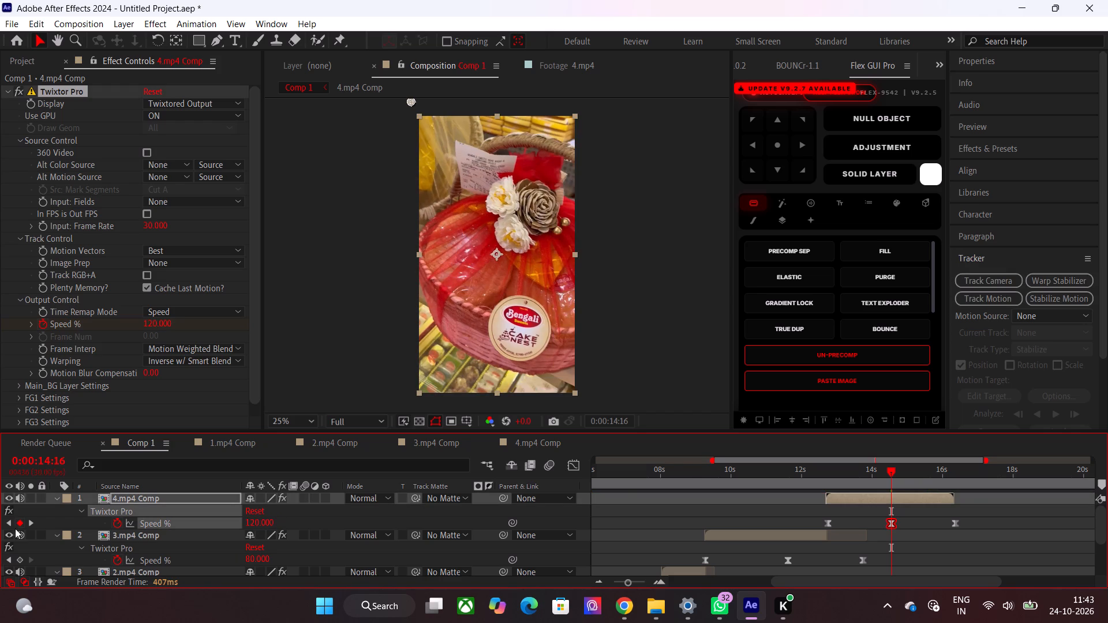
Set the first and last Speed % keyframes of 4.mp4 Comp to 80 each.
{"action": "left_click", "coordinate": [10, 527]}
{"action": "left_click", "coordinate": [250, 523]}
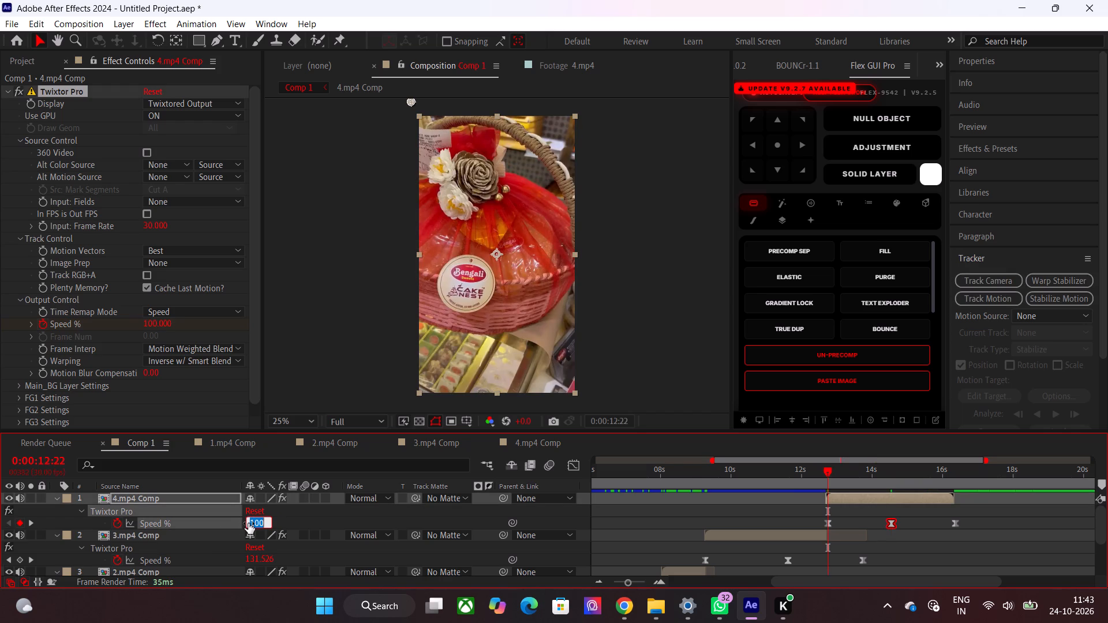
{"action": "key", "text": "8"}
{"action": "key", "text": "0"}
{"action": "key", "text": "Return"}
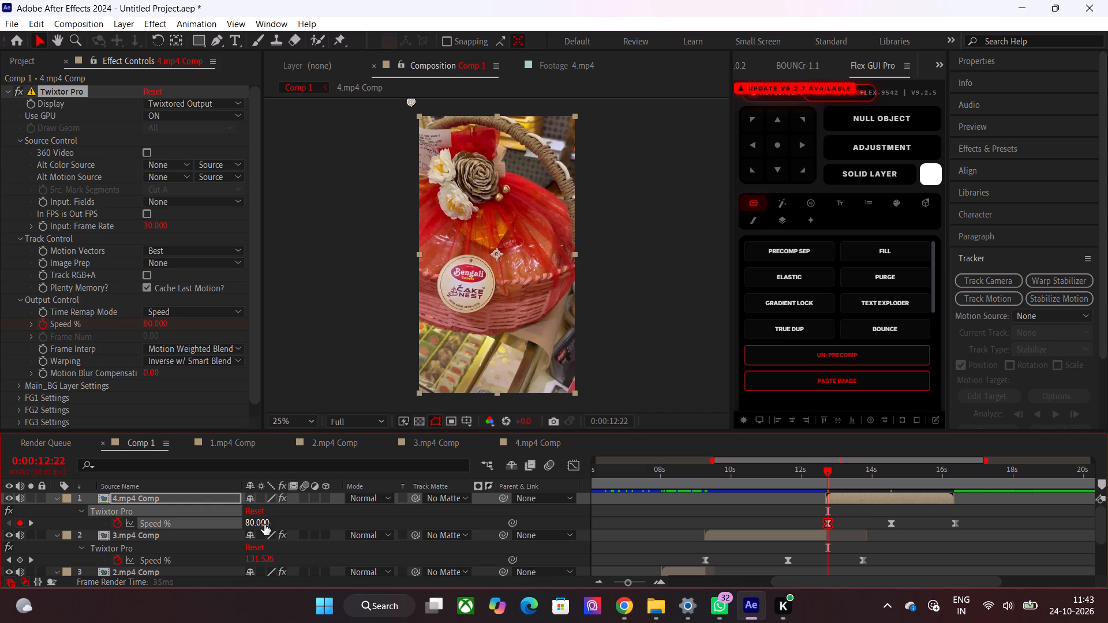
{"action": "left_click", "coordinate": [31, 525]}
{"action": "left_click", "coordinate": [31, 525]}
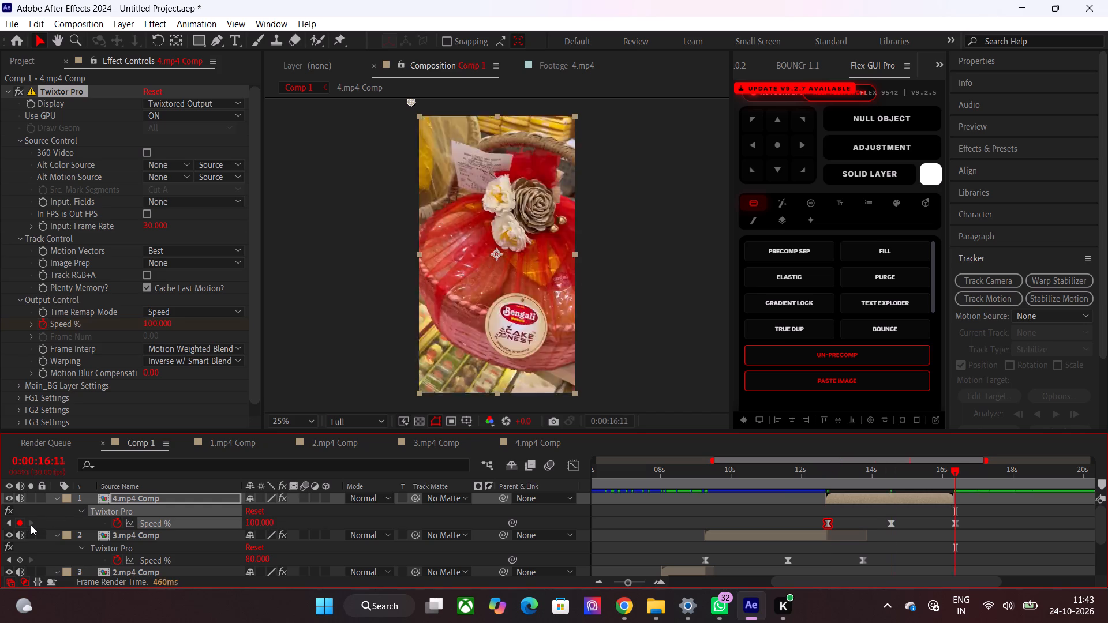
{"action": "left_click", "coordinate": [271, 525]}
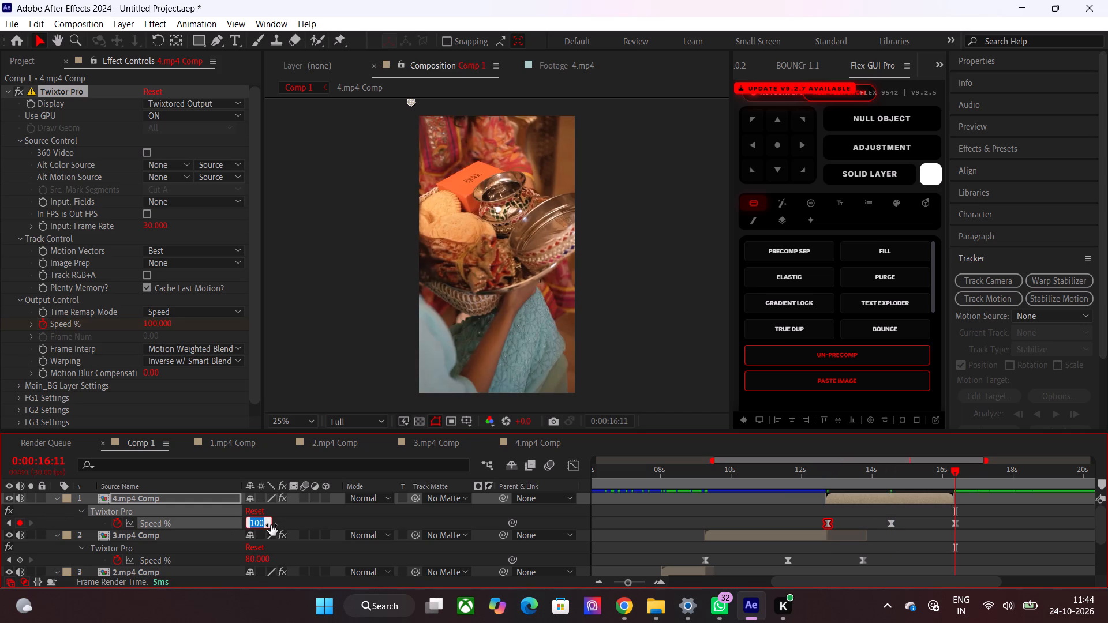
{"action": "type", "text": "80"}
{"action": "key", "text": "Return"}
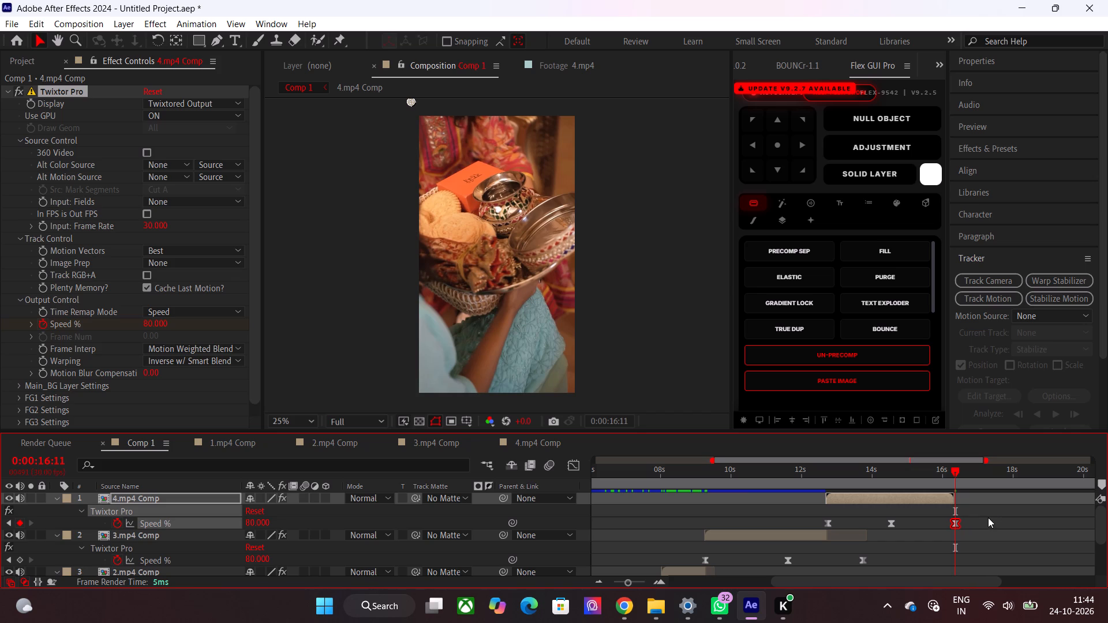
Trim the end of 4.mp4 Comp to 0:00:15:27.
{"action": "left_click", "coordinate": [938, 471]}
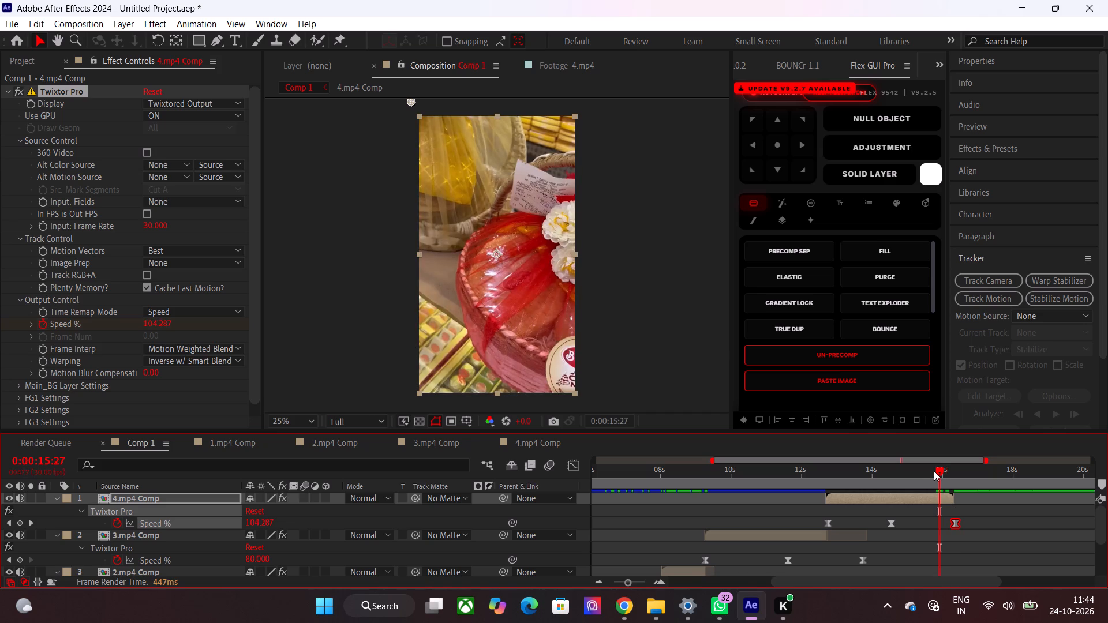
{"action": "key", "text": "alt+bracketright"}
Scrub and play through 4.mp4 Comp to check its speed ramp and the cut from 3.mp4 Comp.
{"action": "left_click_drag", "start_coordinate": [933, 478], "coordinate": [819, 481]}
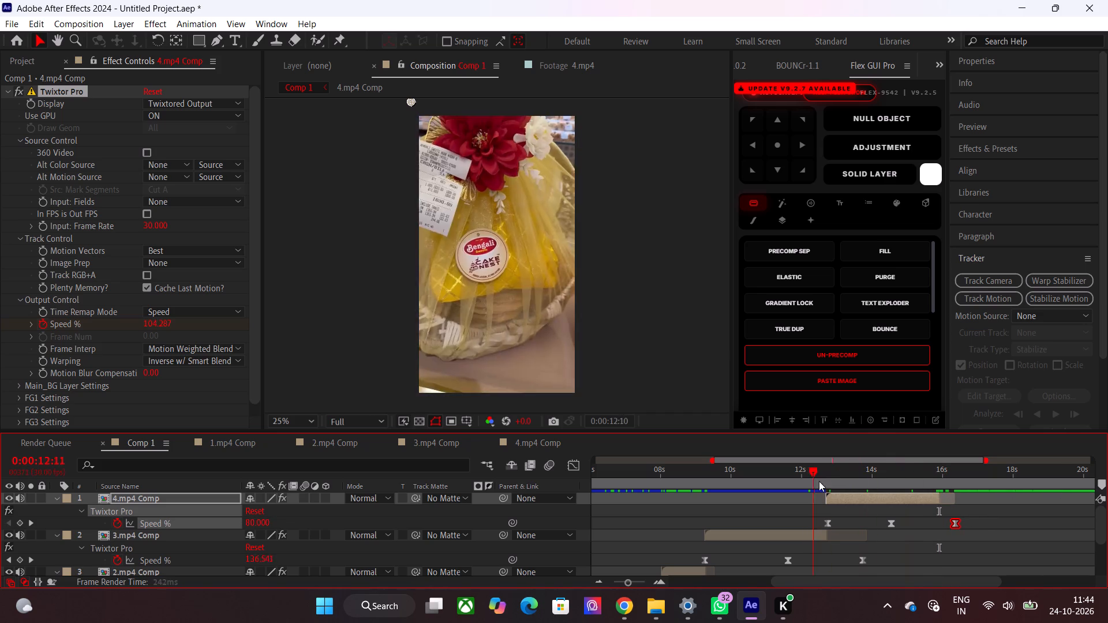
{"action": "left_click_drag", "start_coordinate": [819, 481], "coordinate": [886, 505]}
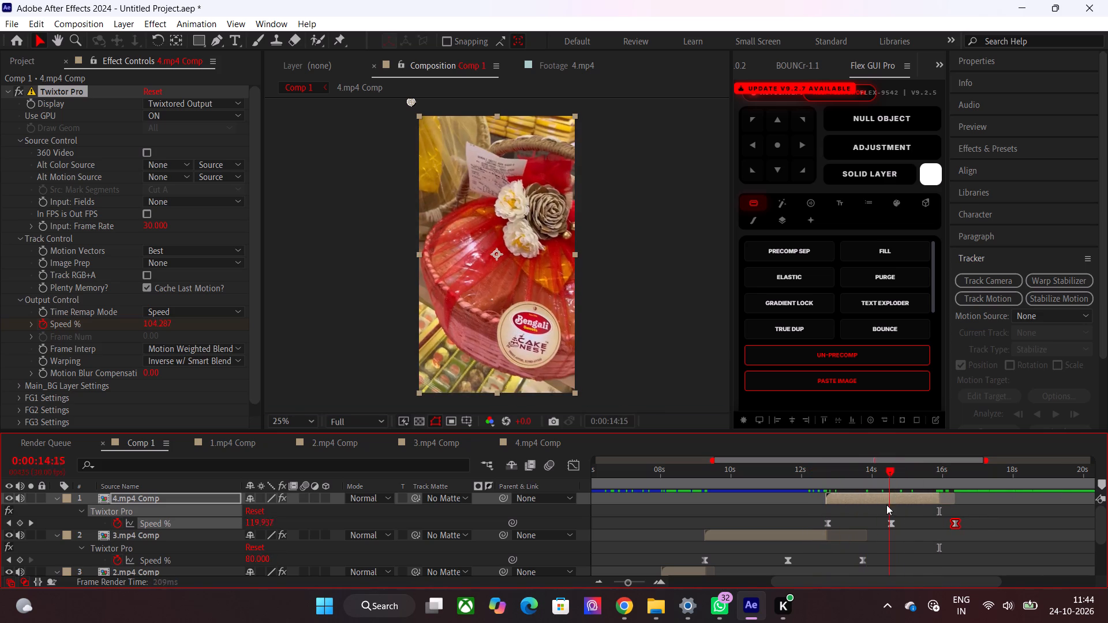
{"action": "left_click_drag", "start_coordinate": [886, 505], "coordinate": [831, 524]}
{"action": "key", "text": "space"}
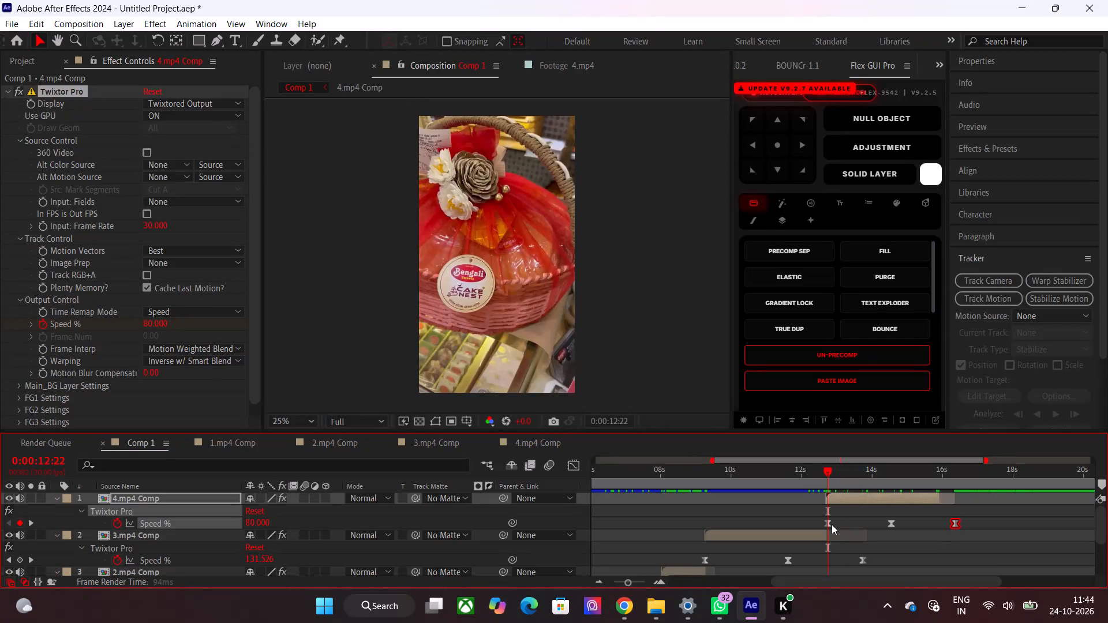
{"action": "left_click", "coordinate": [842, 474]}
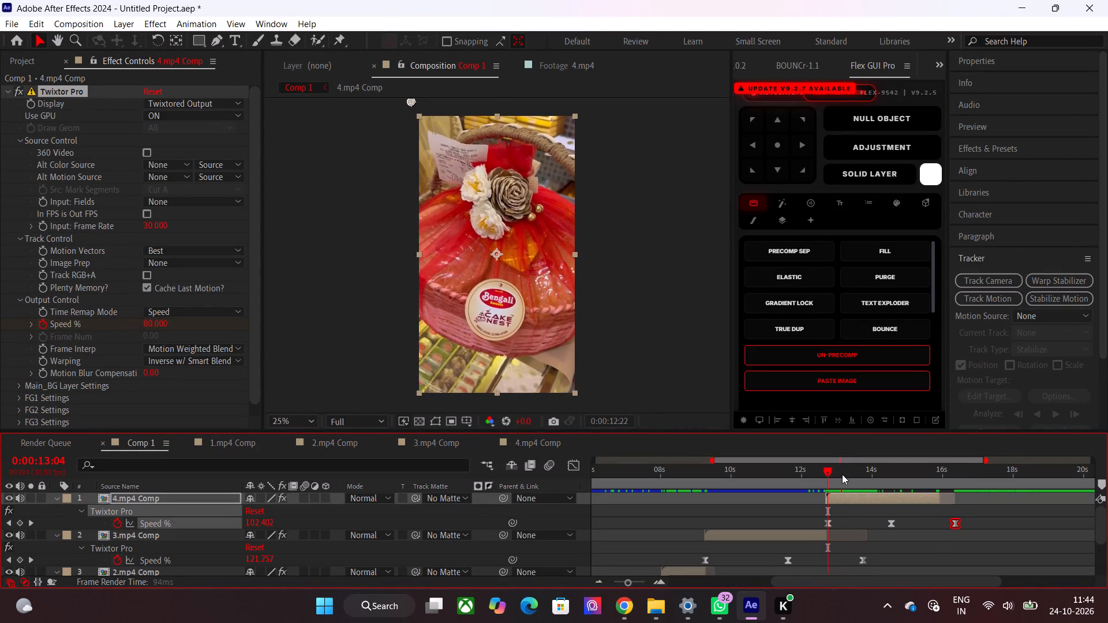
Add the 5.mp4 footage to Comp 1 as the top layer, starting at 0:00:15:27 where 4.mp4 Comp ends.
{"action": "left_click", "coordinate": [16, 62]}
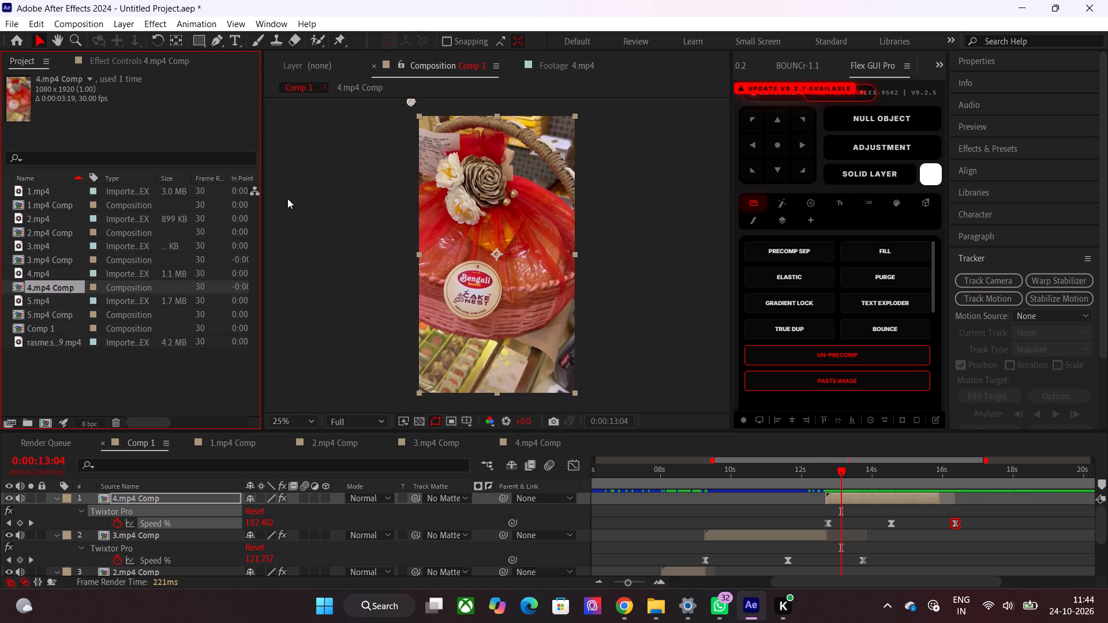
{"action": "left_click_drag", "start_coordinate": [917, 488], "coordinate": [931, 488]}
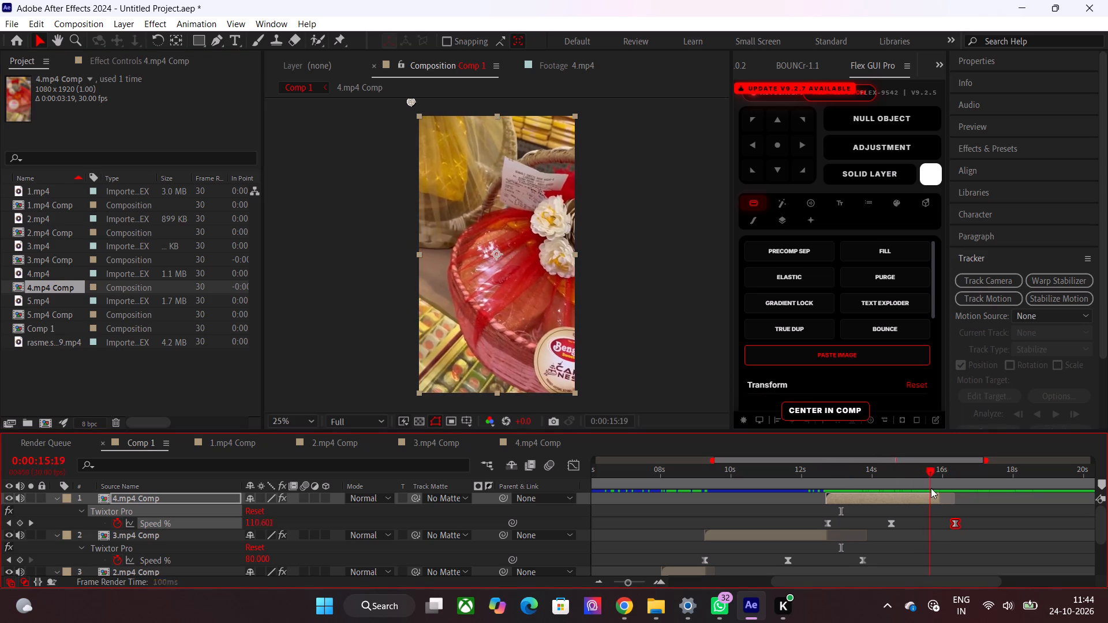
{"action": "left_click_drag", "start_coordinate": [931, 488], "coordinate": [894, 505]}
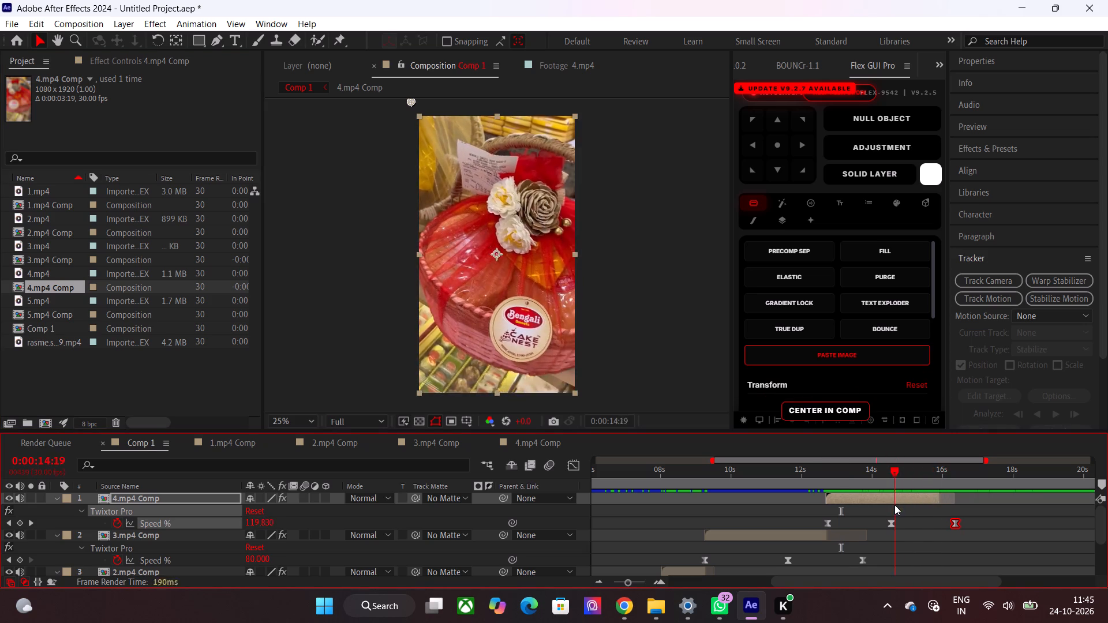
{"action": "left_click_drag", "start_coordinate": [894, 505], "coordinate": [937, 511]}
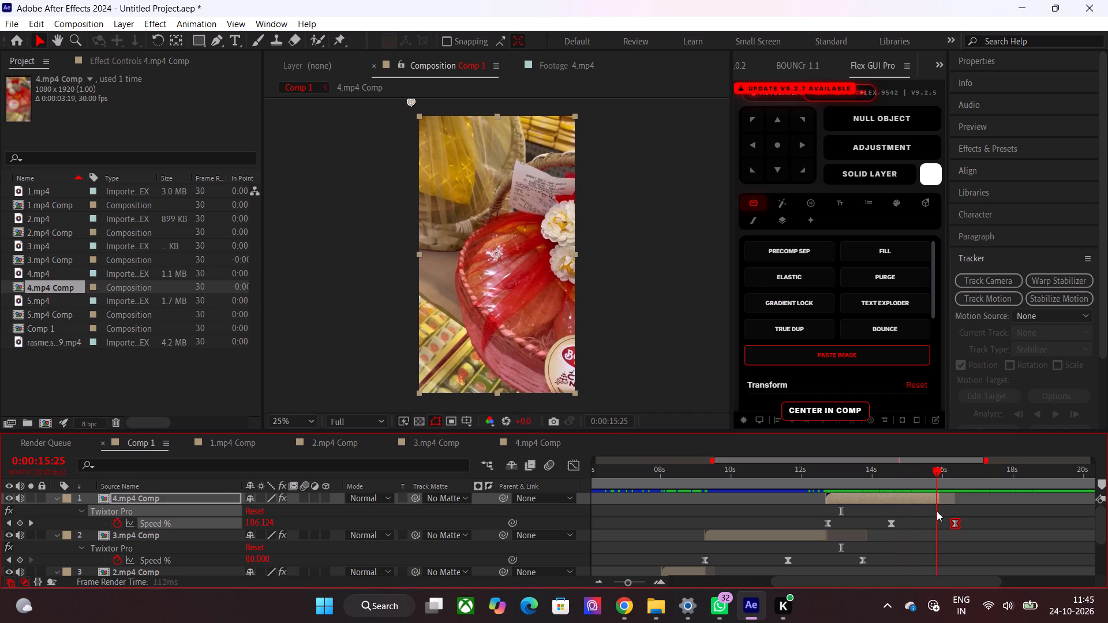
{"action": "left_click_drag", "start_coordinate": [937, 511], "coordinate": [939, 511]}
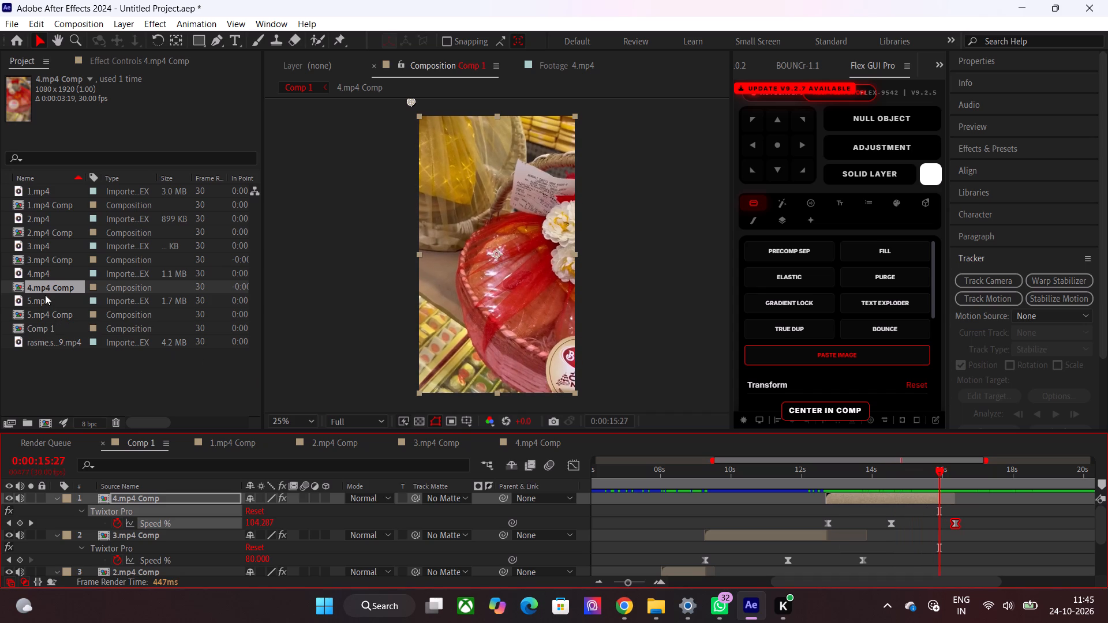
{"action": "double_click", "coordinate": [32, 298]}
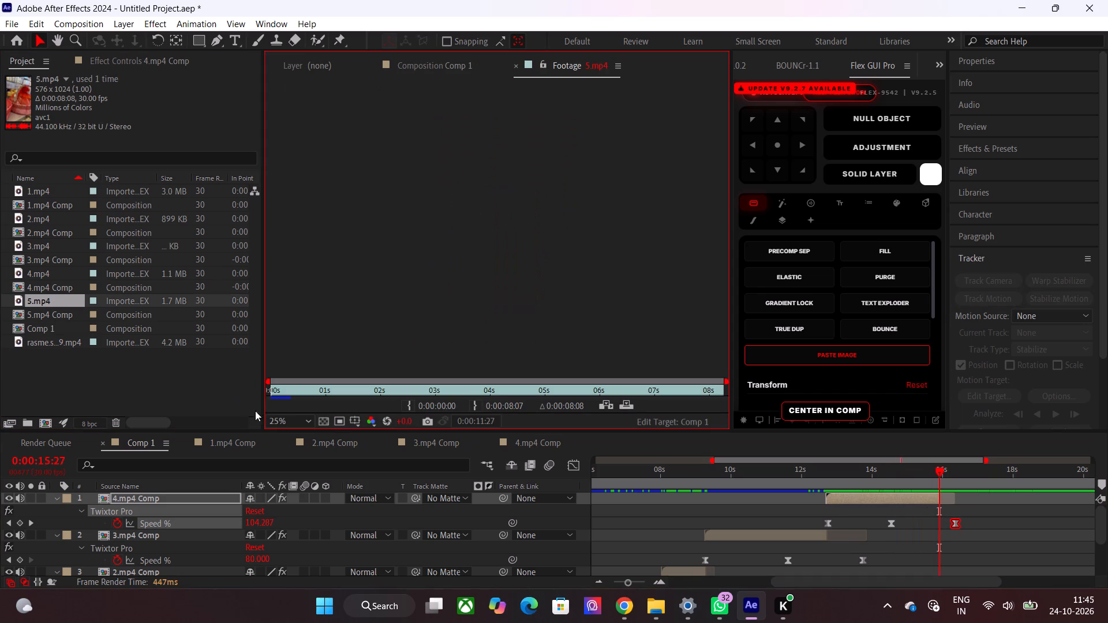
{"action": "left_click_drag", "start_coordinate": [50, 301], "coordinate": [942, 507]}
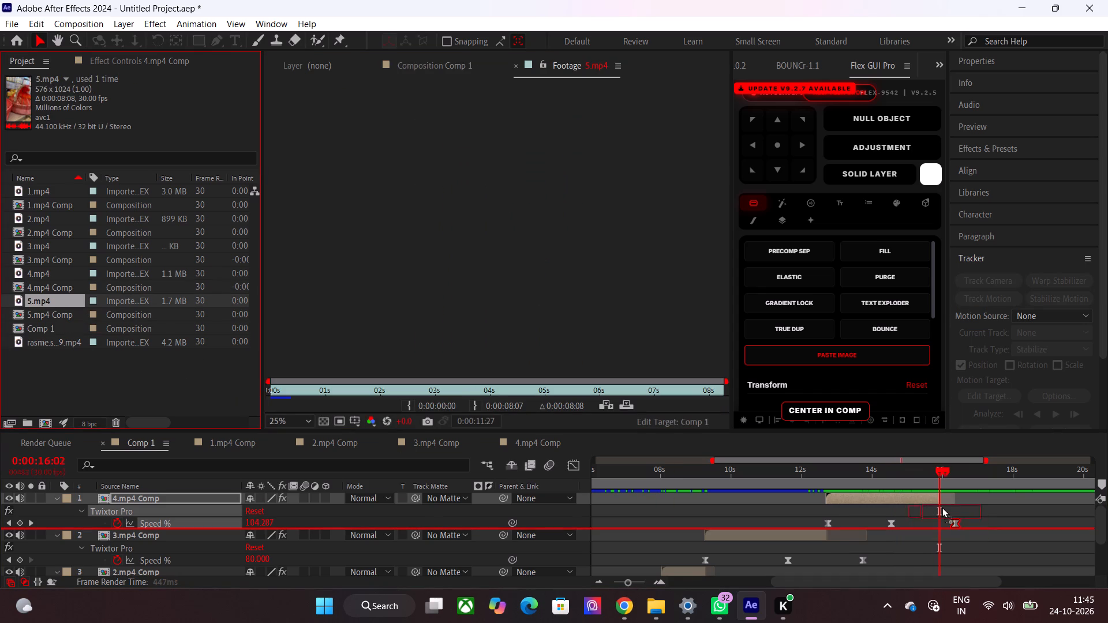
{"action": "left_click_drag", "start_coordinate": [942, 507], "coordinate": [941, 498]}
Scale the 5.mp4 layer to fill the composition frame.
{"action": "left_click_drag", "start_coordinate": [808, 579], "coordinate": [959, 580]}
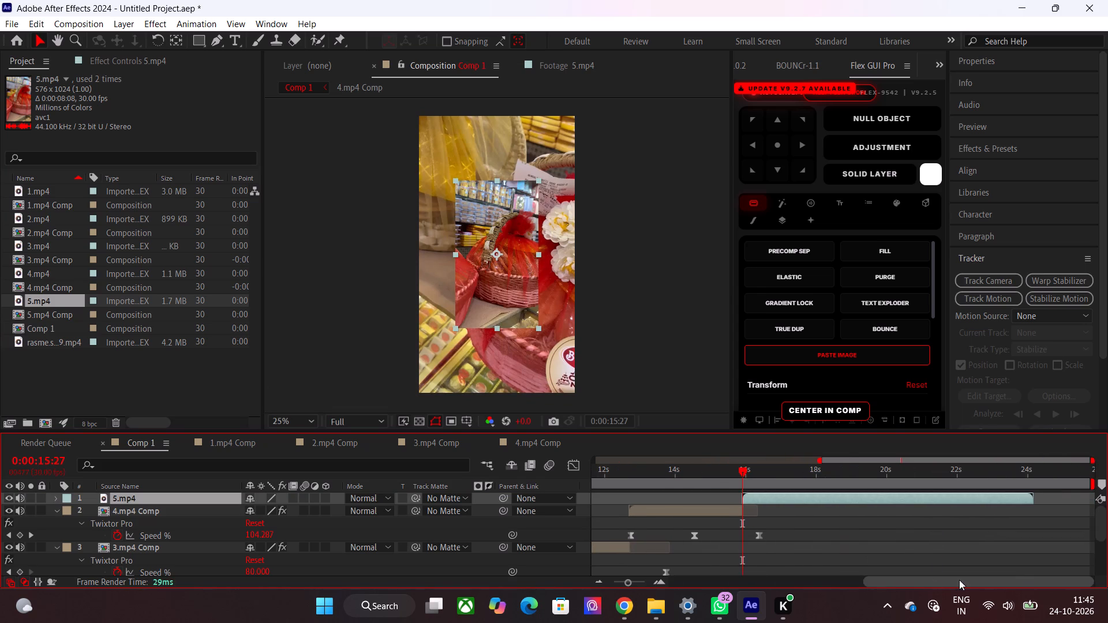
{"action": "left_click_drag", "start_coordinate": [959, 580], "coordinate": [961, 583]}
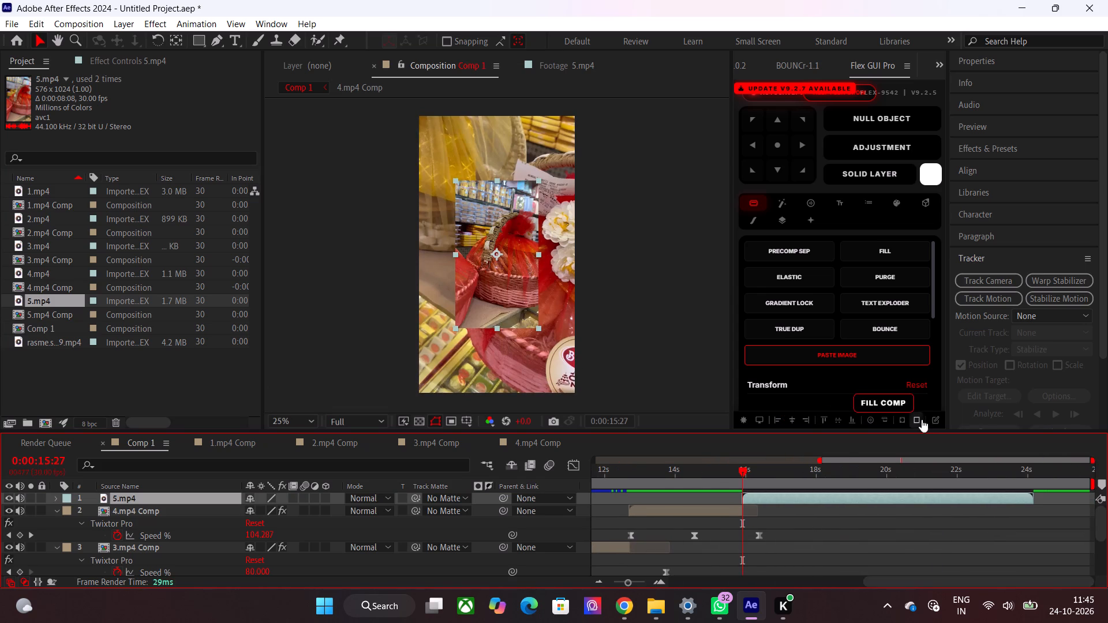
{"action": "left_click", "coordinate": [922, 419]}
Apply Warp Stabilizer to the 5.mp4 layer.
{"action": "key", "text": "ctrl+Tab"}
{"action": "type", "text": "warp"}
{"action": "key", "text": "Down"}
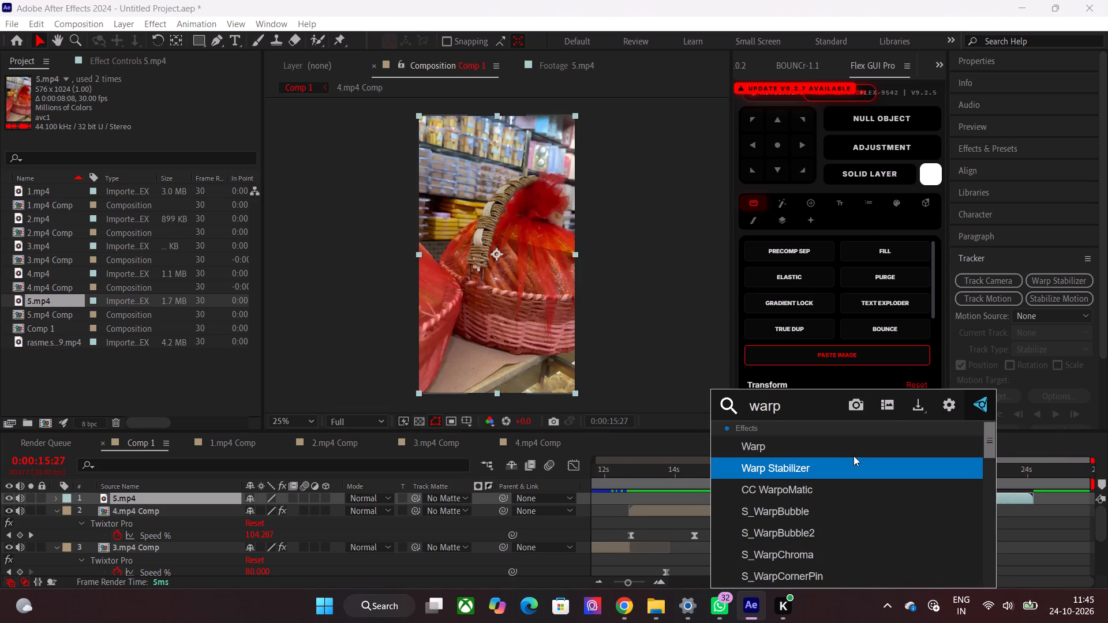
{"action": "key", "text": "Return"}
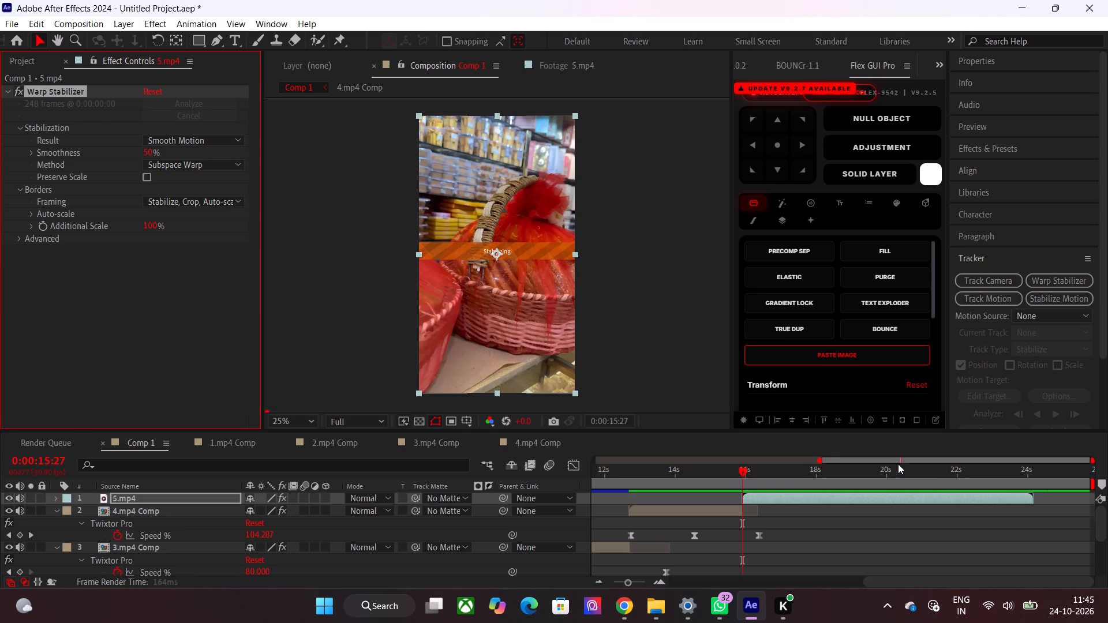
Preview the stabilized 5.mp4 layer and precompose it separately as 5.mp4 Comp.
{"action": "key", "text": "space"}
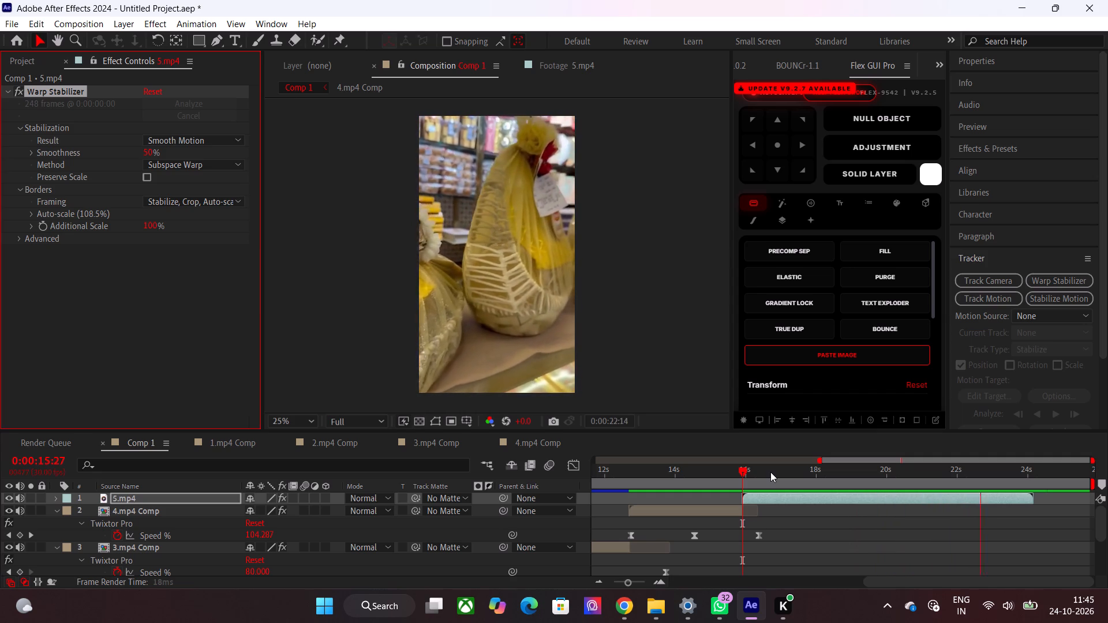
{"action": "left_click_drag", "start_coordinate": [770, 472], "coordinate": [764, 472]}
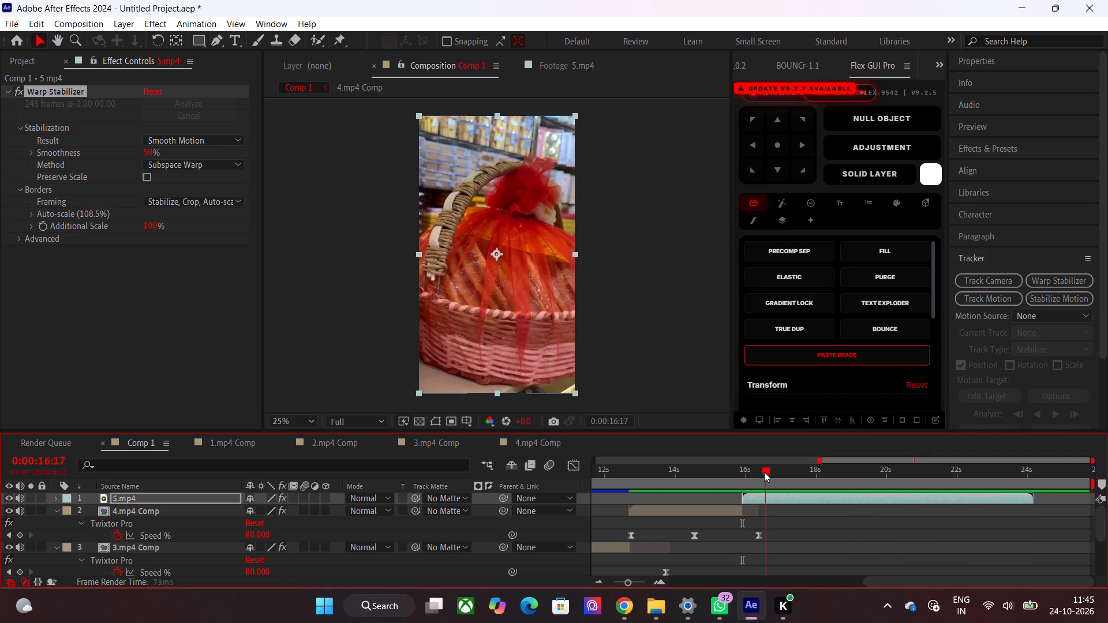
{"action": "left_click_drag", "start_coordinate": [764, 472], "coordinate": [748, 474]}
{"action": "left_click", "coordinate": [807, 253]}
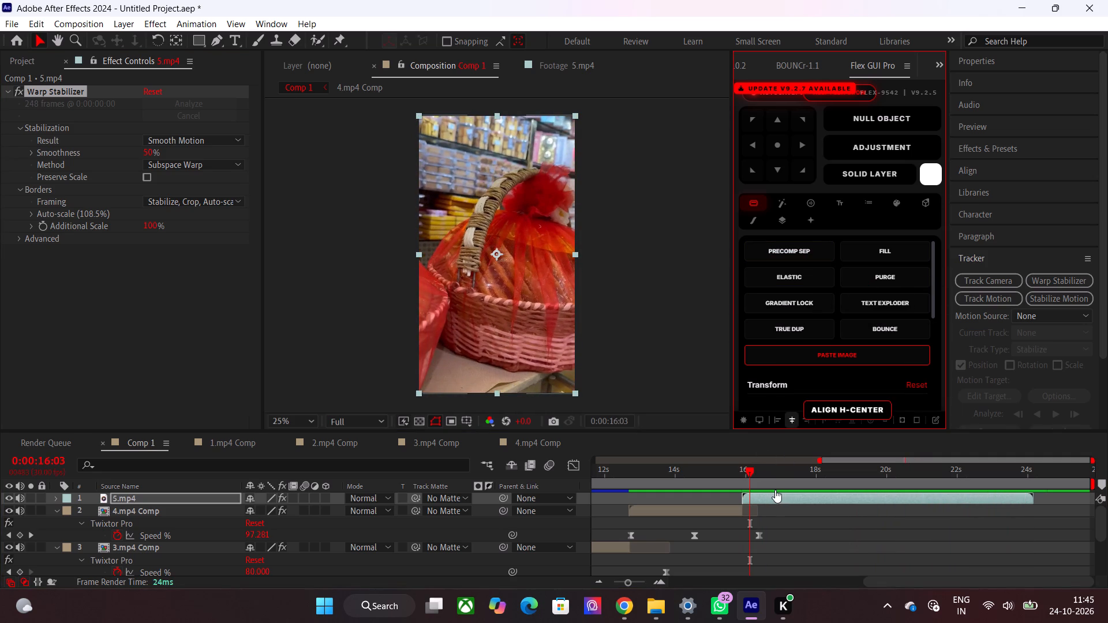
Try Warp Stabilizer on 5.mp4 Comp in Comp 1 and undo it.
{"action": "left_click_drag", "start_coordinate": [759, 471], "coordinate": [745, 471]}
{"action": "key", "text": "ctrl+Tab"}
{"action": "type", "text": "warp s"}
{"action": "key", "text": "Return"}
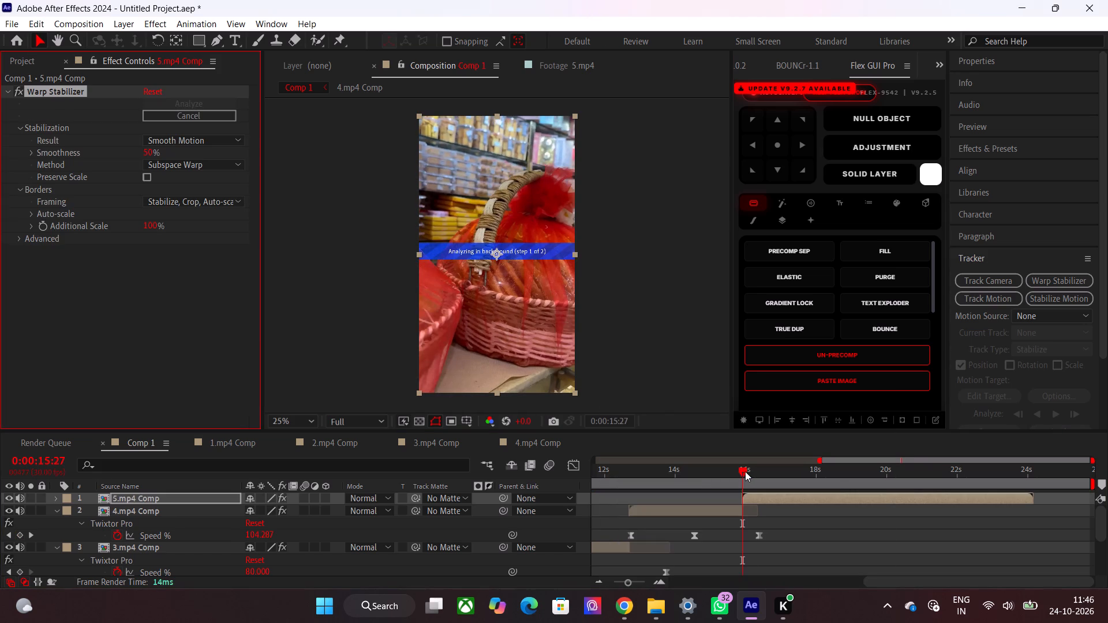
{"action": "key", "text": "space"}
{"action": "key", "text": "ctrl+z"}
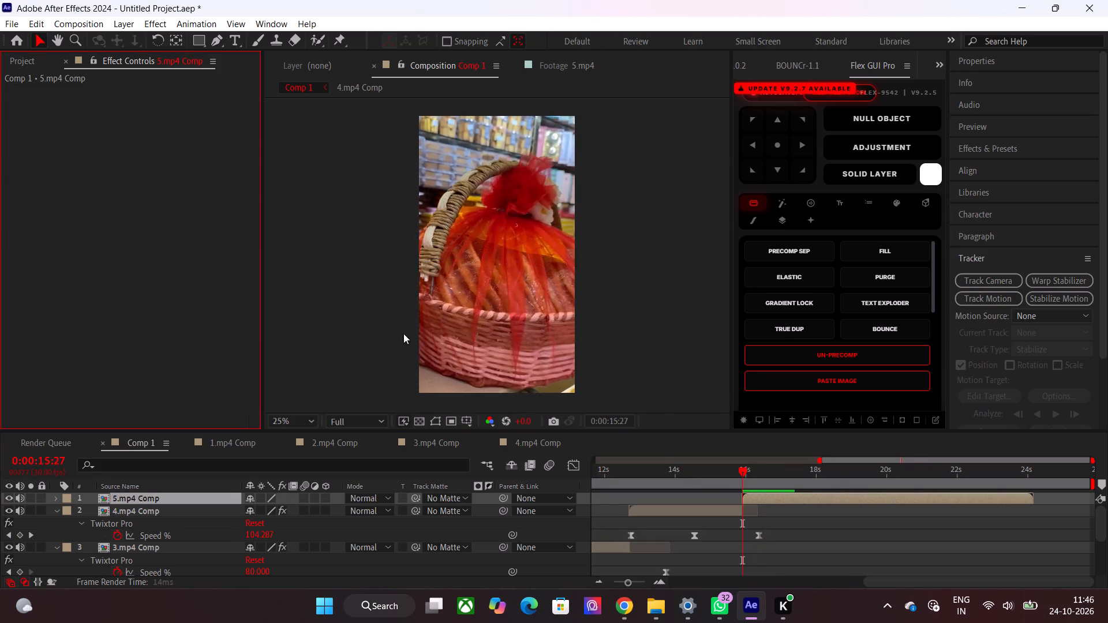
Apply the Twixtor Pro effect to 5.mp4 Comp.
{"action": "left_click", "coordinate": [760, 470]}
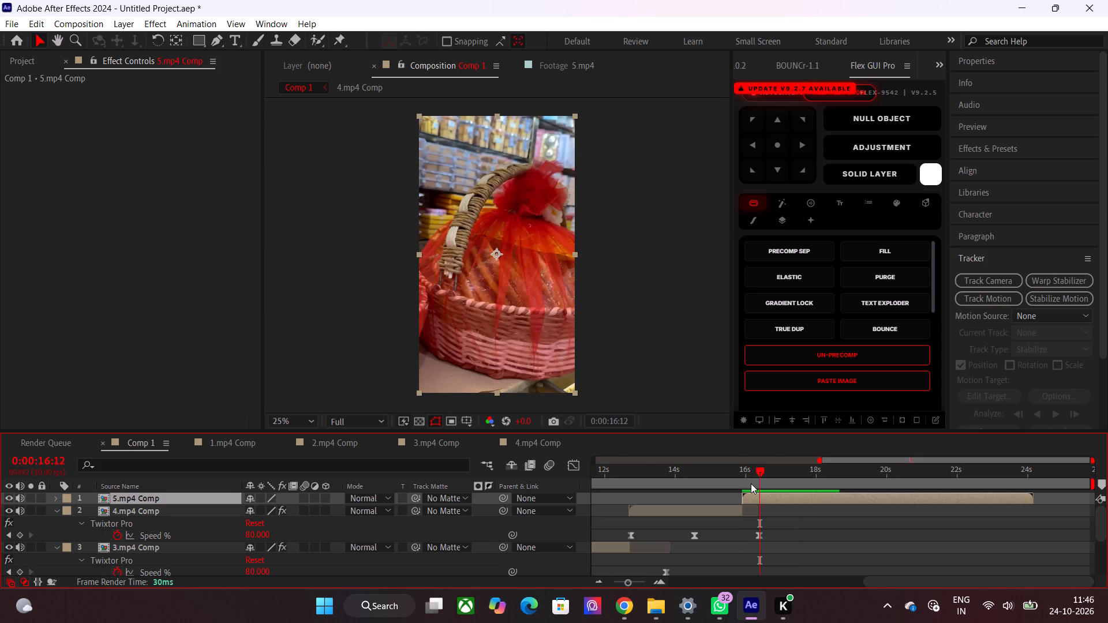
{"action": "key", "text": "ctrl+Tab"}
{"action": "type", "text": "twix"}
{"action": "key", "text": "BackSpace"}
{"action": "key", "text": "x"}
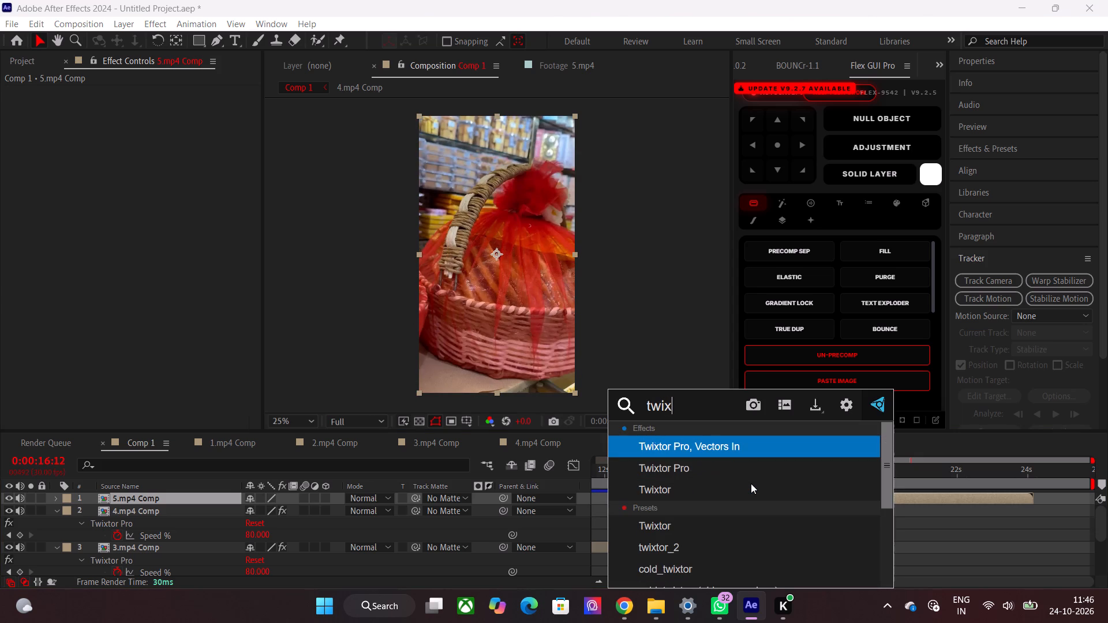
{"action": "key", "text": "Down"}
{"action": "key", "text": "Return"}
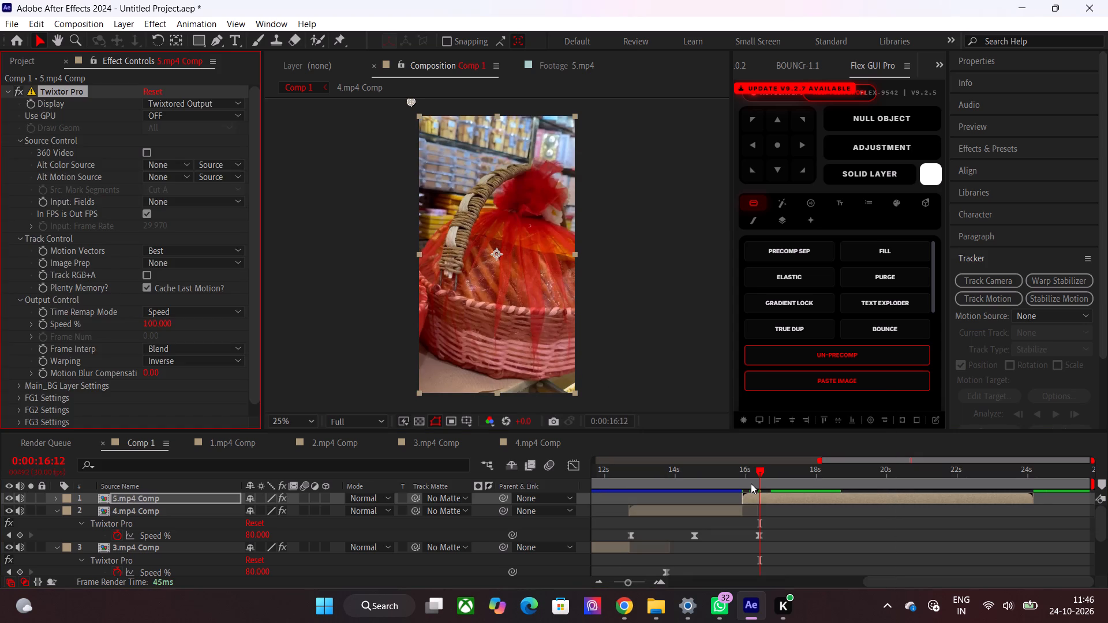
In Twixtor Pro on 5.mp4 Comp, set Use GPU to ON, disable In FPS is Out FPS and set the input frame rate to 30.
{"action": "left_click", "coordinate": [175, 117]}
{"action": "left_click", "coordinate": [191, 147]}
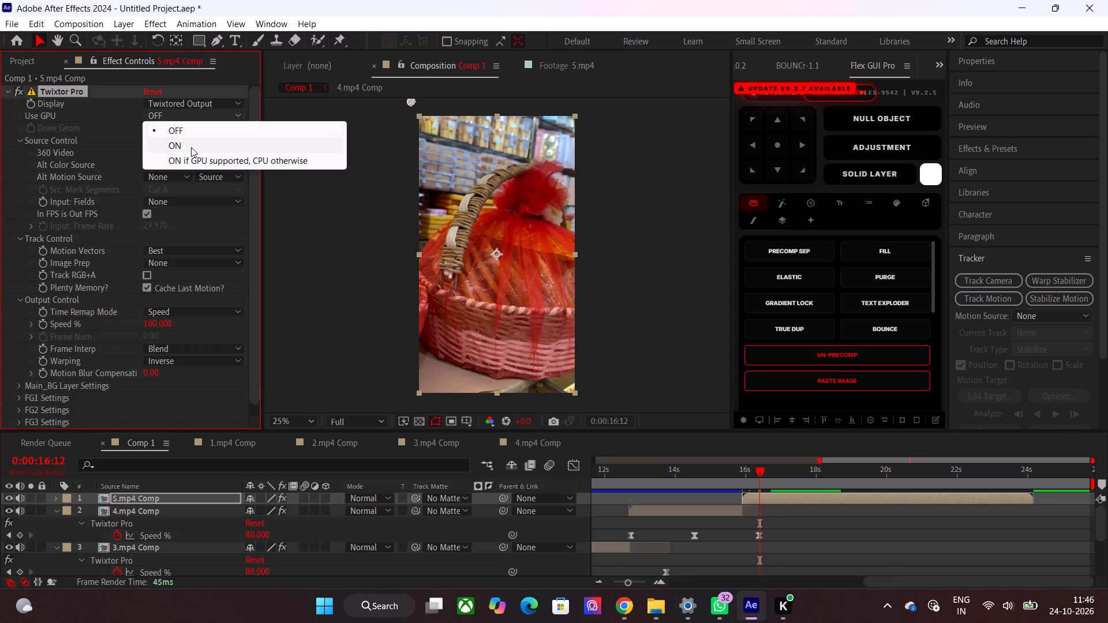
{"action": "left_click", "coordinate": [151, 215]}
{"action": "left_click", "coordinate": [151, 226]}
{"action": "type", "text": "30"}
{"action": "key", "text": "space"}
{"action": "left_click", "coordinate": [214, 231]}
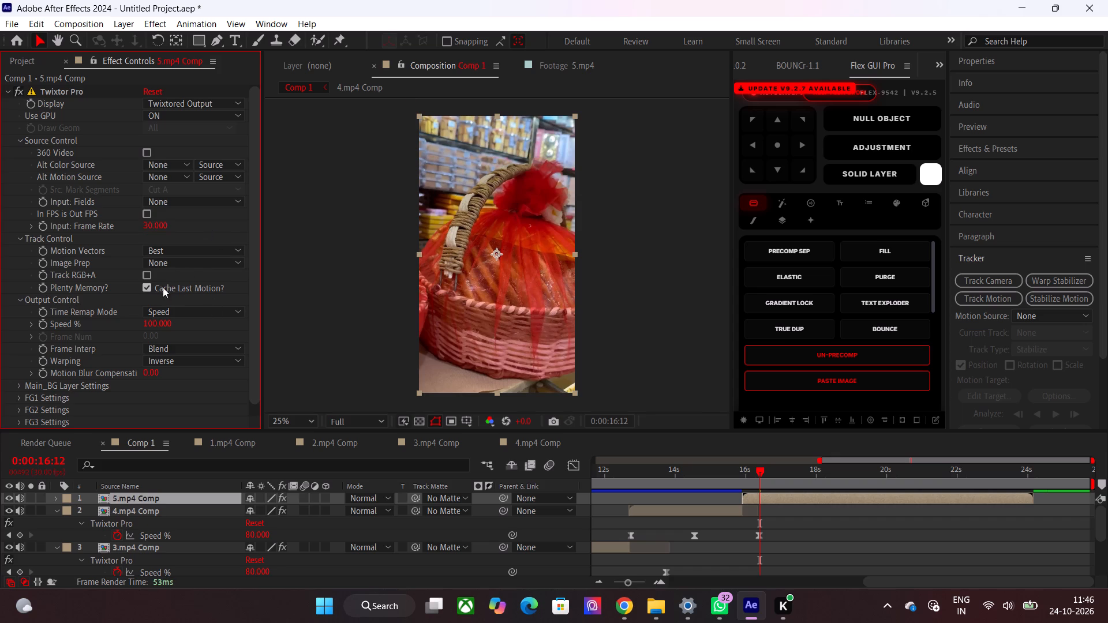
Start keyframing Twixtor Pro's Speed % at 100 on 5.mp4 Comp, with the first keyframe at the clip's start.
{"action": "left_click", "coordinate": [44, 323]}
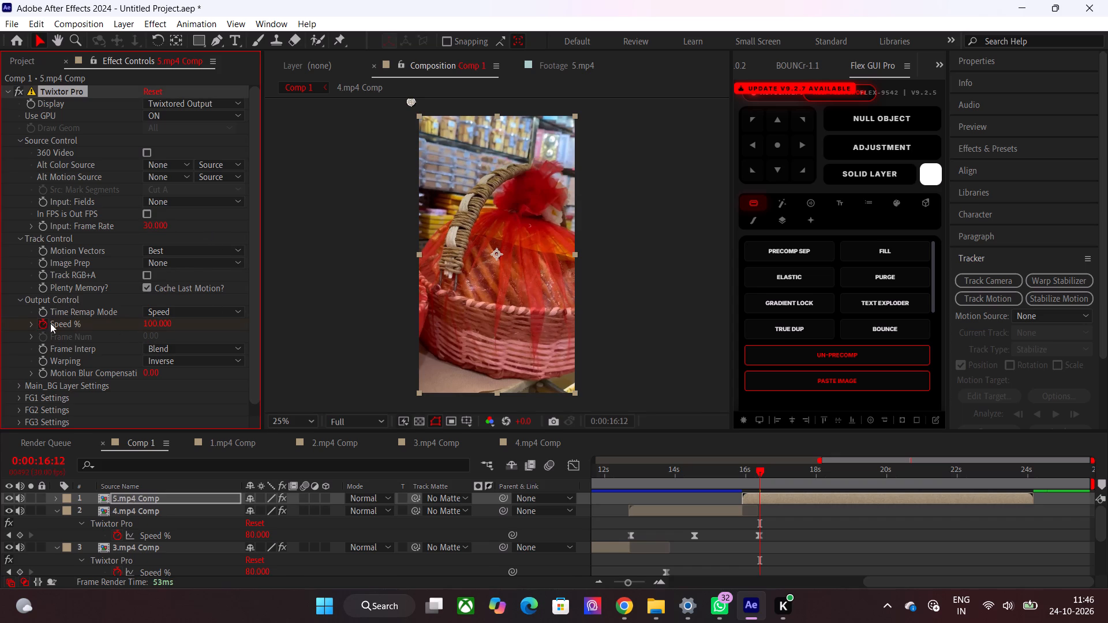
{"action": "key", "text": "u"}
{"action": "left_click_drag", "start_coordinate": [757, 524], "coordinate": [745, 524]}
Add a Speed % keyframe of 140 on 5.mp4 Comp at 0:00:19:00.
{"action": "left_click_drag", "start_coordinate": [795, 483], "coordinate": [803, 483]}
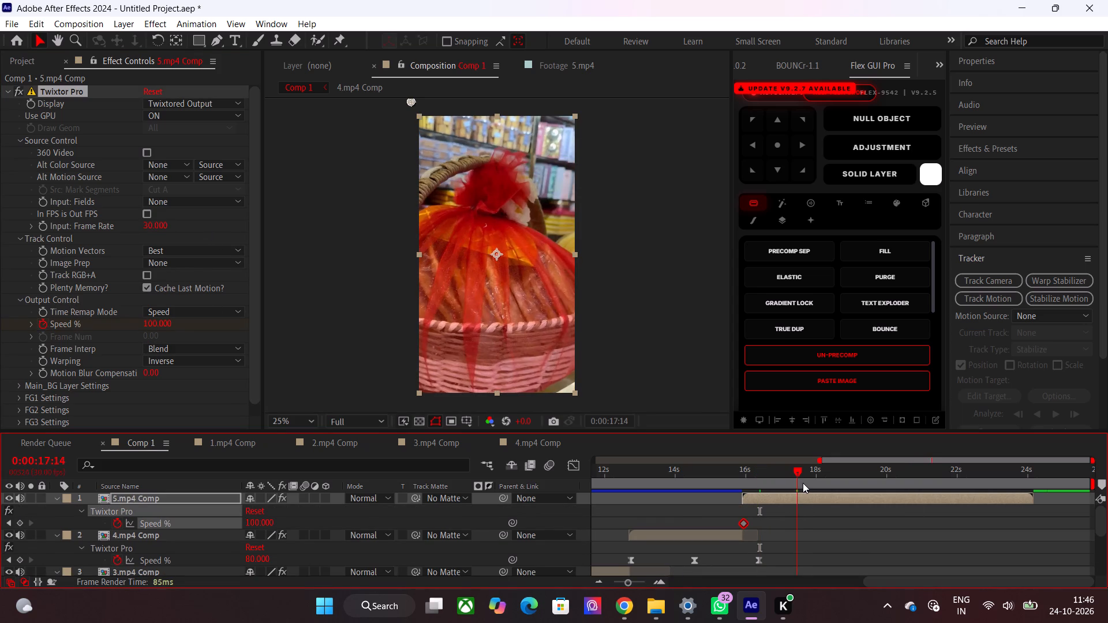
{"action": "left_click_drag", "start_coordinate": [803, 483], "coordinate": [822, 483]}
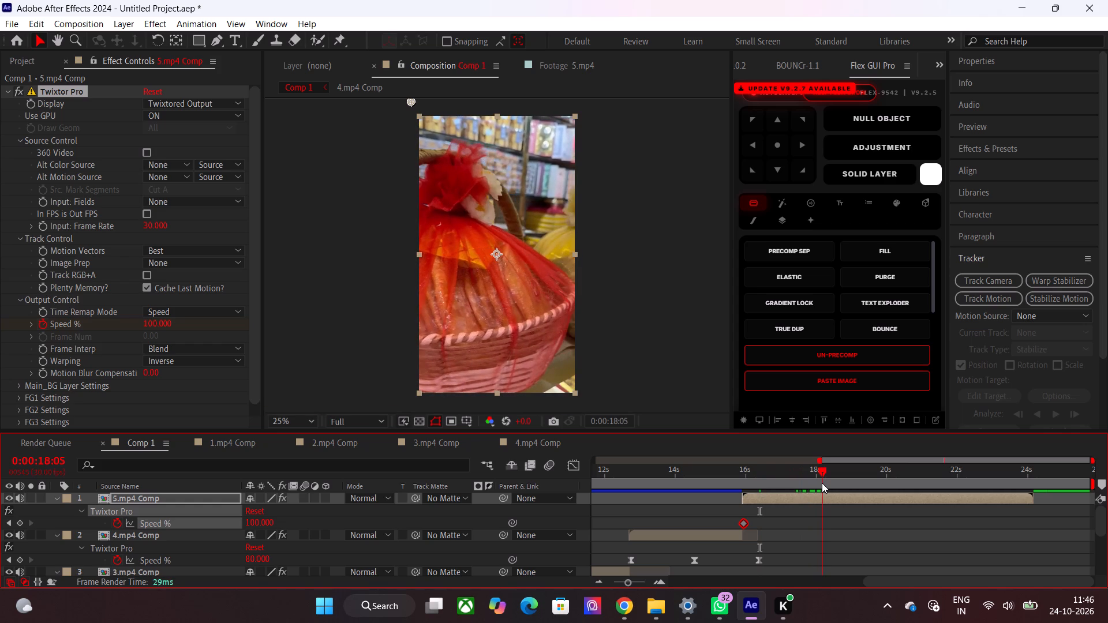
{"action": "left_click_drag", "start_coordinate": [822, 483], "coordinate": [854, 490]}
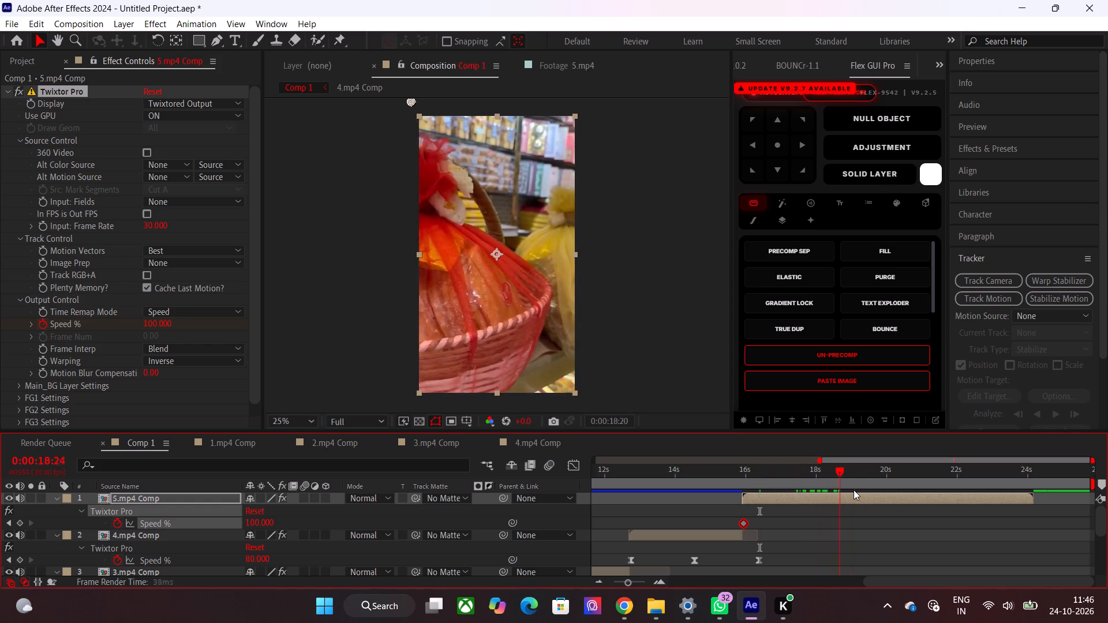
{"action": "left_click_drag", "start_coordinate": [854, 490], "coordinate": [849, 490]}
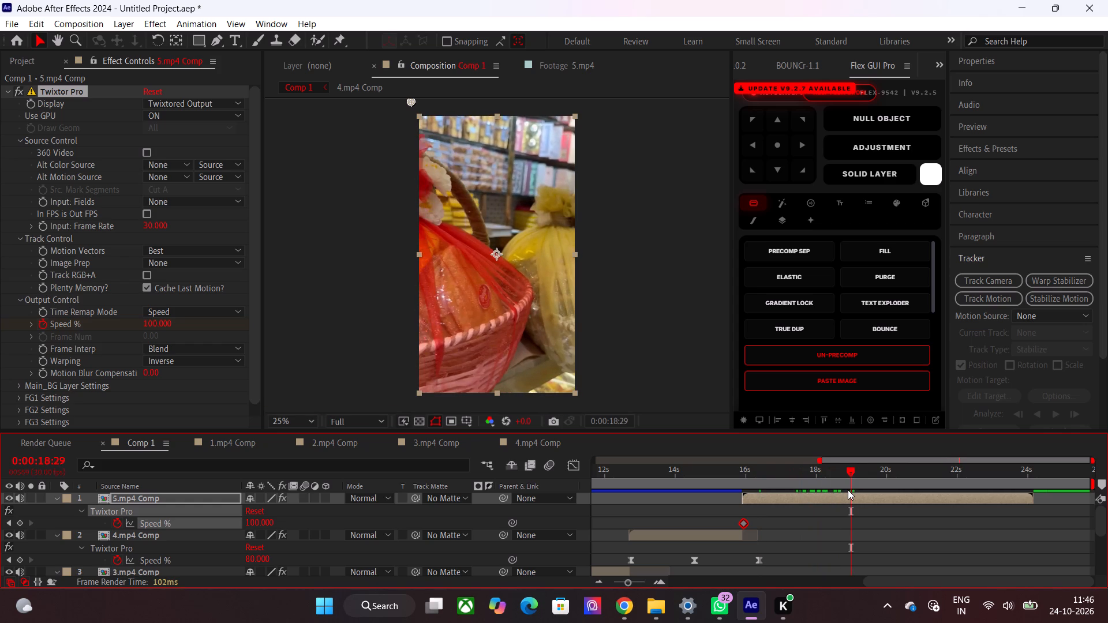
{"action": "key", "text": "Page_Down"}
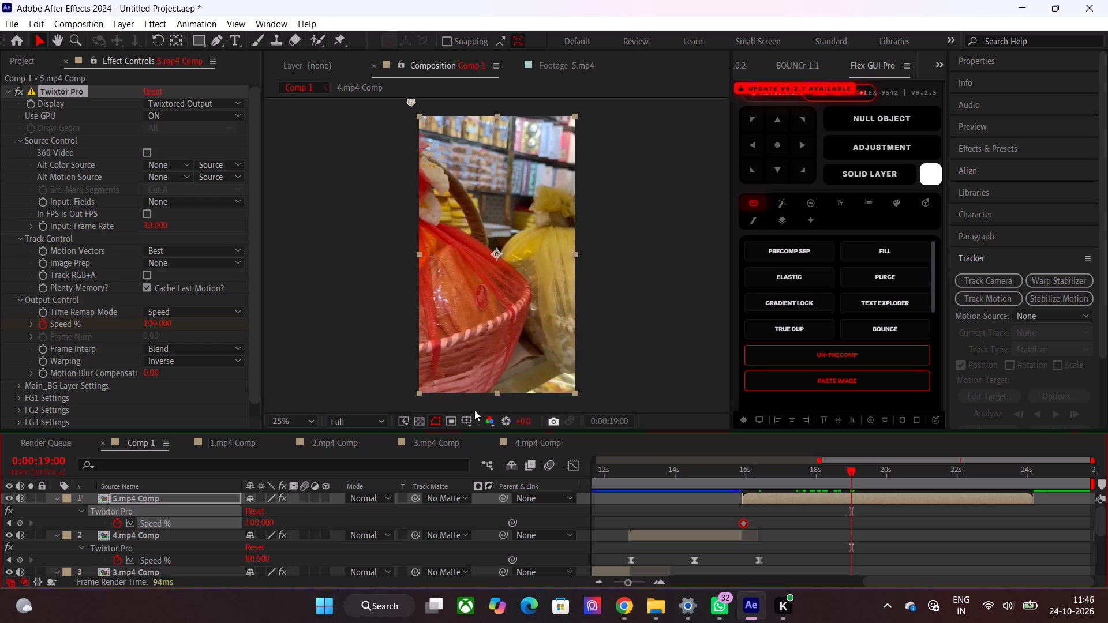
{"action": "left_click", "coordinate": [159, 322]}
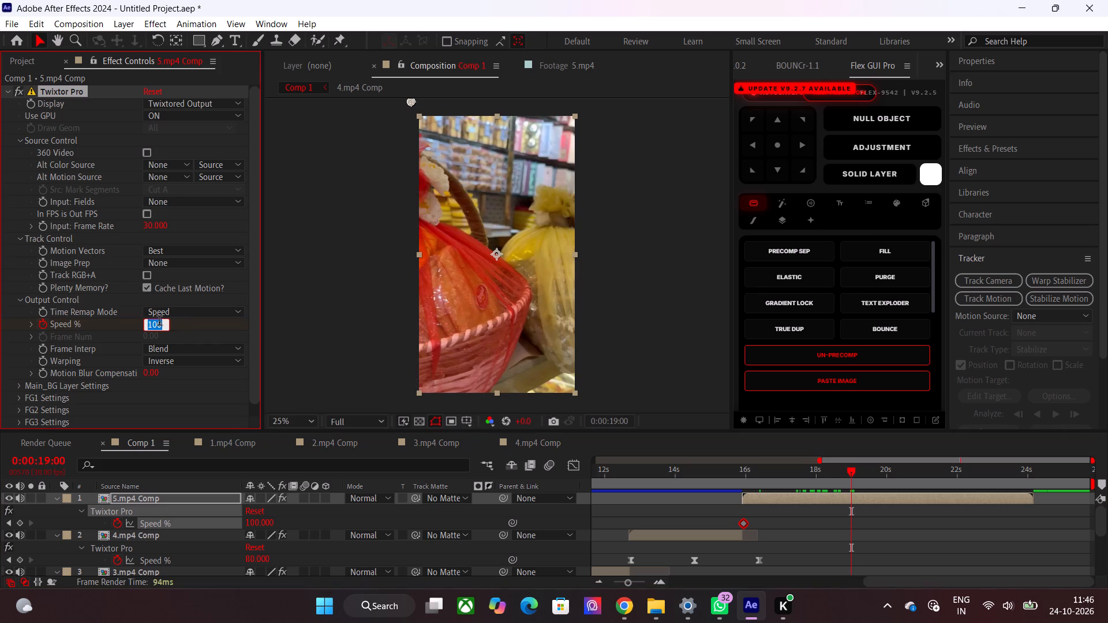
{"action": "type", "text": "140"}
{"action": "key", "text": "Return"}
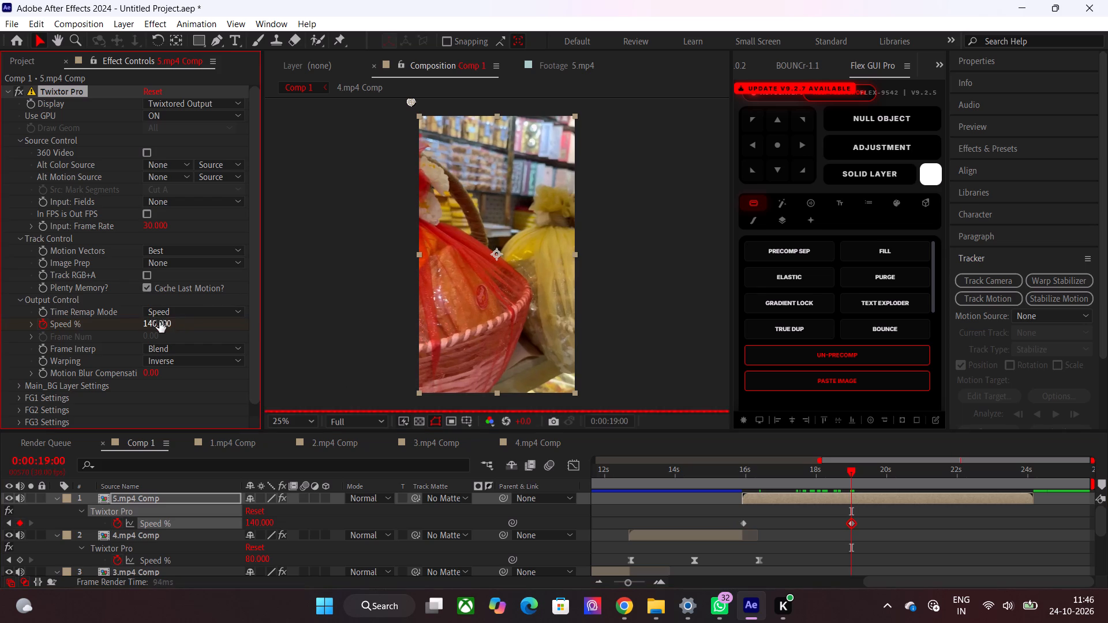
Add a Speed % keyframe of 100 on 5.mp4 Comp and place it at 0:00:22:00.
{"action": "left_click_drag", "start_coordinate": [882, 477], "coordinate": [945, 489]}
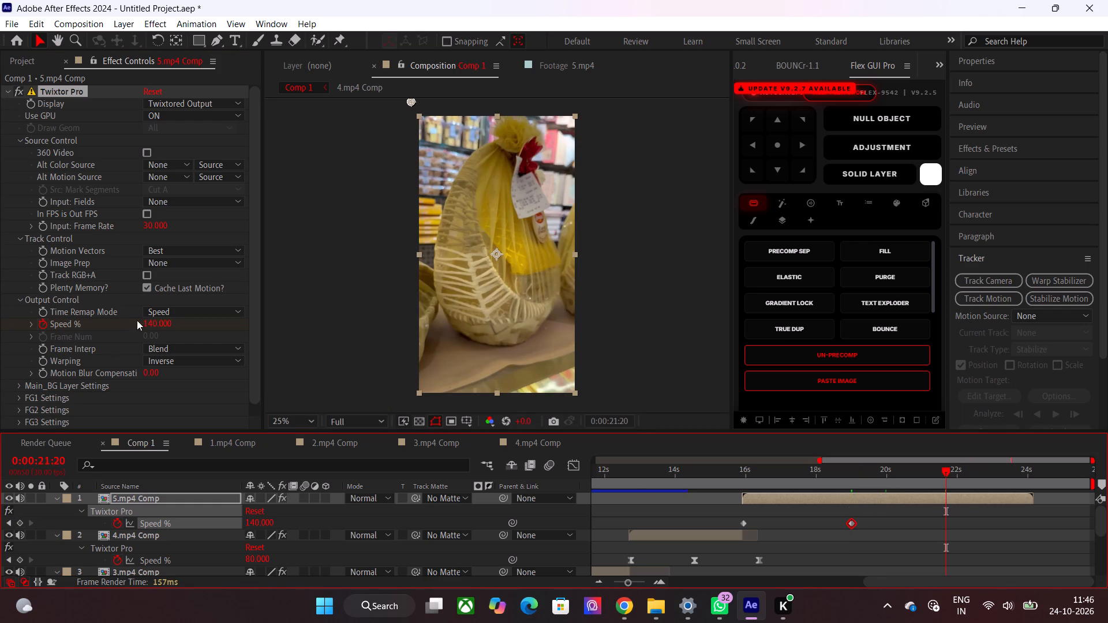
{"action": "left_click", "coordinate": [155, 326]}
{"action": "type", "text": "100"}
{"action": "key", "text": "Return"}
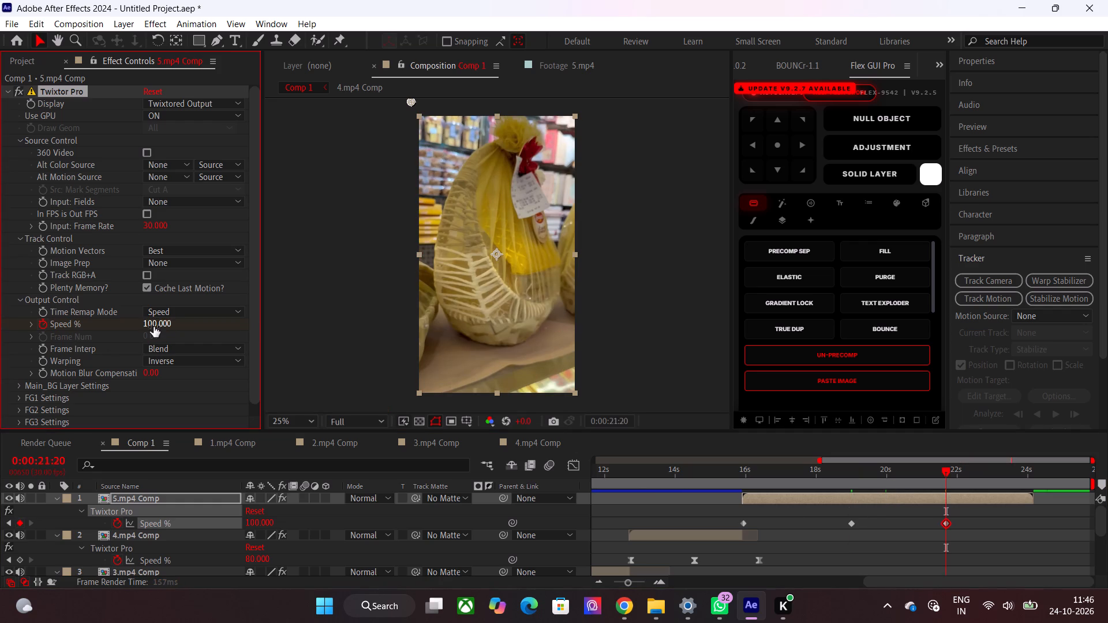
{"action": "left_click_drag", "start_coordinate": [948, 521], "coordinate": [953, 521]}
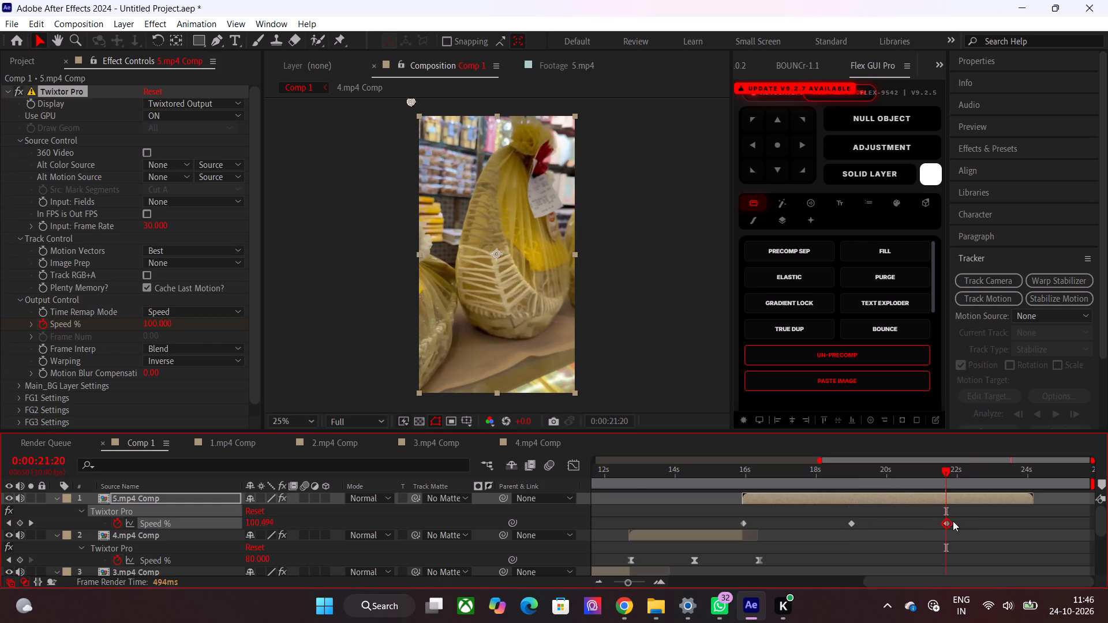
{"action": "left_click_drag", "start_coordinate": [953, 521], "coordinate": [959, 521]}
Trim the end of 5.mp4 Comp to its last Speed % keyframe at 0:00:22:00.
{"action": "left_click_drag", "start_coordinate": [949, 482], "coordinate": [953, 482]}
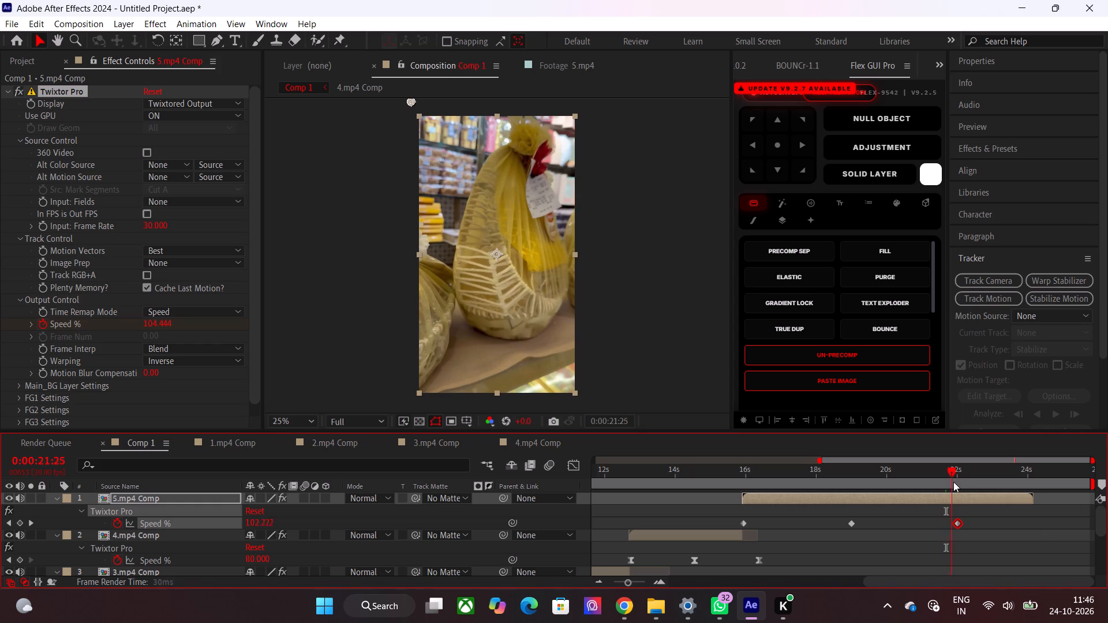
{"action": "left_click_drag", "start_coordinate": [953, 482], "coordinate": [999, 490]}
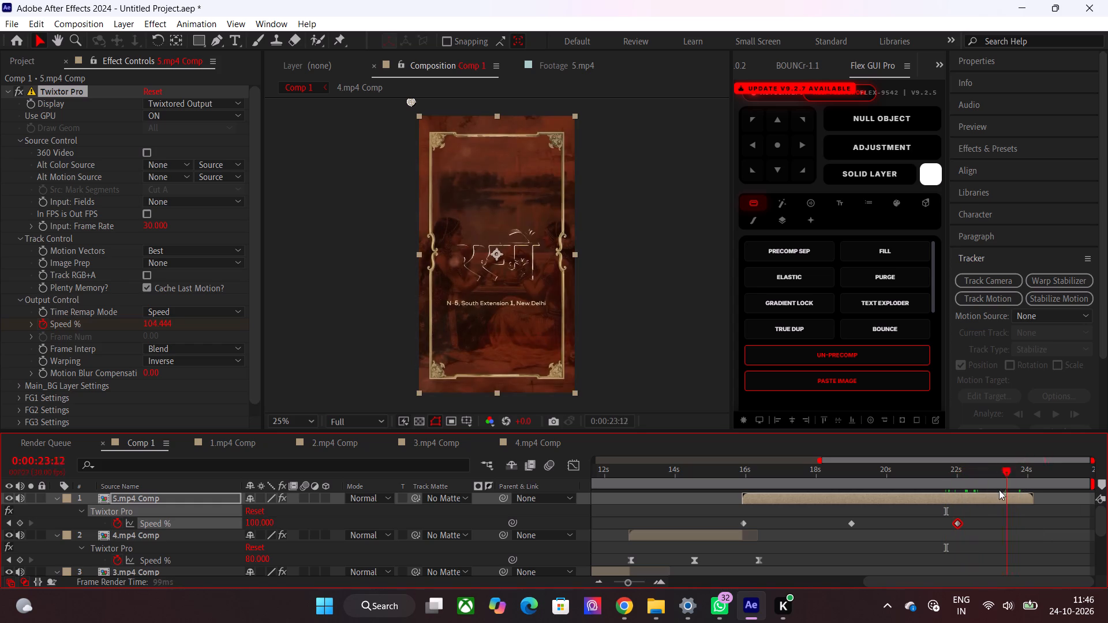
{"action": "left_click_drag", "start_coordinate": [999, 490], "coordinate": [954, 501]}
{"action": "key", "text": "alt+bracketright"}
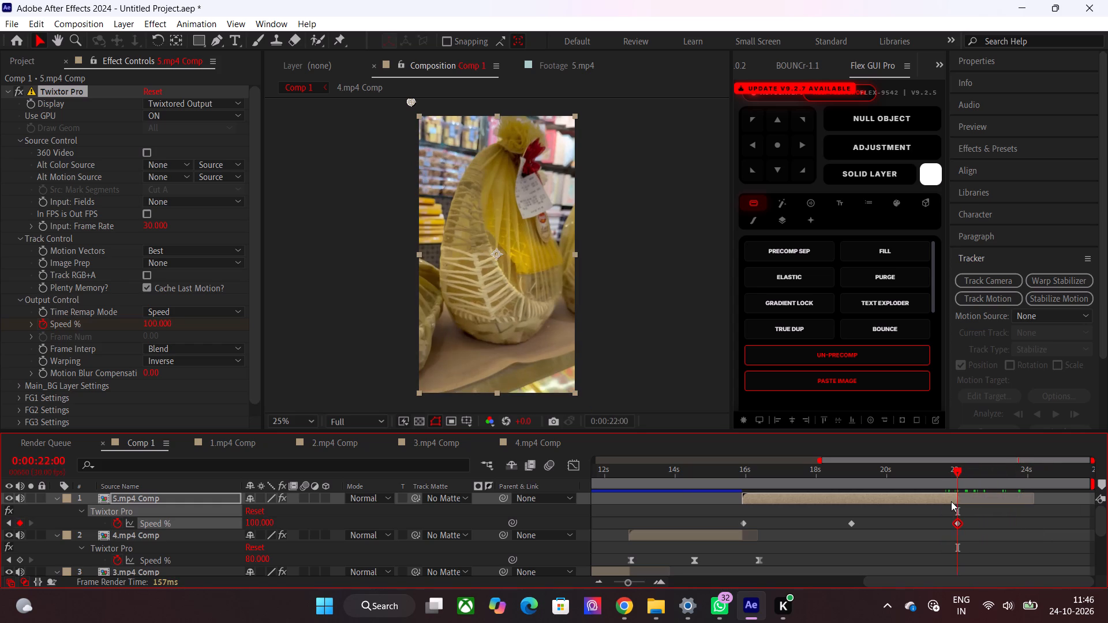
Apply Easy Ease to all three Speed % keyframes of 5.mp4 Comp.
{"action": "left_click_drag", "start_coordinate": [924, 476], "coordinate": [918, 476]}
{"action": "left_click_drag", "start_coordinate": [997, 520], "coordinate": [703, 528]}
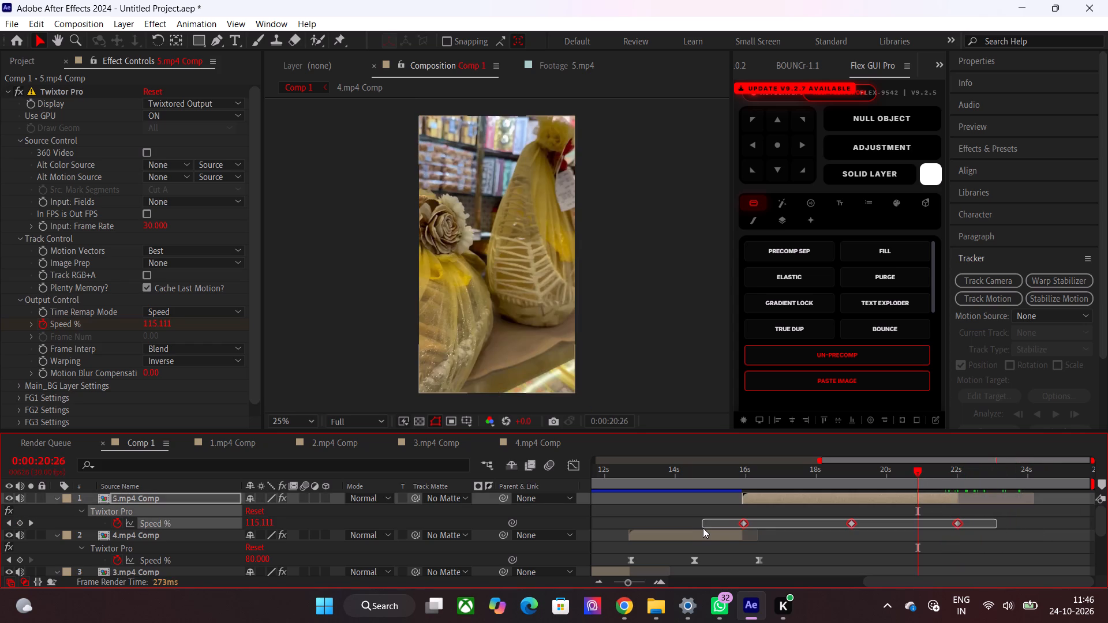
{"action": "left_click_drag", "start_coordinate": [703, 528], "coordinate": [702, 528]}
{"action": "key", "text": "F9"}
{"action": "key", "text": "Return"}
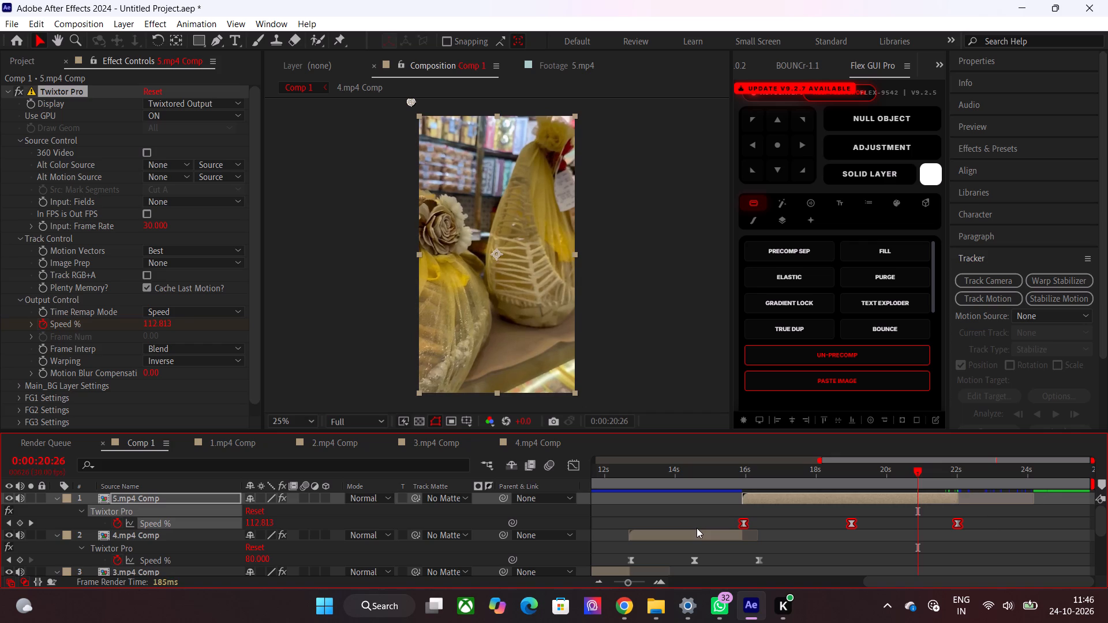
Shape 5.mp4 Comp's Speed % curve into a broad dome by lengthening the middle keyframe's handles and shortening the outer ones.
{"action": "left_click", "coordinate": [574, 471]}
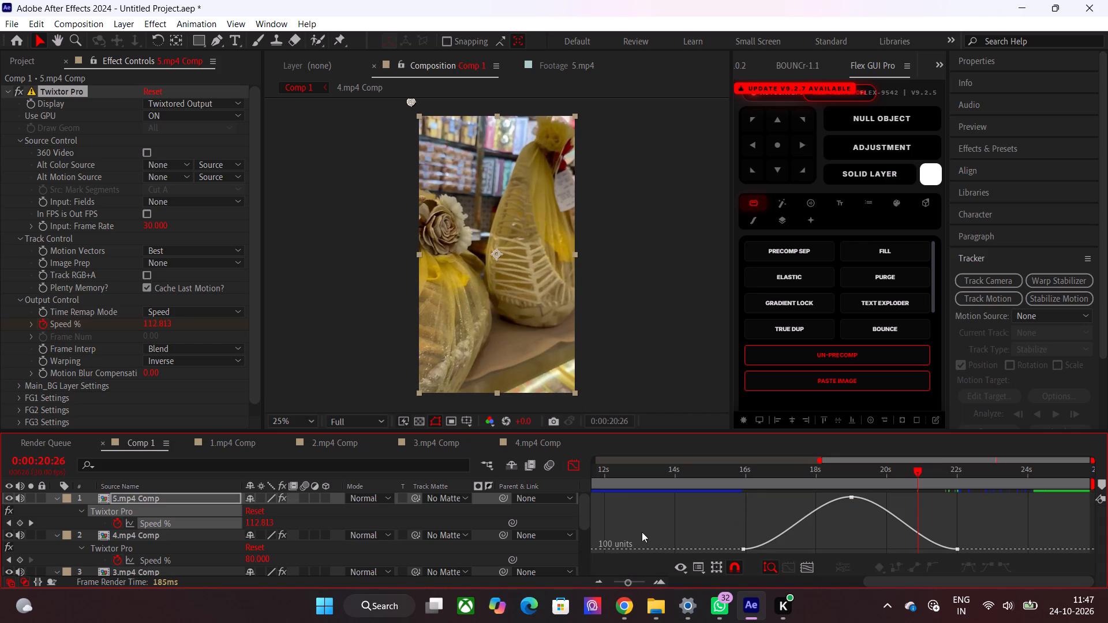
{"action": "left_click", "coordinate": [855, 501]}
{"action": "left_click", "coordinate": [852, 499]}
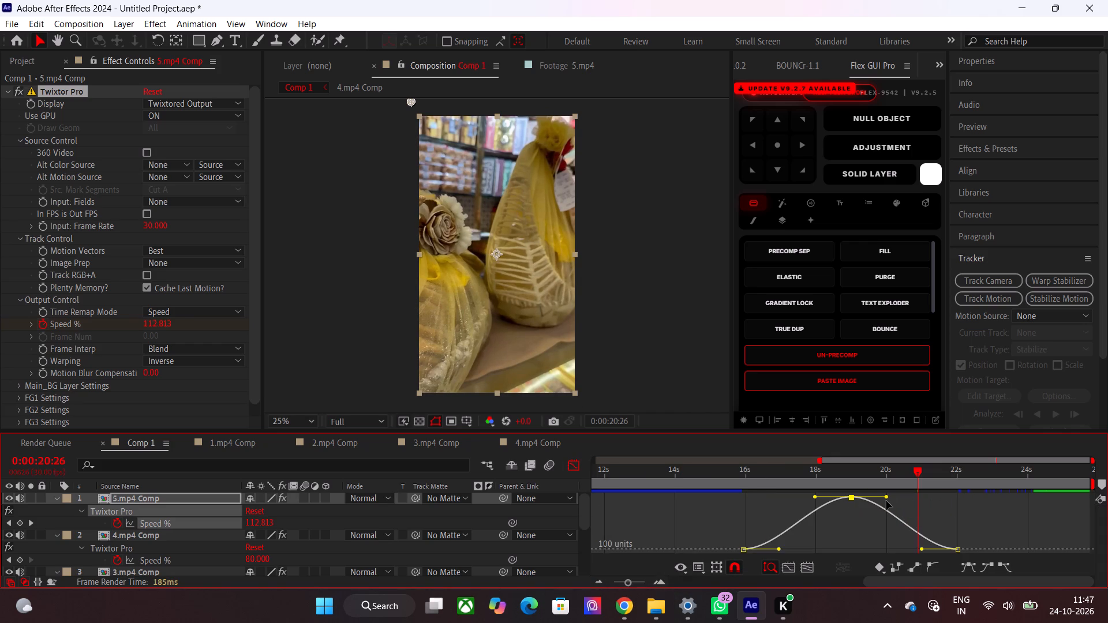
{"action": "left_click_drag", "start_coordinate": [888, 498], "coordinate": [942, 498]}
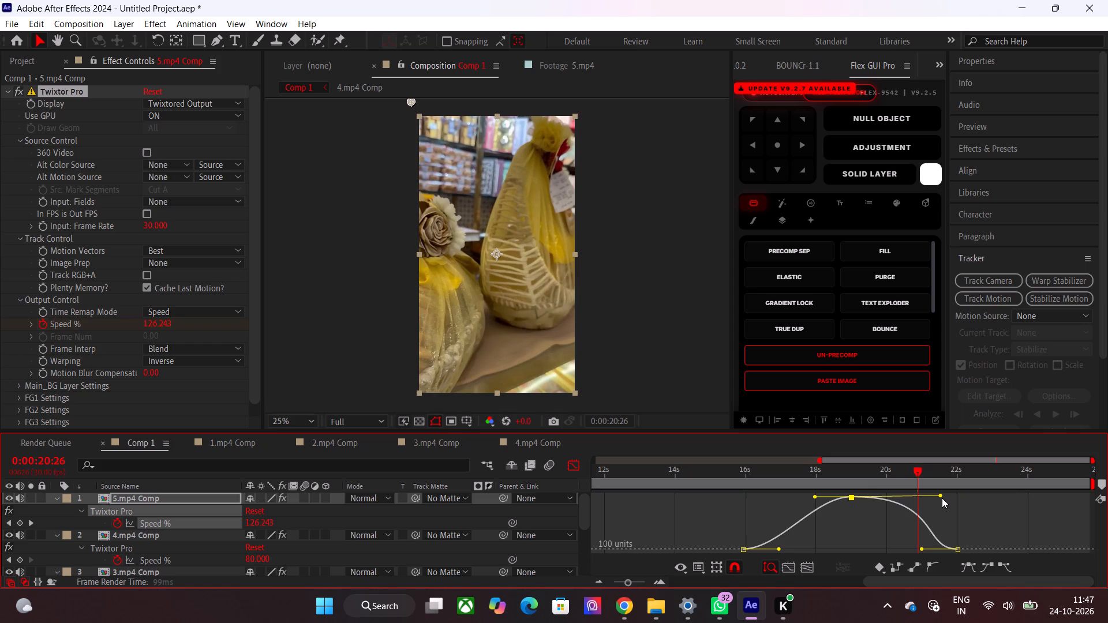
{"action": "left_click_drag", "start_coordinate": [942, 498], "coordinate": [944, 501]}
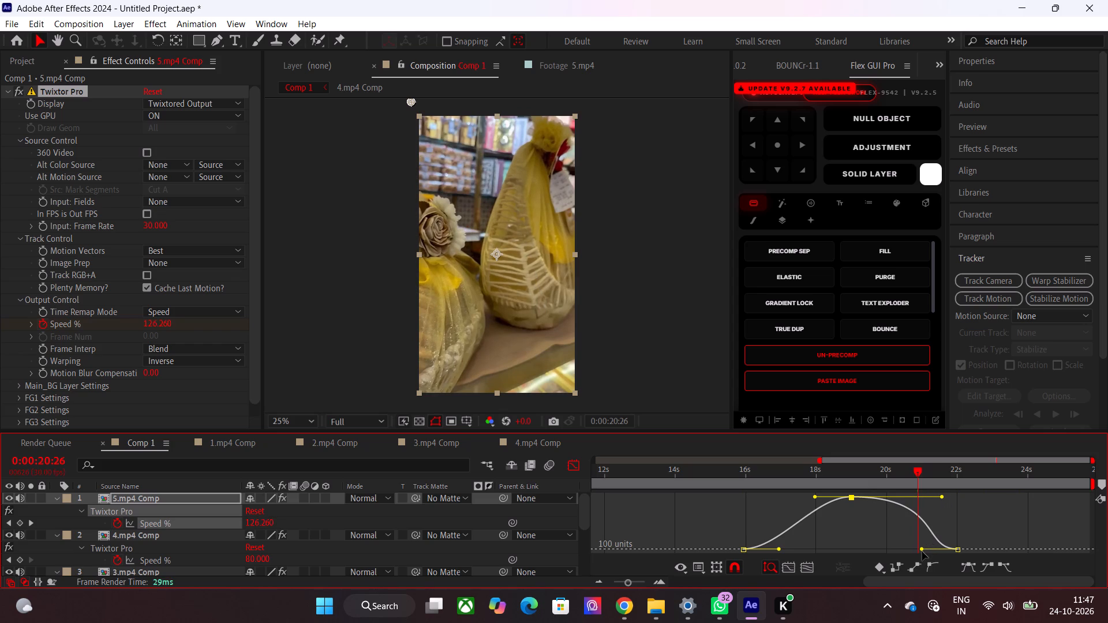
{"action": "left_click_drag", "start_coordinate": [922, 551], "coordinate": [963, 551]}
{"action": "left_click", "coordinate": [853, 496]}
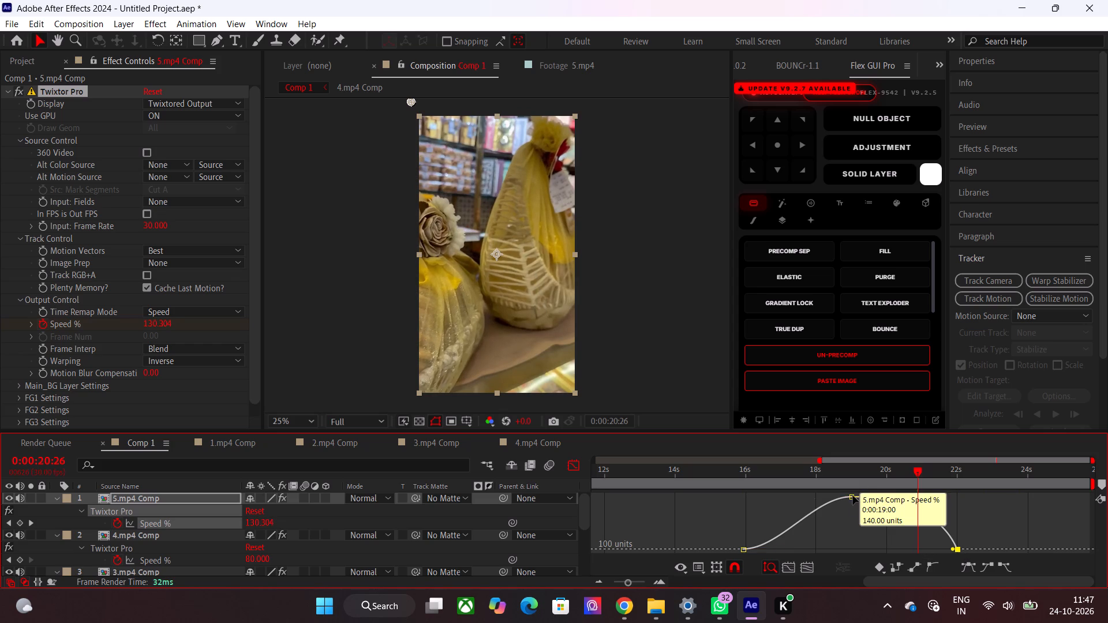
{"action": "left_click_drag", "start_coordinate": [813, 496], "coordinate": [749, 502]}
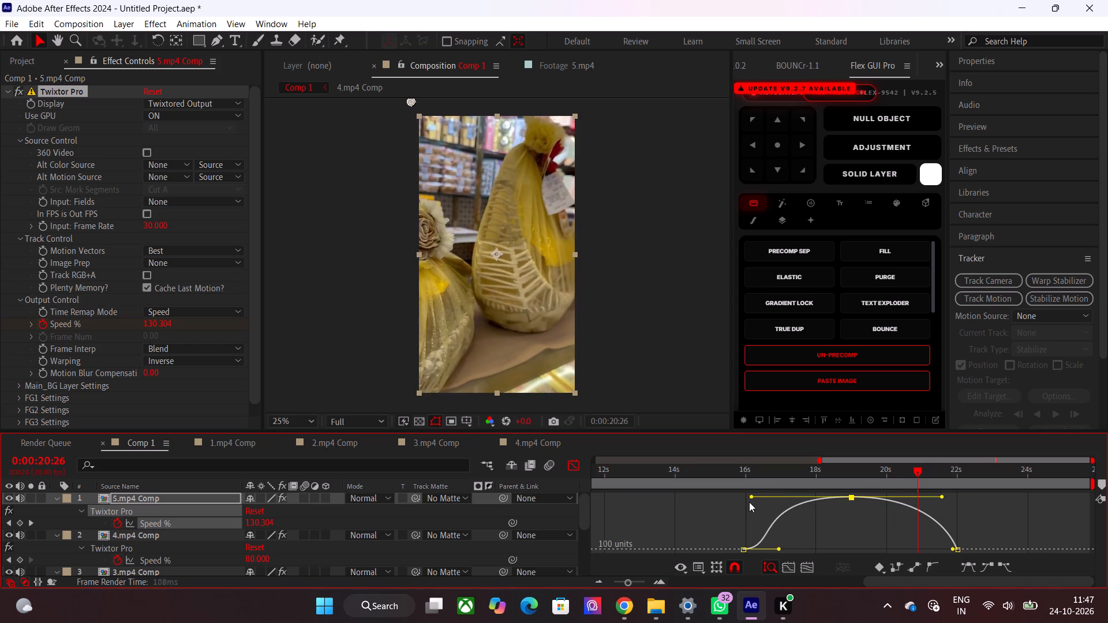
{"action": "left_click_drag", "start_coordinate": [749, 502], "coordinate": [748, 502]}
{"action": "left_click_drag", "start_coordinate": [780, 550], "coordinate": [736, 550]}
{"action": "left_click", "coordinate": [722, 538]}
{"action": "left_click", "coordinate": [579, 462]}
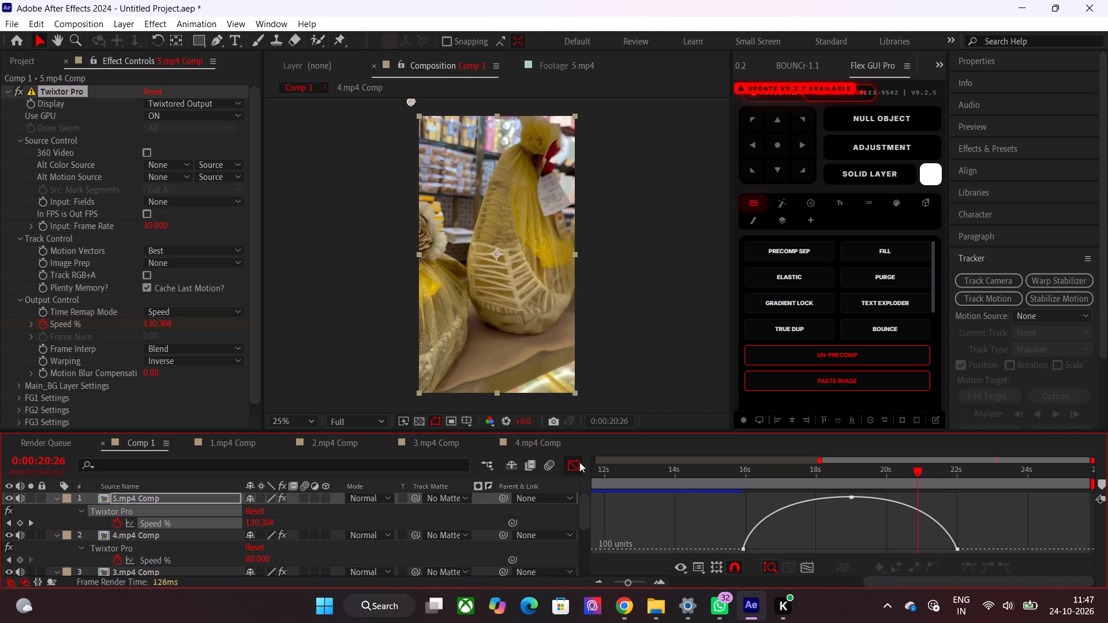
Save the frame at 0:00:00:00 of Comp 1 as a JPG named 1 in the 22 october 2026 folder.
{"action": "left_click_drag", "start_coordinate": [894, 469], "coordinate": [962, 472]}
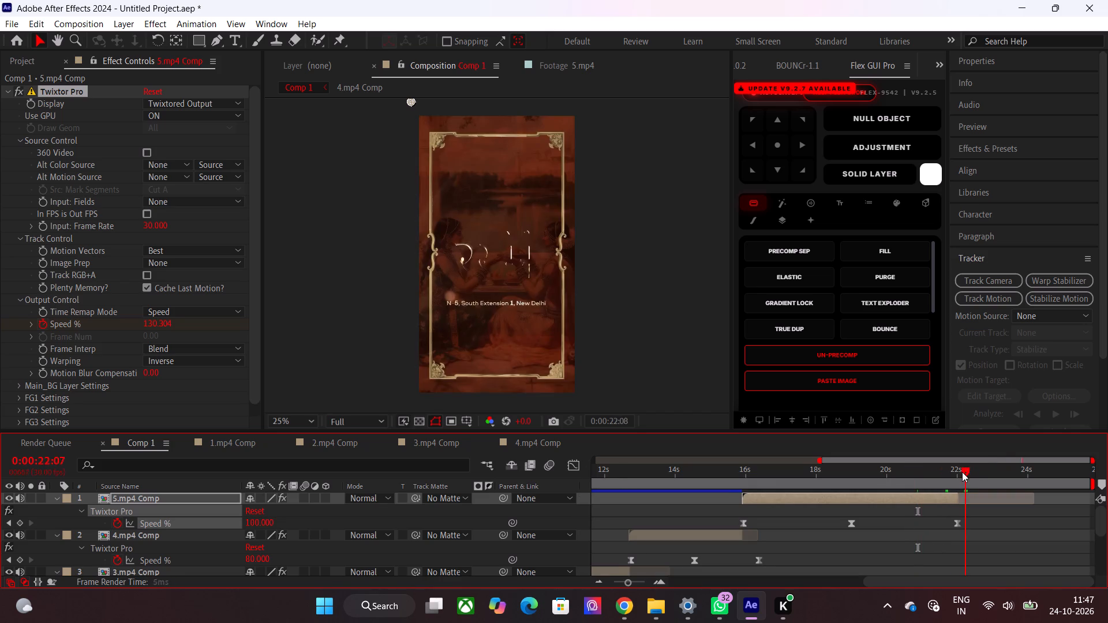
{"action": "left_click_drag", "start_coordinate": [962, 472], "coordinate": [590, 512]}
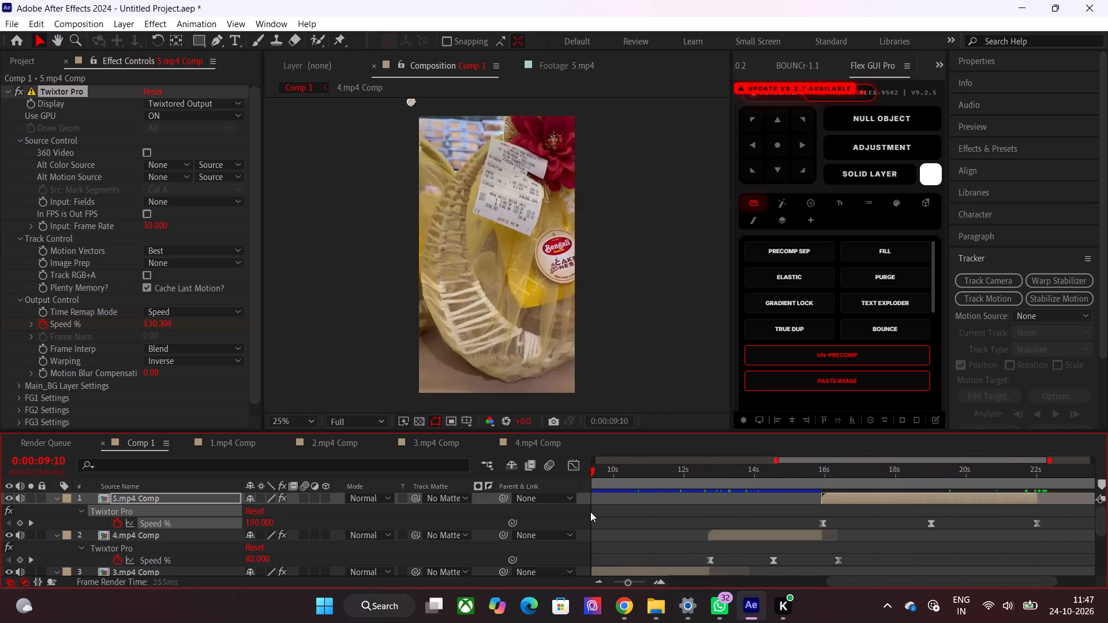
{"action": "left_click_drag", "start_coordinate": [590, 512], "coordinate": [776, 519]}
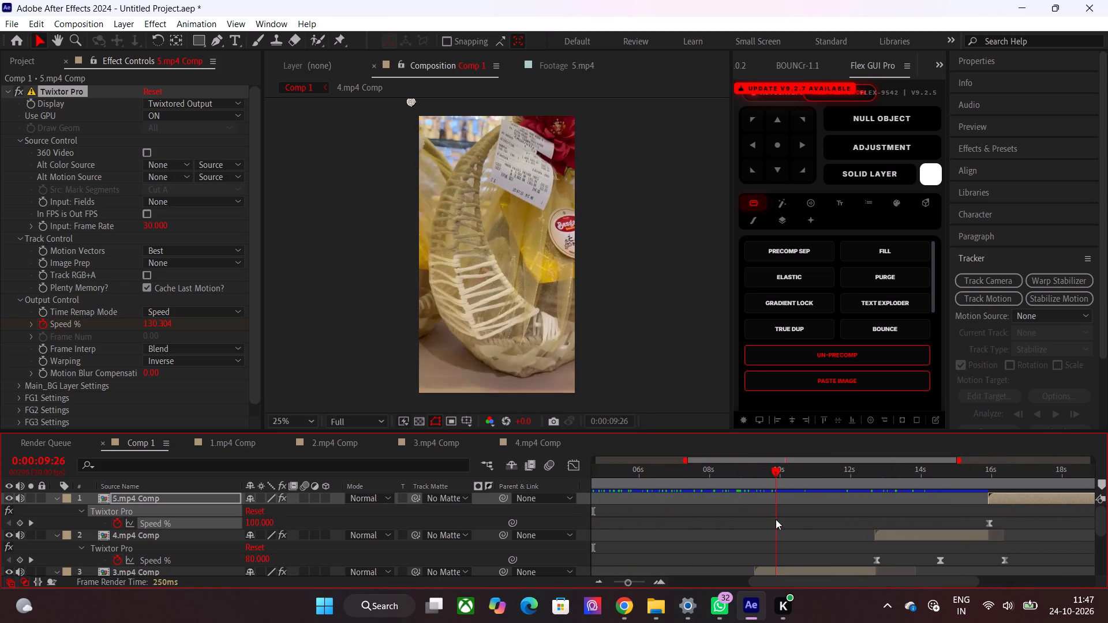
{"action": "left_click_drag", "start_coordinate": [776, 519], "coordinate": [712, 520]}
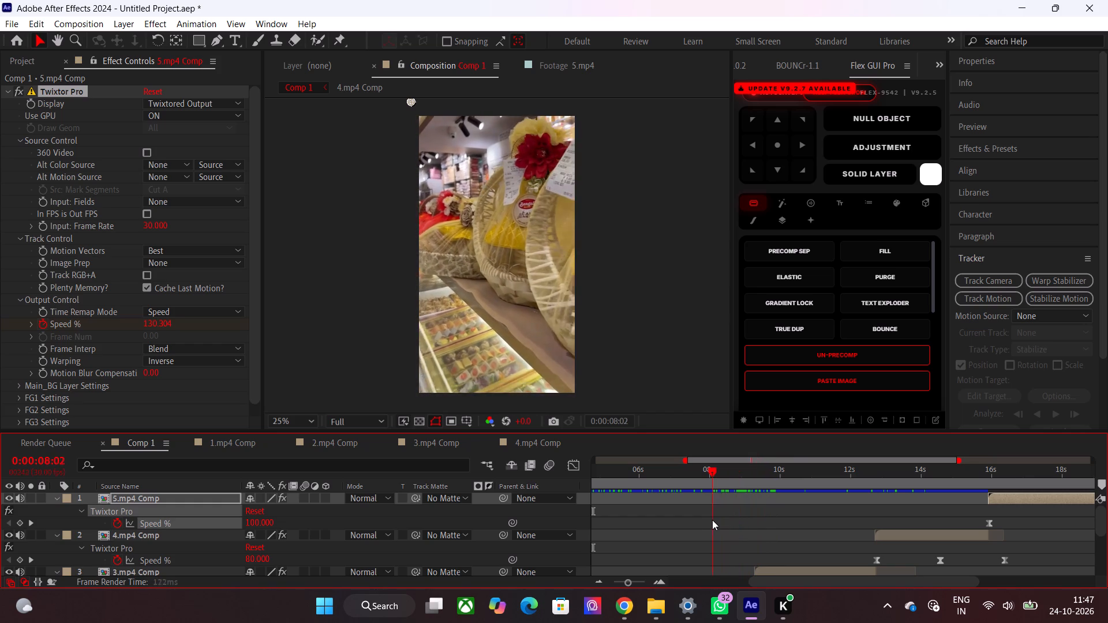
{"action": "left_click_drag", "start_coordinate": [712, 520], "coordinate": [562, 524]}
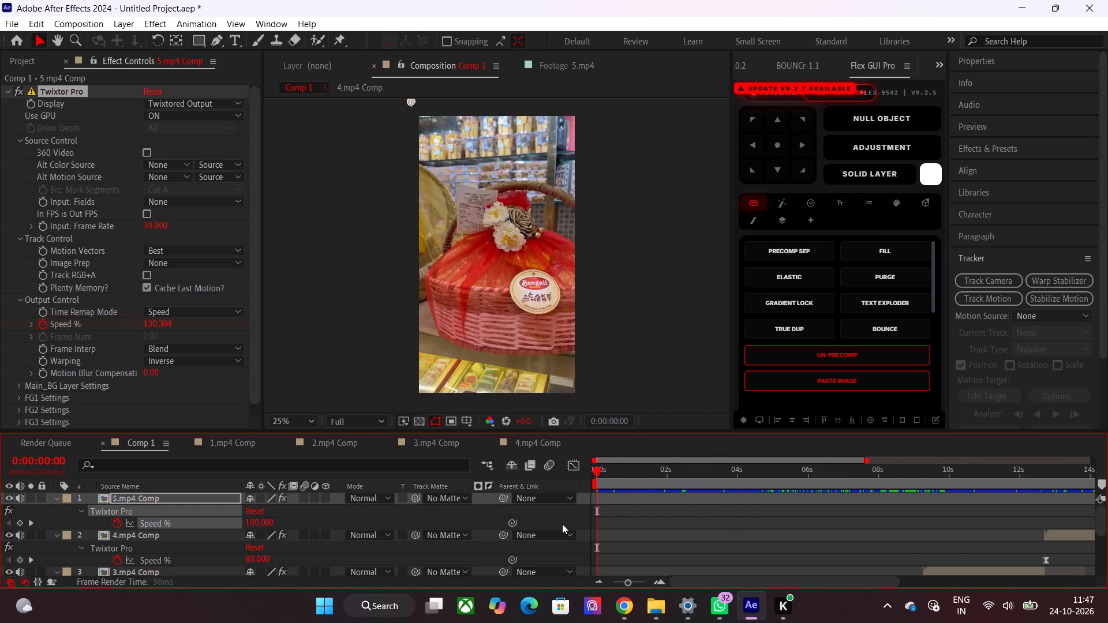
{"action": "left_click_drag", "start_coordinate": [562, 524], "coordinate": [530, 526]}
{"action": "scroll", "coordinate": [609, 530], "scroll_direction": "down", "scroll_amount": 2}
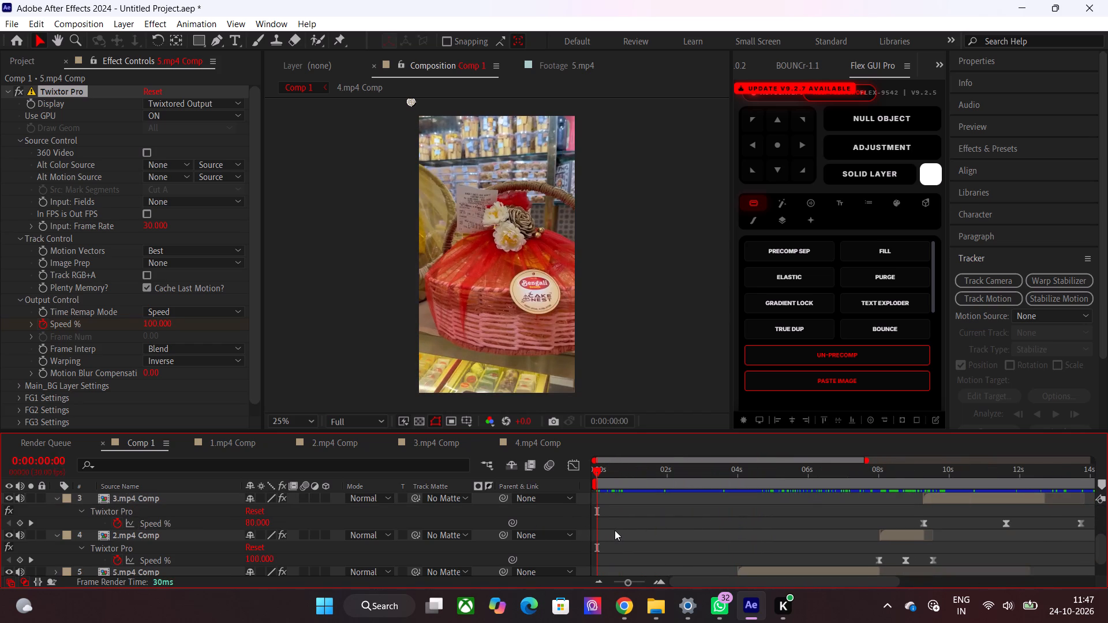
{"action": "scroll", "coordinate": [617, 532], "scroll_direction": "down", "scroll_amount": 4}
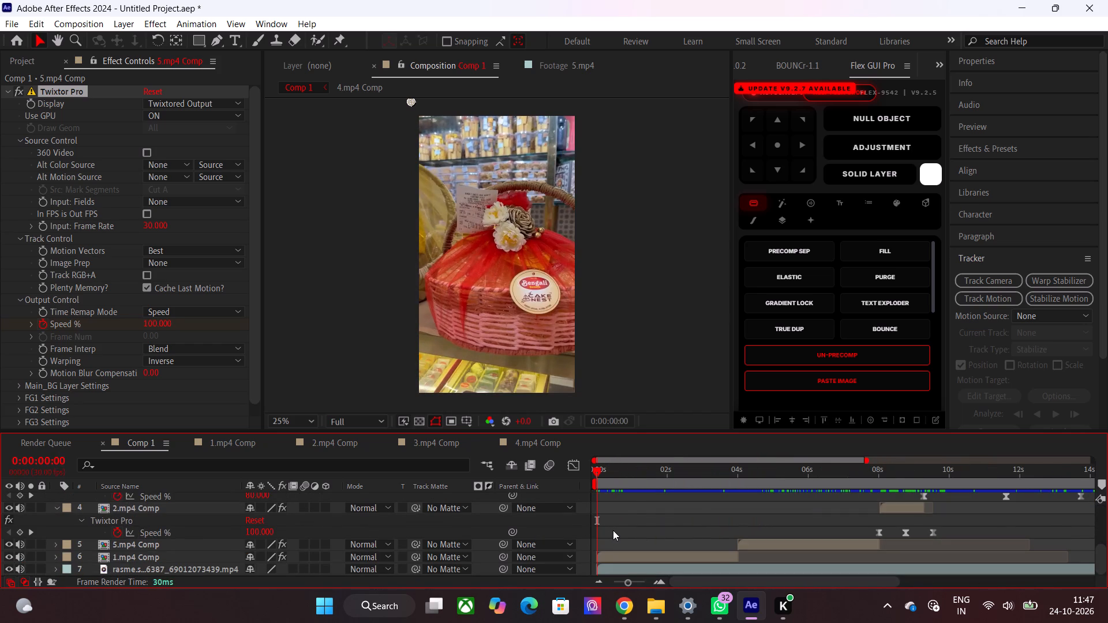
{"action": "key", "text": "ctrl+Tab"}
{"action": "left_click", "coordinate": [671, 506]}
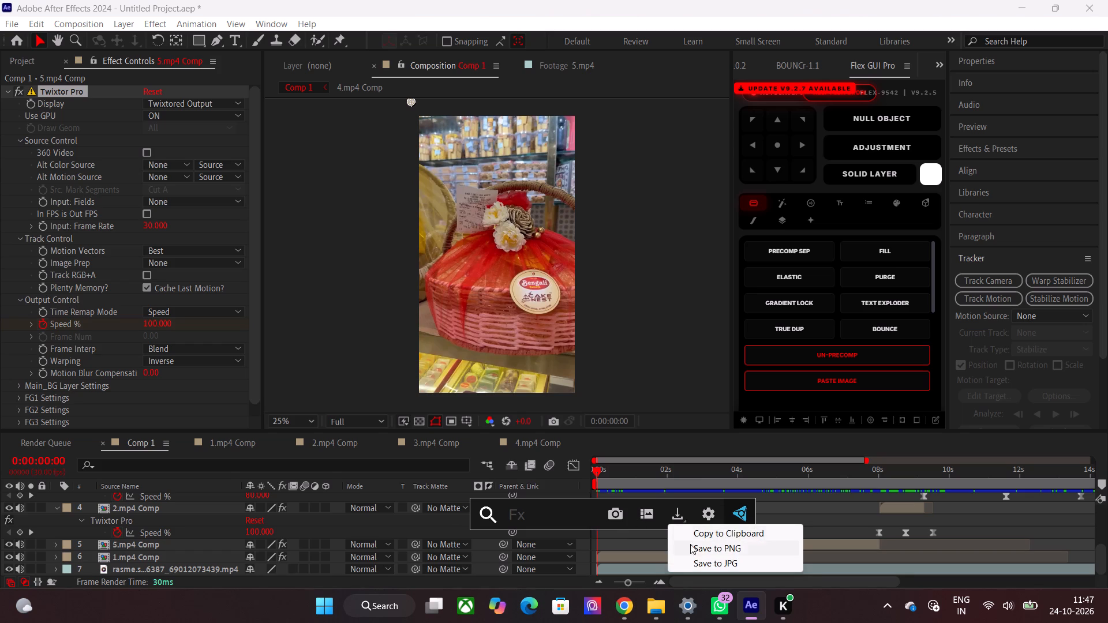
{"action": "left_click", "coordinate": [707, 562]}
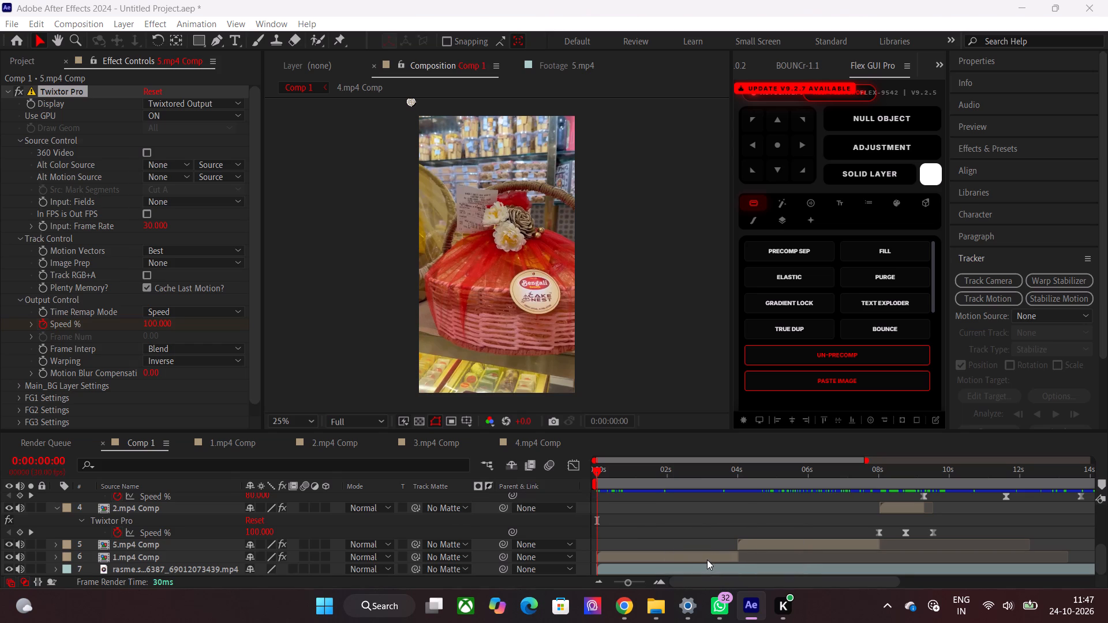
{"action": "key", "text": "1"}
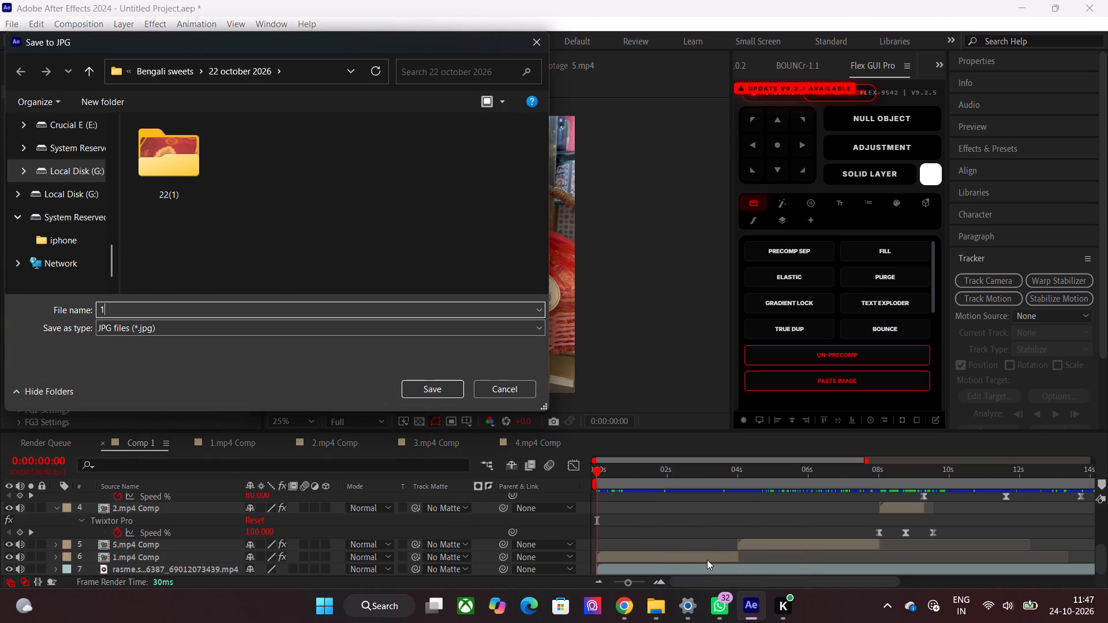
{"action": "key", "text": "Return"}
Save the frame at 0:00:08:20 of Comp 1 as a JPG named 2 in the 22 october 2026 folder.
{"action": "left_click_drag", "start_coordinate": [684, 473], "coordinate": [695, 497]}
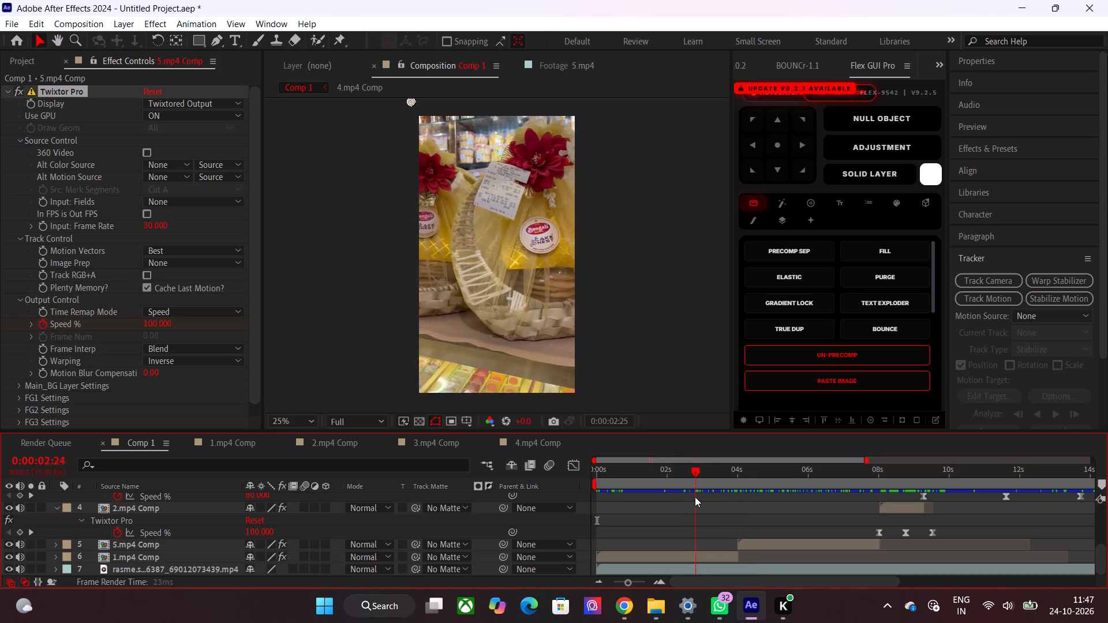
{"action": "left_click_drag", "start_coordinate": [695, 497], "coordinate": [683, 500]}
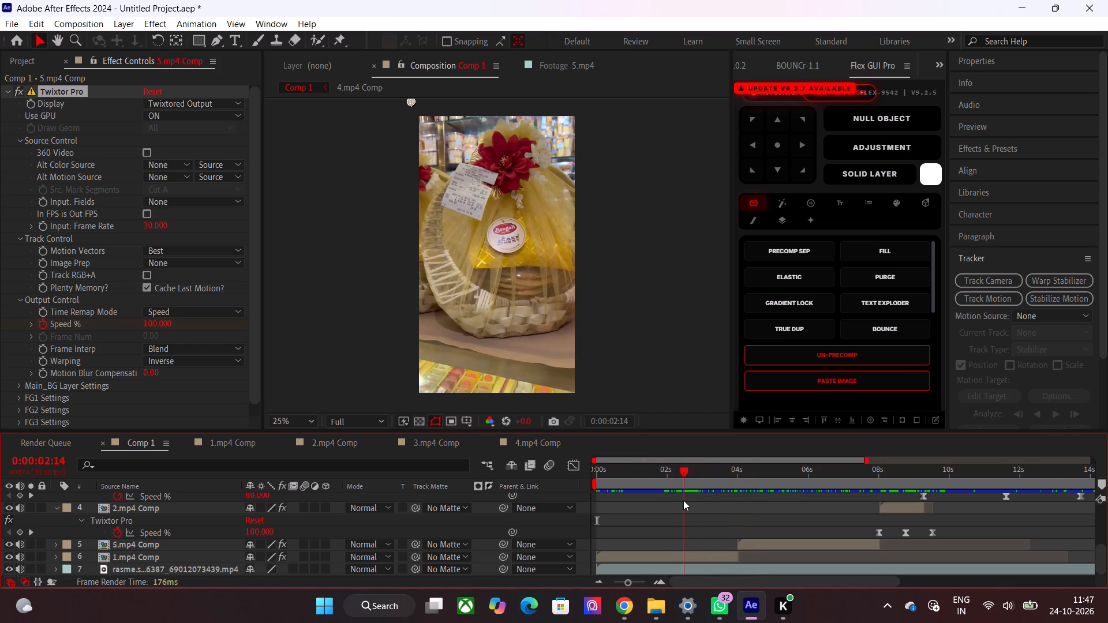
{"action": "left_click_drag", "start_coordinate": [683, 500], "coordinate": [759, 516]}
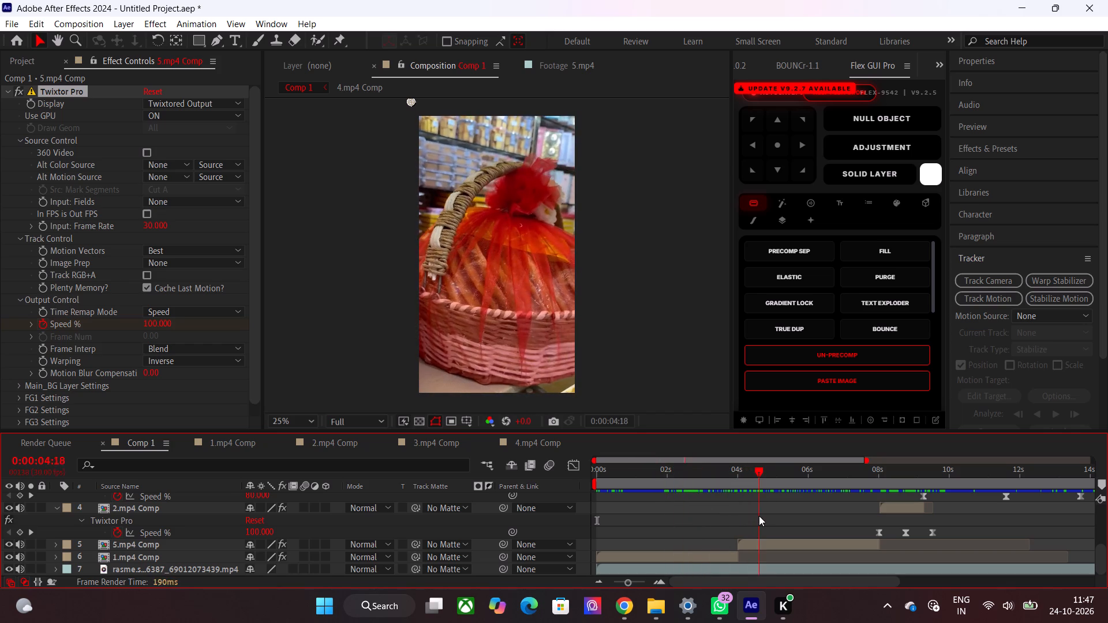
{"action": "left_click_drag", "start_coordinate": [759, 516], "coordinate": [772, 518]}
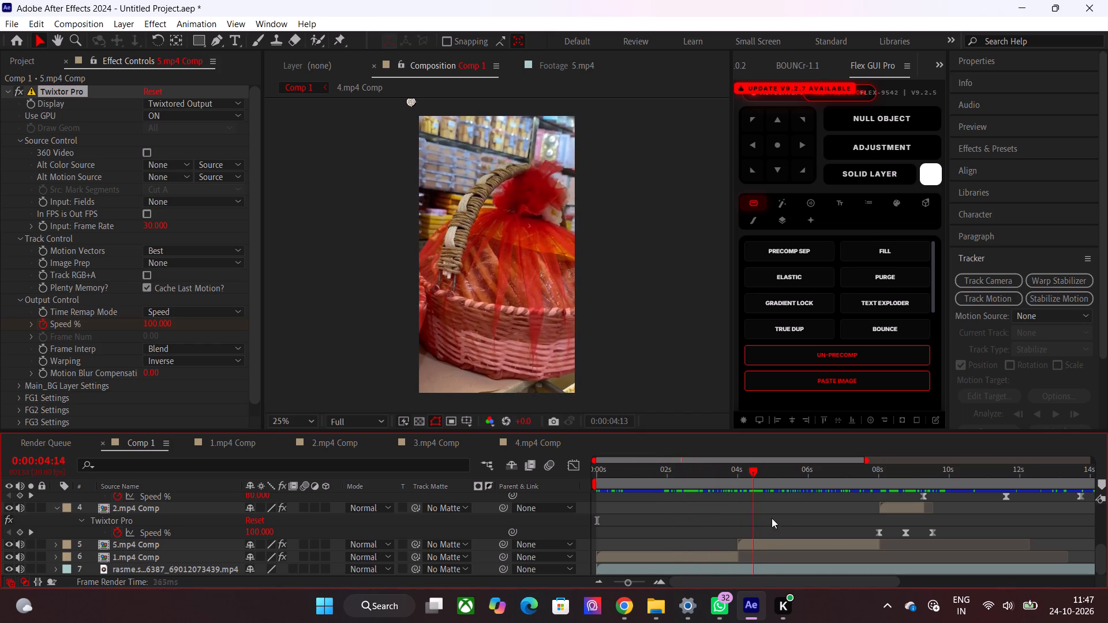
{"action": "left_click_drag", "start_coordinate": [772, 518], "coordinate": [885, 538]}
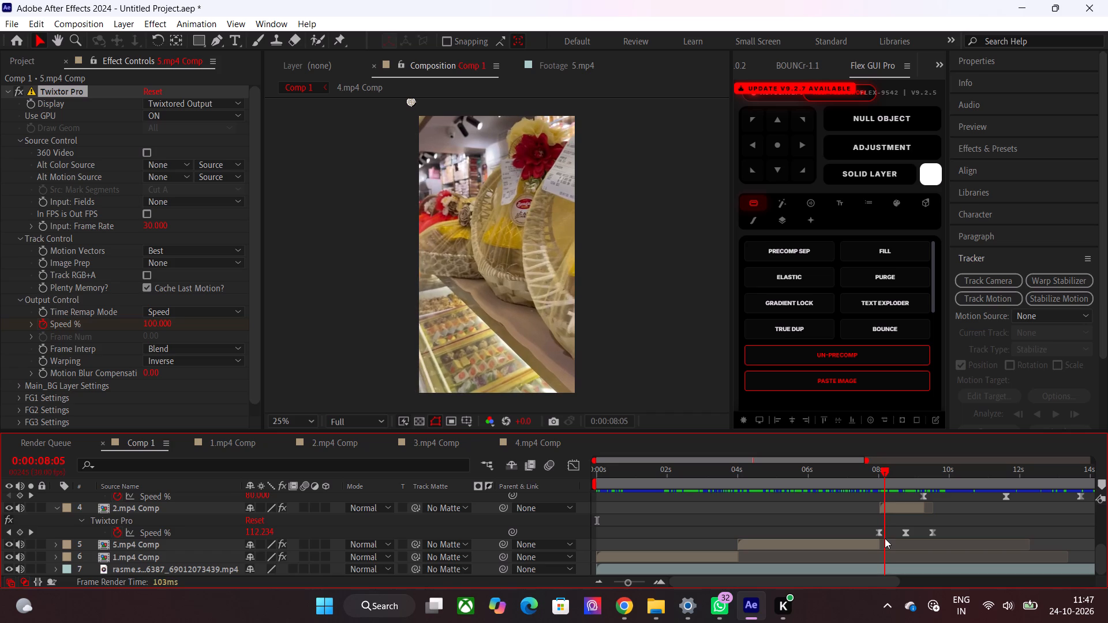
{"action": "left_click_drag", "start_coordinate": [885, 538], "coordinate": [887, 543]}
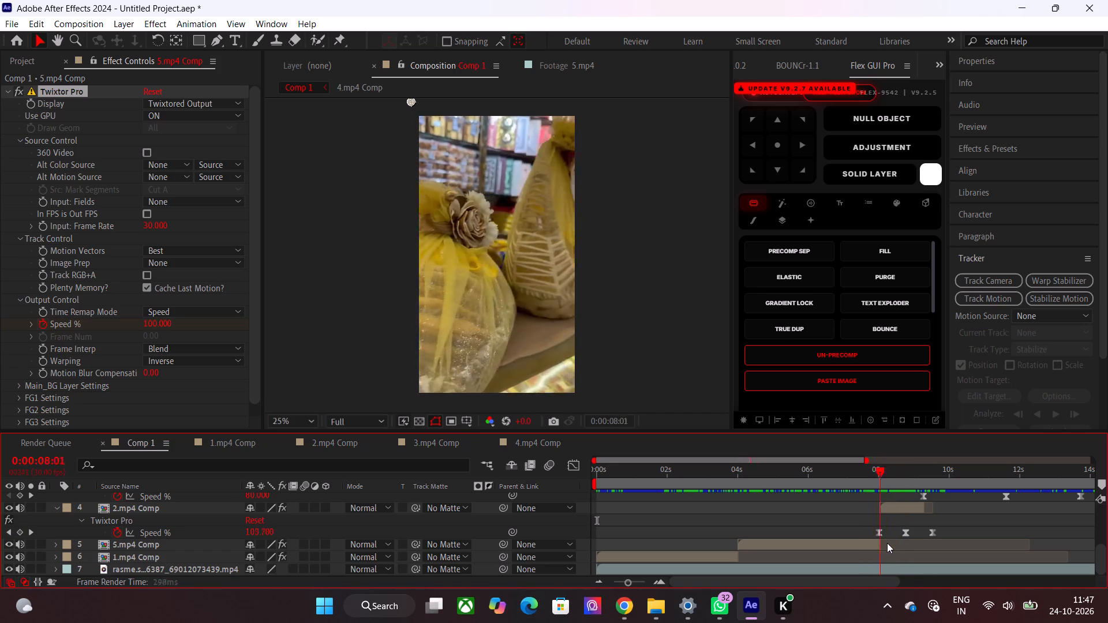
{"action": "left_click_drag", "start_coordinate": [887, 543], "coordinate": [892, 543]}
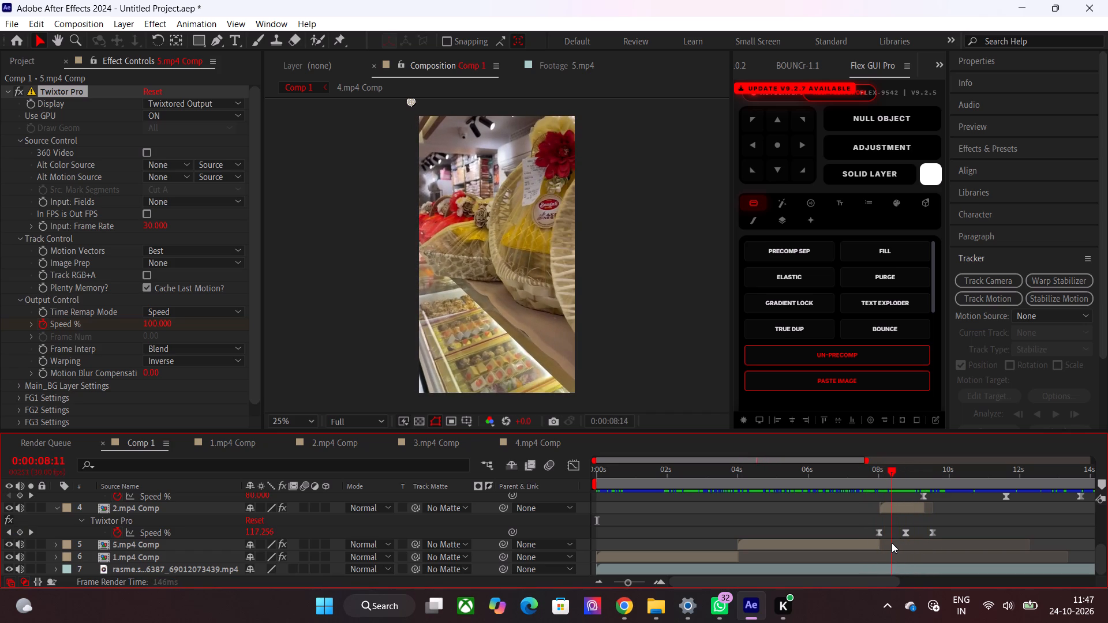
{"action": "left_click_drag", "start_coordinate": [892, 543], "coordinate": [902, 543]}
{"action": "key", "text": "ctrl+Tab"}
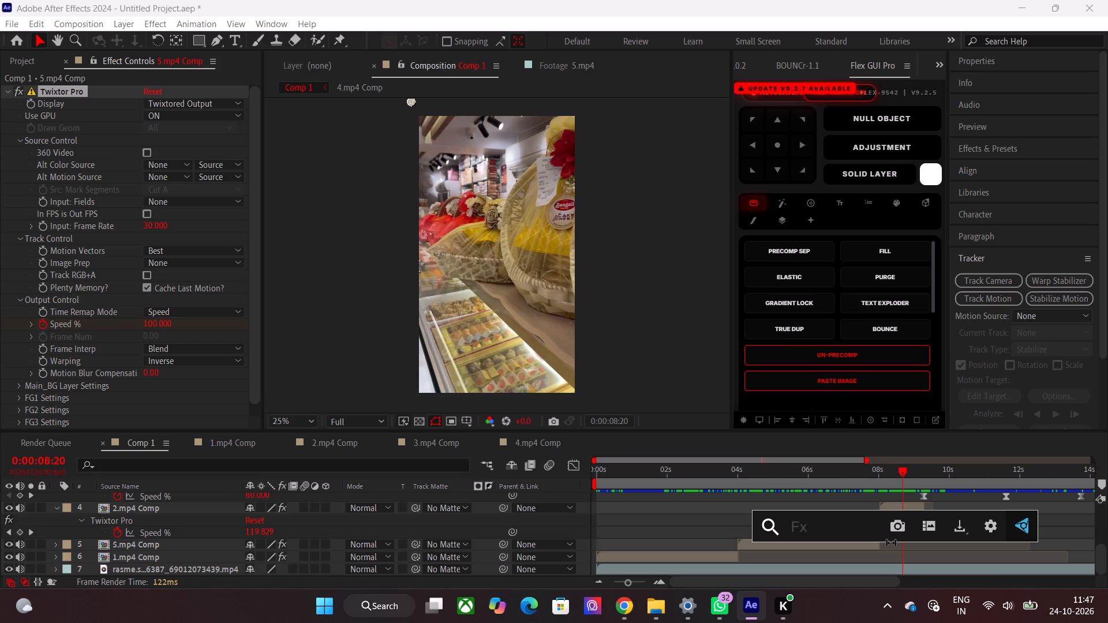
{"action": "left_click", "coordinate": [953, 518]}
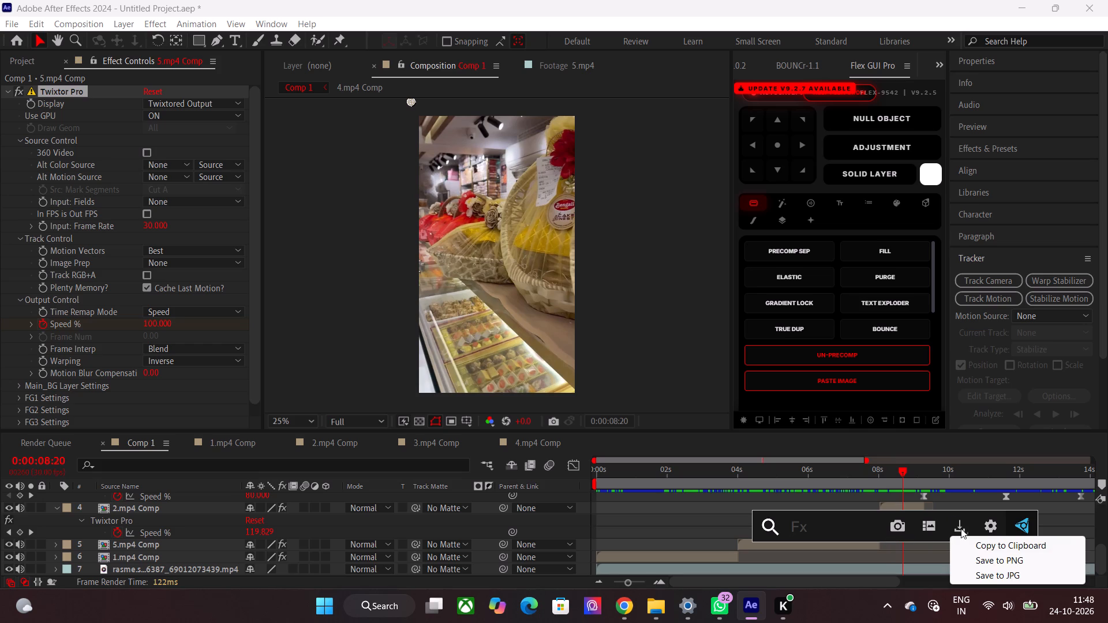
{"action": "left_click", "coordinate": [995, 575]}
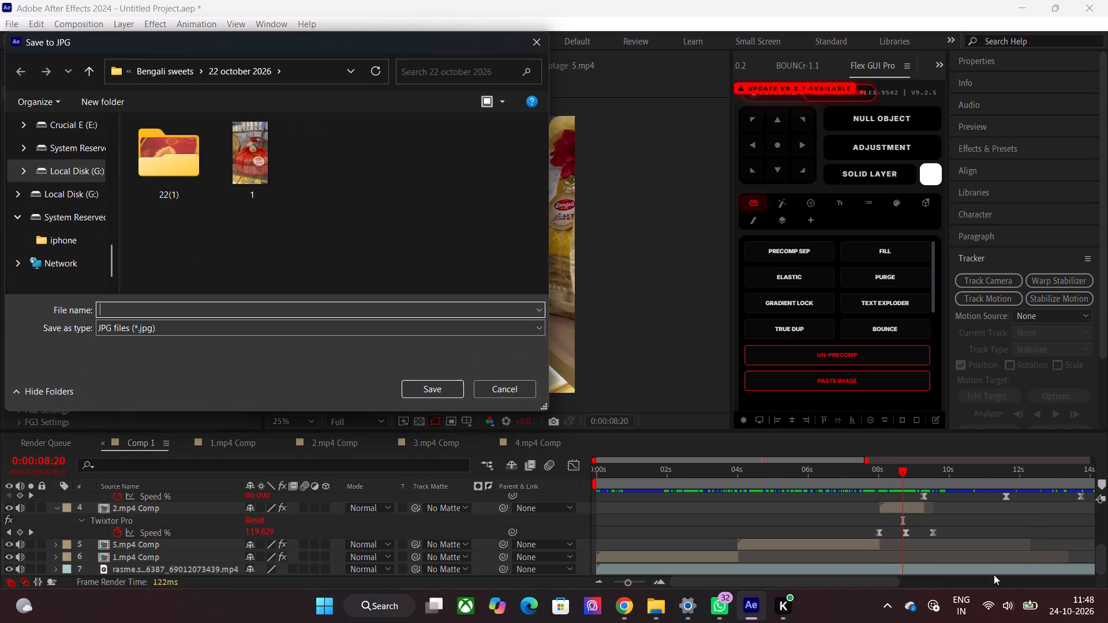
{"action": "key", "text": "2"}
{"action": "key", "text": "Return"}
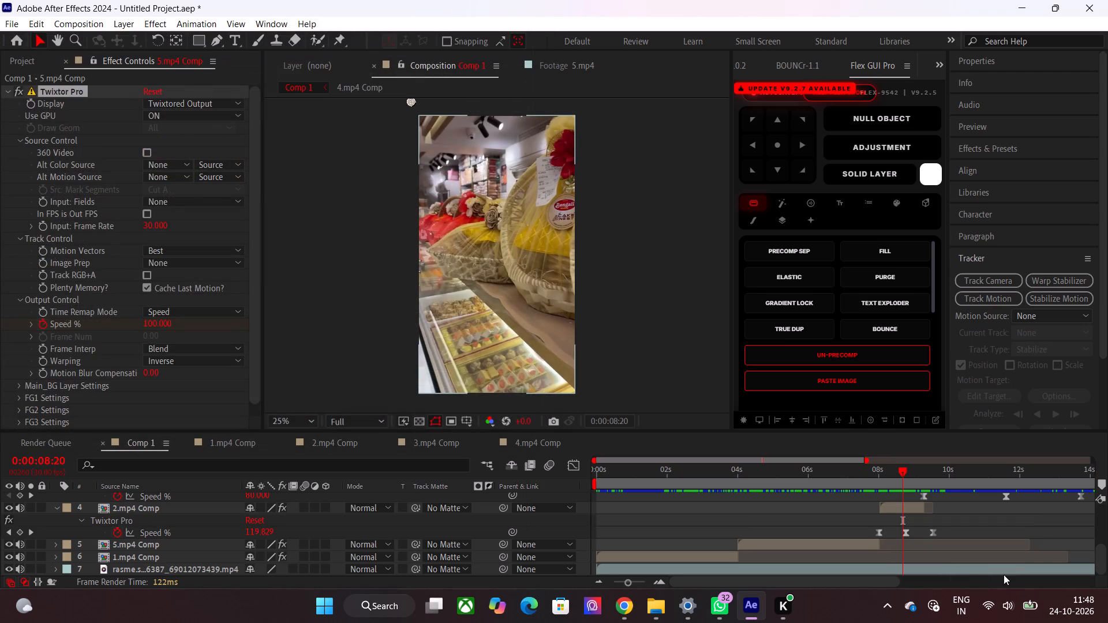
Save the frame at 0:00:14:04 of Comp 1 as a JPG named 3 in the 22 october 2026 folder.
{"action": "left_click_drag", "start_coordinate": [924, 480], "coordinate": [1004, 500]}
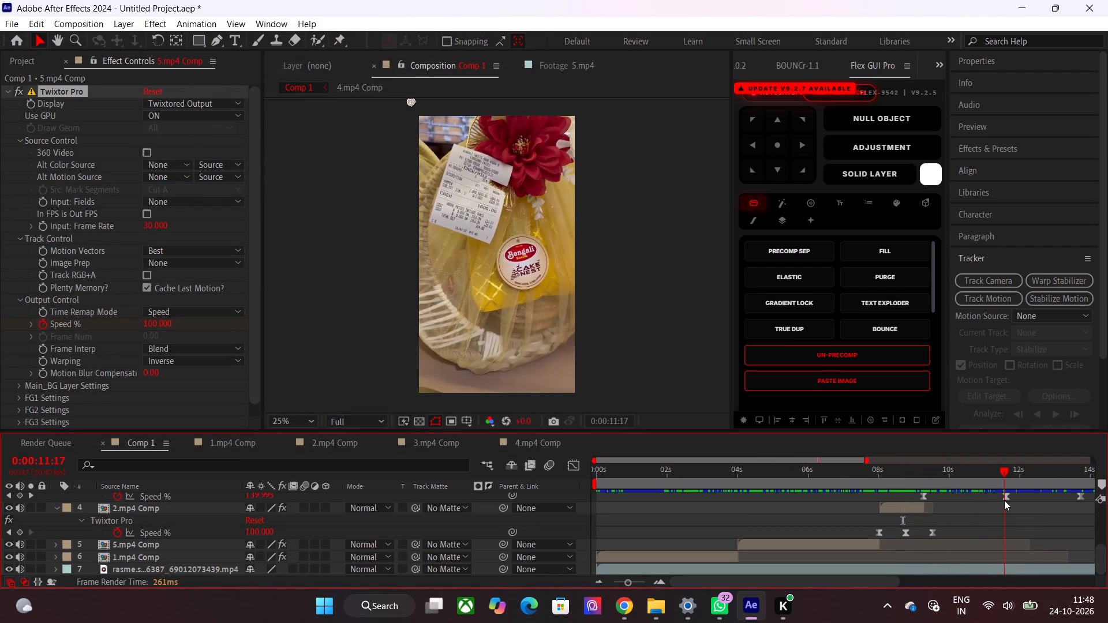
{"action": "left_click_drag", "start_coordinate": [1004, 500], "coordinate": [1078, 510]}
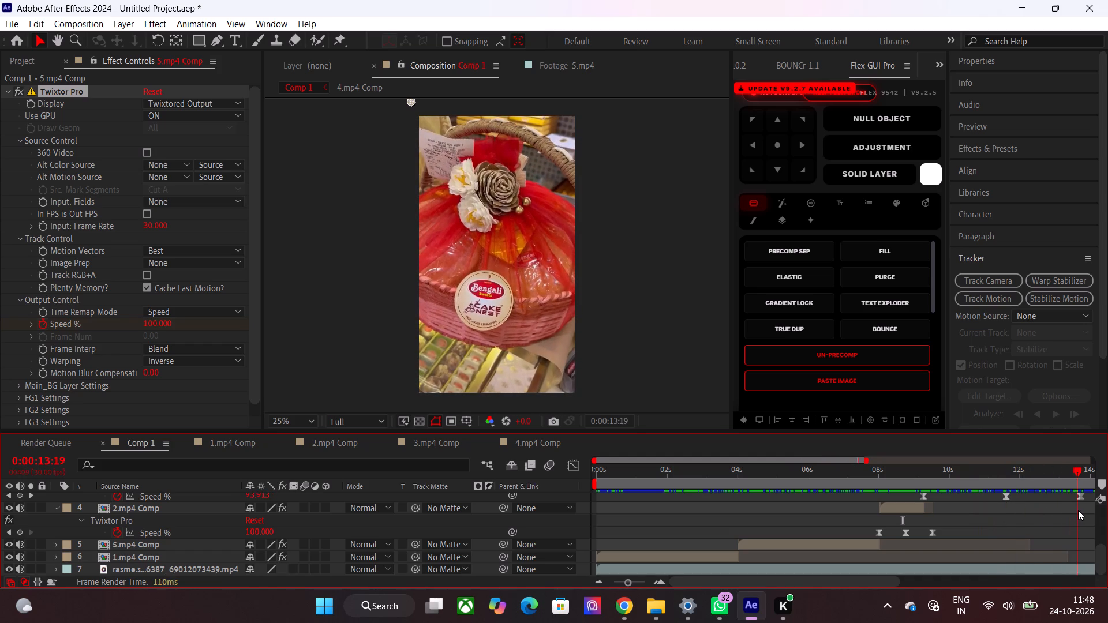
{"action": "left_click_drag", "start_coordinate": [1078, 510], "coordinate": [782, 508]}
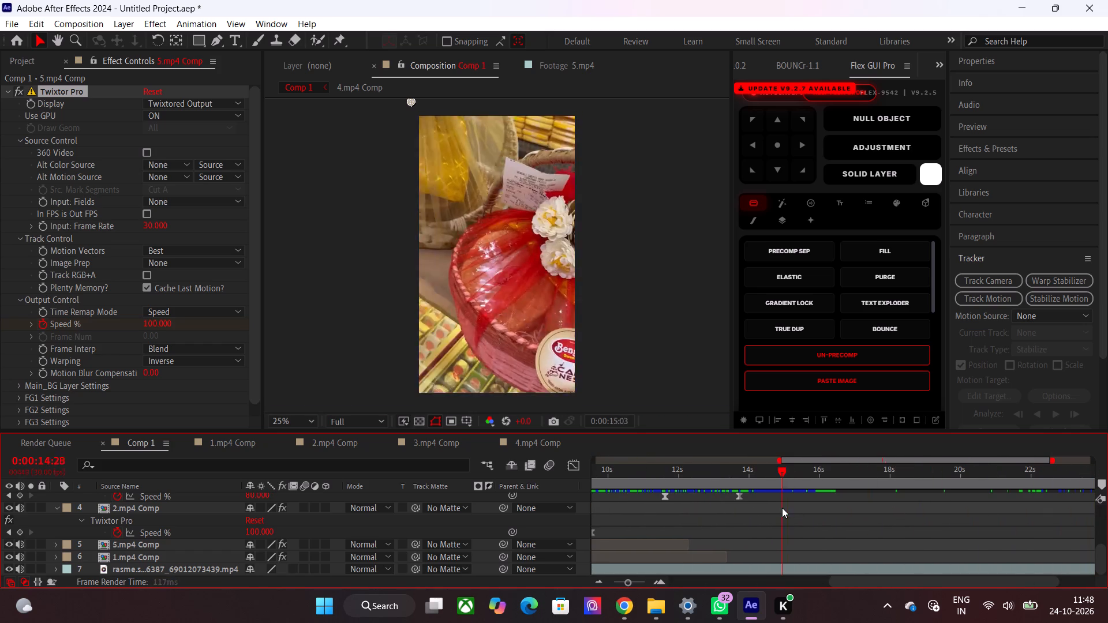
{"action": "left_click_drag", "start_coordinate": [782, 508], "coordinate": [752, 498]}
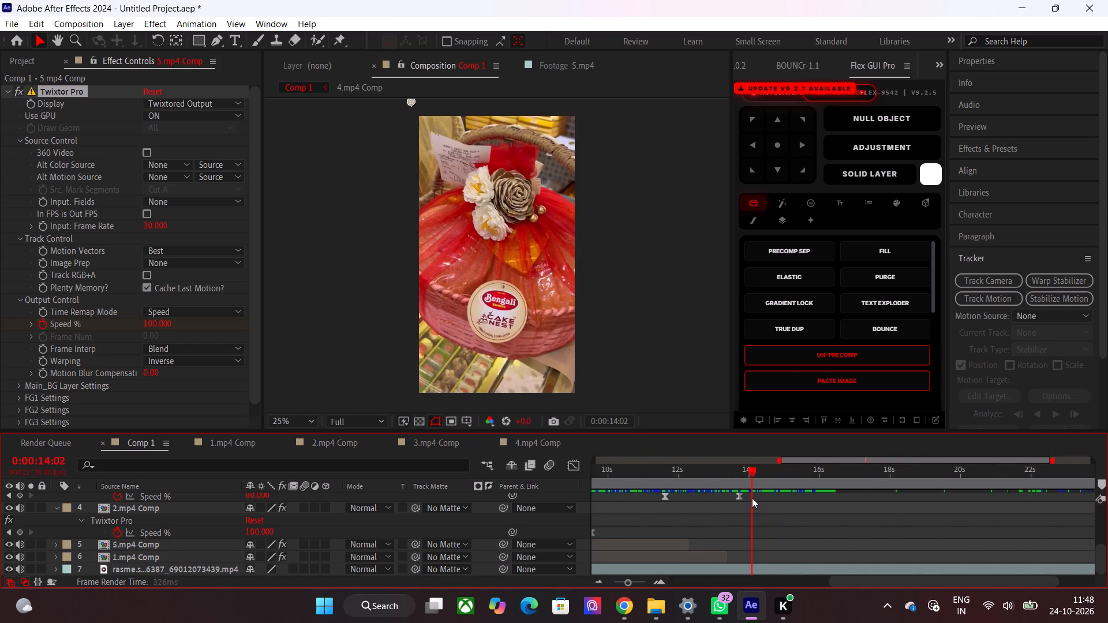
{"action": "left_click_drag", "start_coordinate": [752, 498], "coordinate": [754, 498]}
{"action": "key", "text": "ctrl+Tab"}
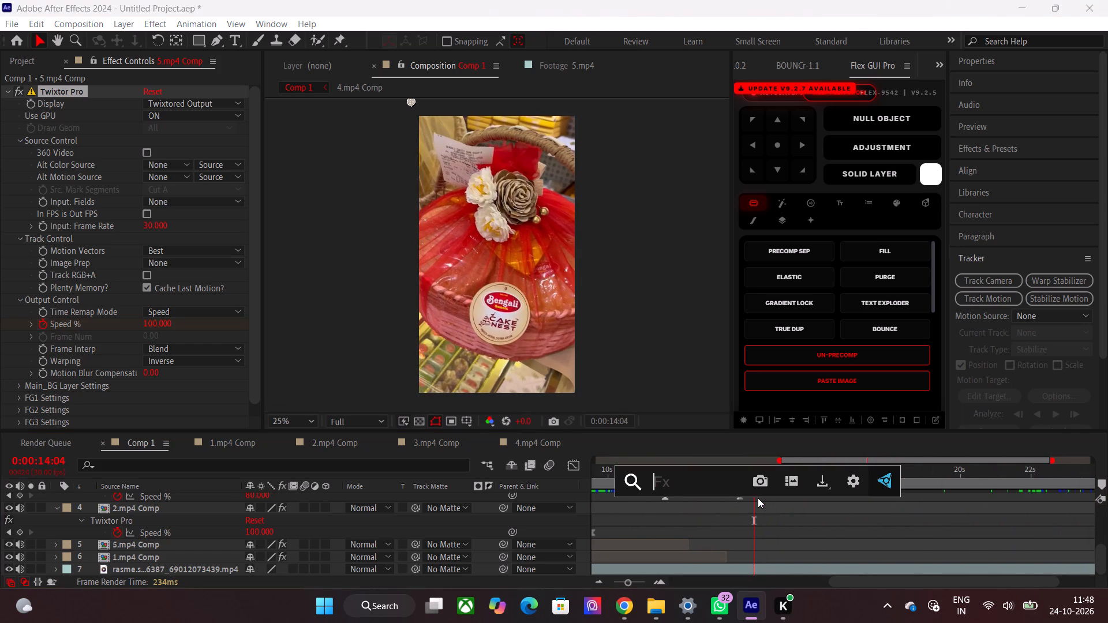
{"action": "left_click", "coordinate": [825, 482]}
{"action": "left_click", "coordinate": [851, 527]}
{"action": "key", "text": "3"}
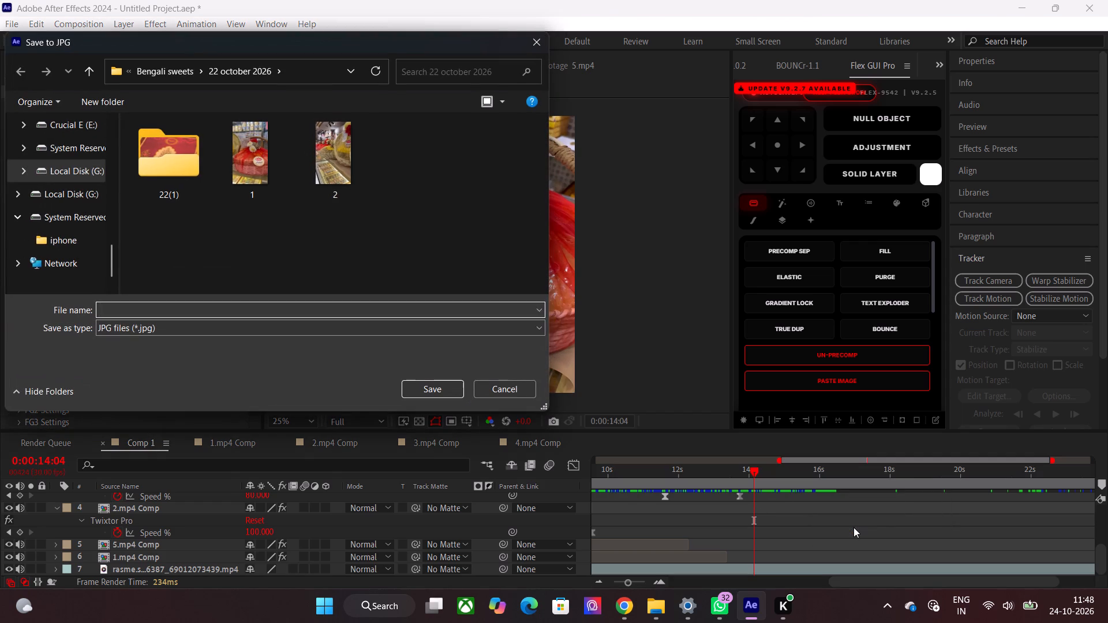
{"action": "key", "text": "Return"}
Save the frame at 0:00:17:01 of Comp 1 as a JPG named 4 in the 22 october 2026 folder.
{"action": "left_click_drag", "start_coordinate": [772, 472], "coordinate": [859, 496]}
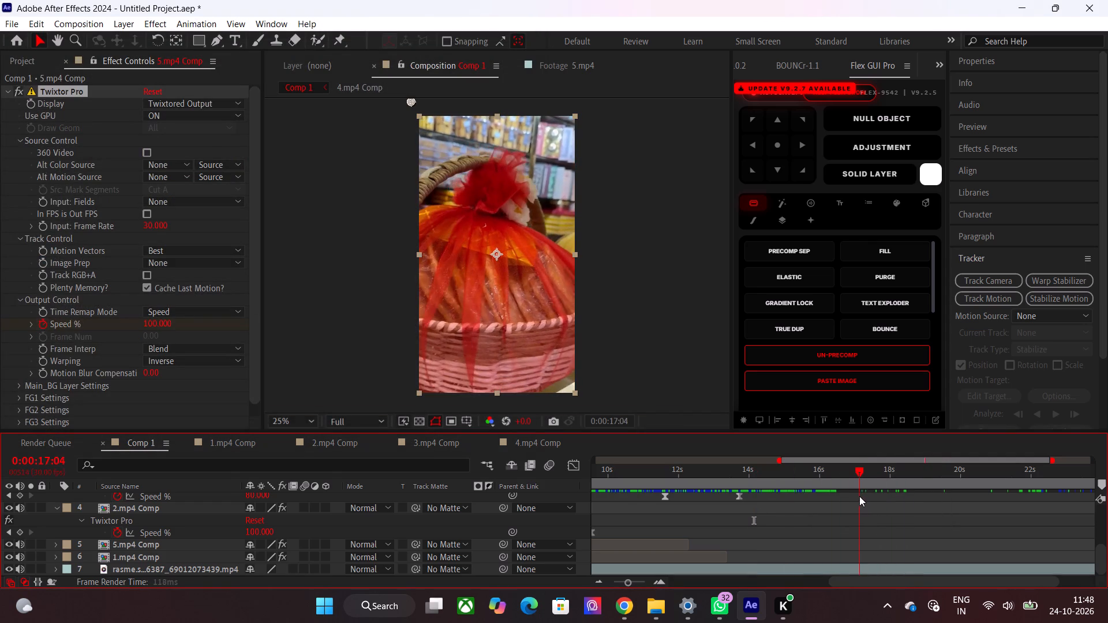
{"action": "left_click_drag", "start_coordinate": [859, 496], "coordinate": [855, 495]}
{"action": "key", "text": "ctrl+Tab"}
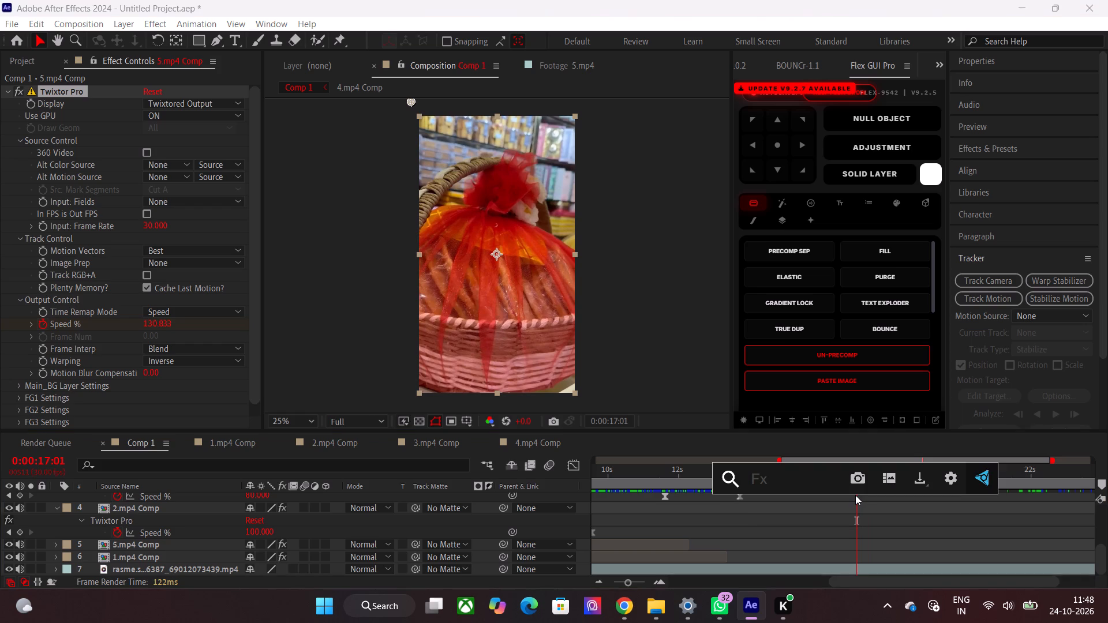
{"action": "left_click", "coordinate": [918, 476]}
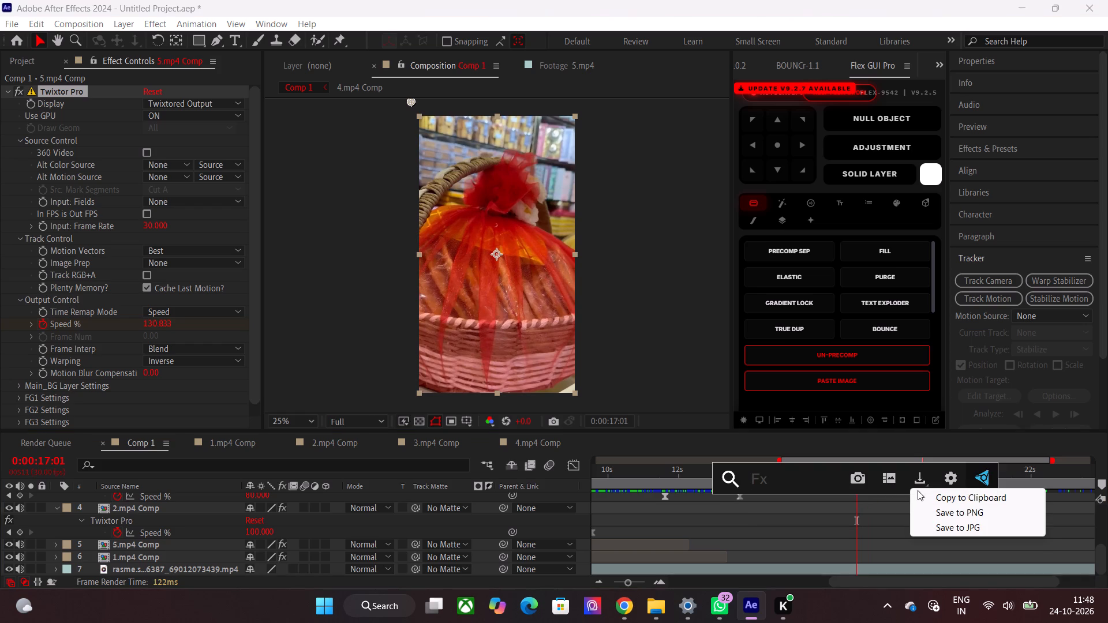
{"action": "left_click", "coordinate": [944, 530]}
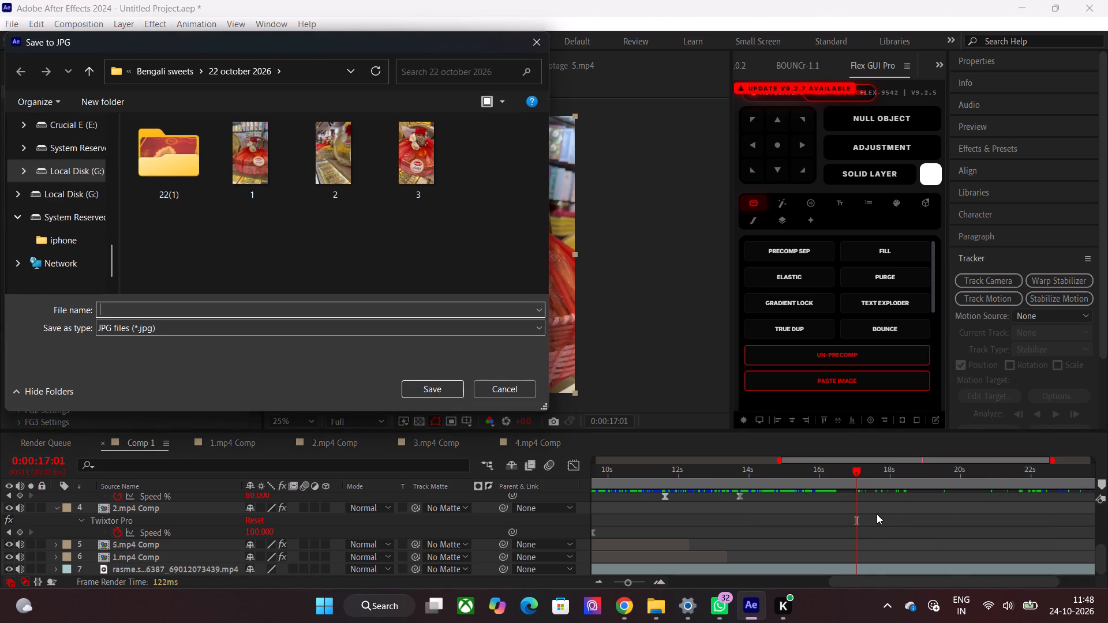
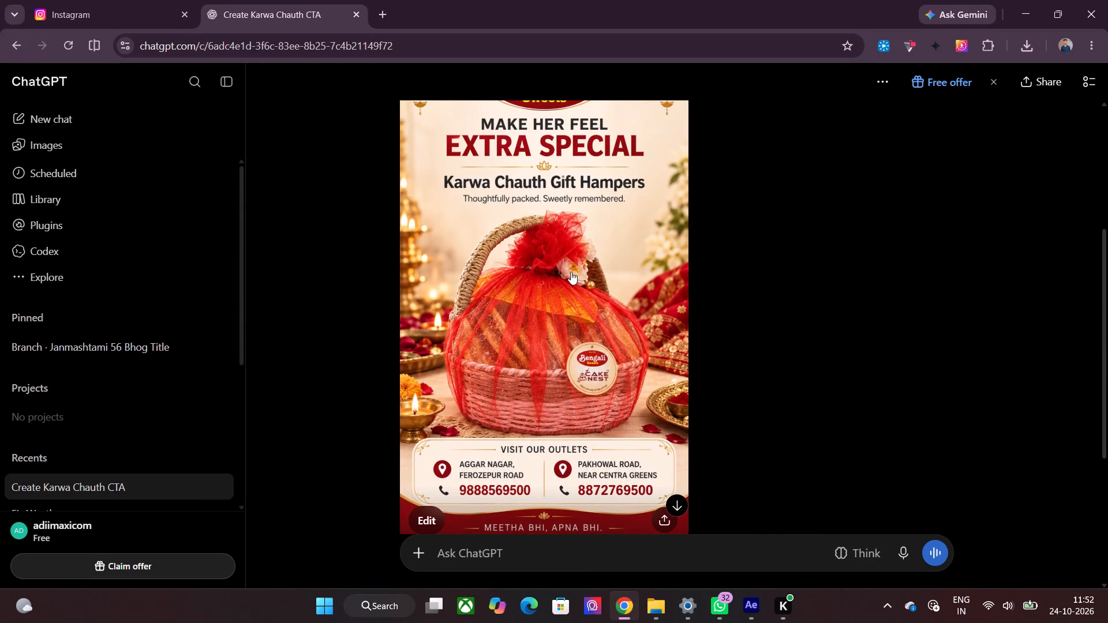
{"action": "scroll", "coordinate": [571, 272], "scroll_direction": "down", "scroll_amount": 1}
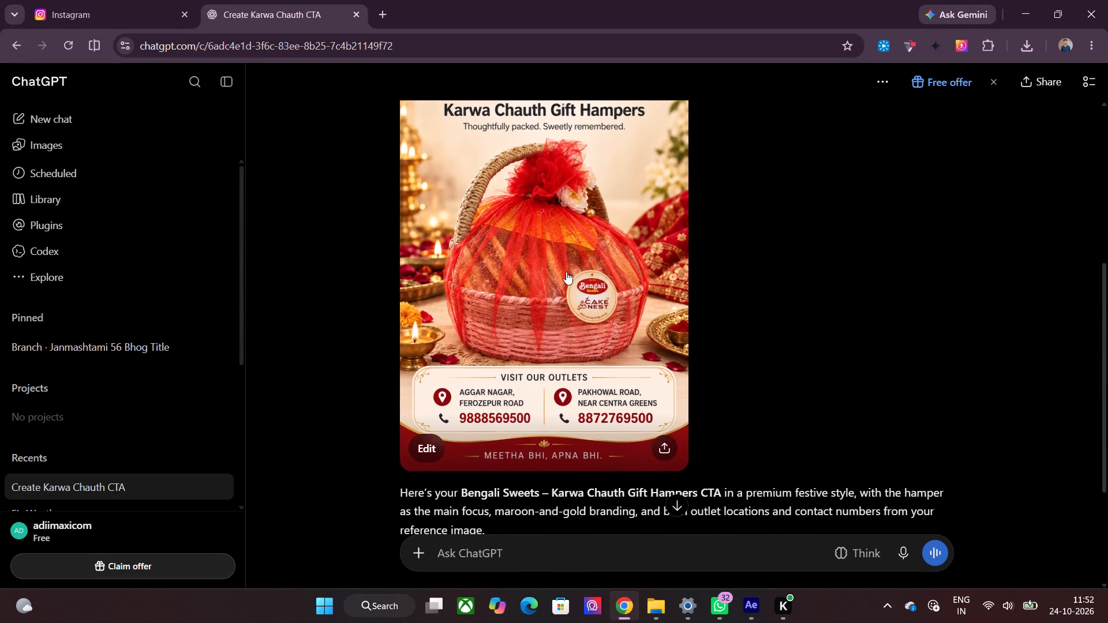
{"action": "scroll", "coordinate": [566, 272], "scroll_direction": "up", "scroll_amount": 1}
{"action": "right_click", "coordinate": [566, 272]}
{"action": "left_click", "coordinate": [609, 328]}
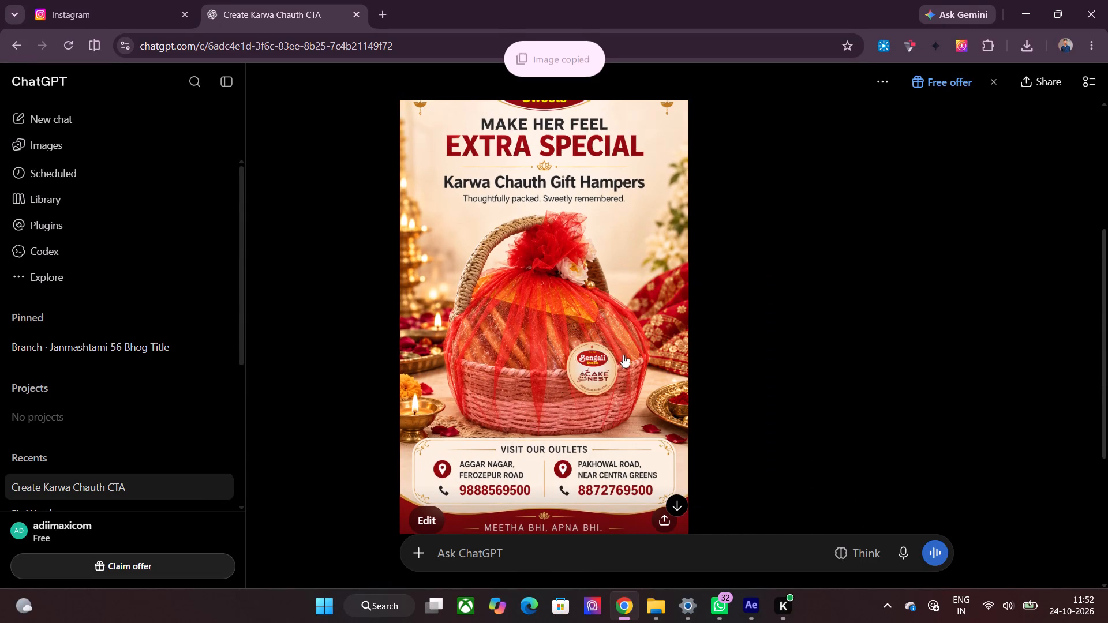
Switch to After Effects and paste the CTA image into Comp 1 as the top layer, starting at 0:00:22:00.
{"action": "left_click", "coordinate": [751, 596]}
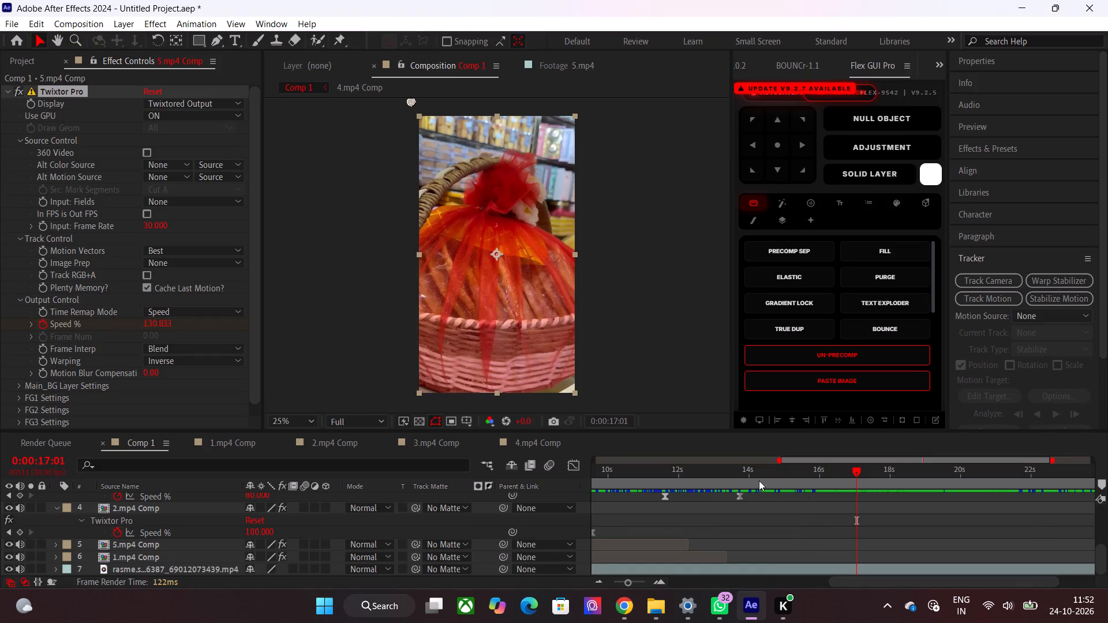
{"action": "scroll", "coordinate": [805, 513], "scroll_direction": "up", "scroll_amount": 8}
{"action": "left_click_drag", "start_coordinate": [935, 485], "coordinate": [1023, 485]}
{"action": "left_click", "coordinate": [31, 61]}
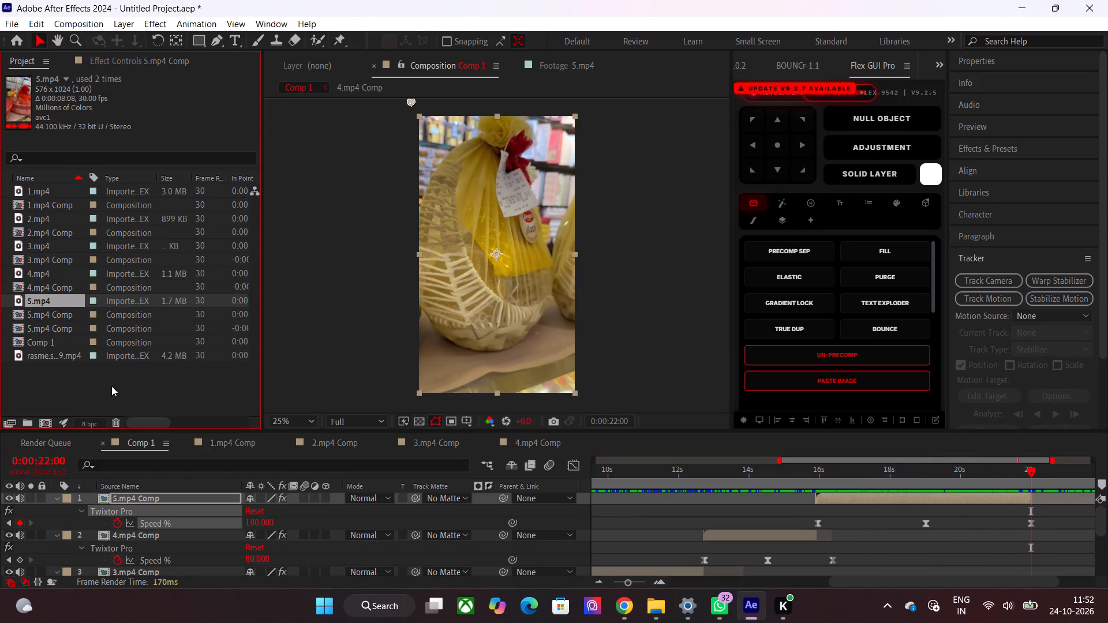
{"action": "left_click", "coordinate": [111, 384]}
{"action": "left_click", "coordinate": [837, 356]}
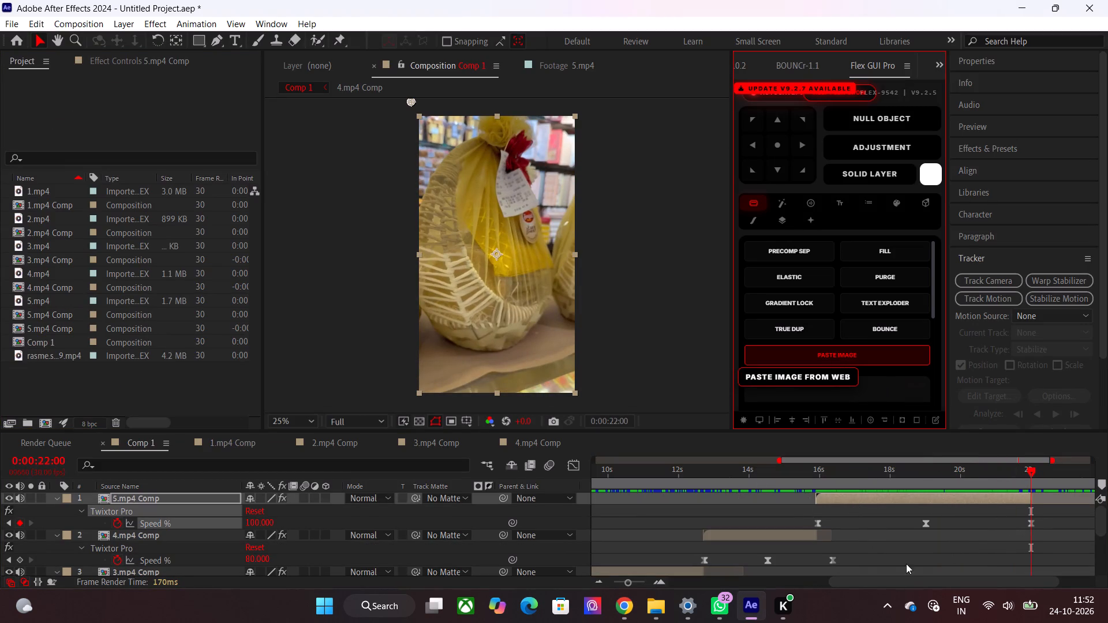
{"action": "left_click_drag", "start_coordinate": [911, 579], "coordinate": [997, 591]}
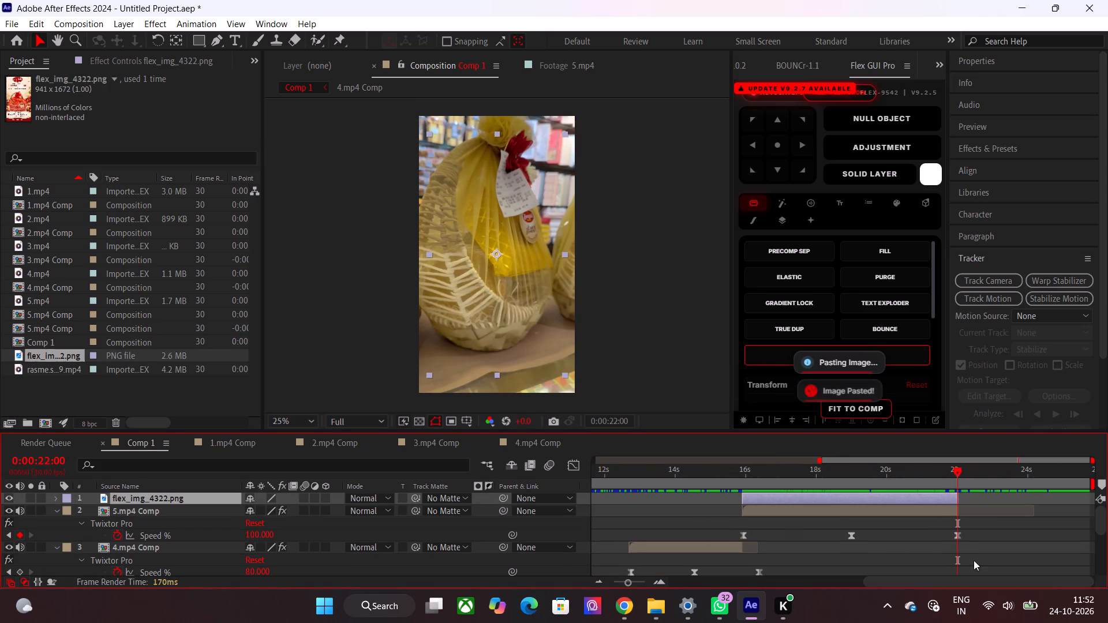
{"action": "key", "text": "bracketleft"}
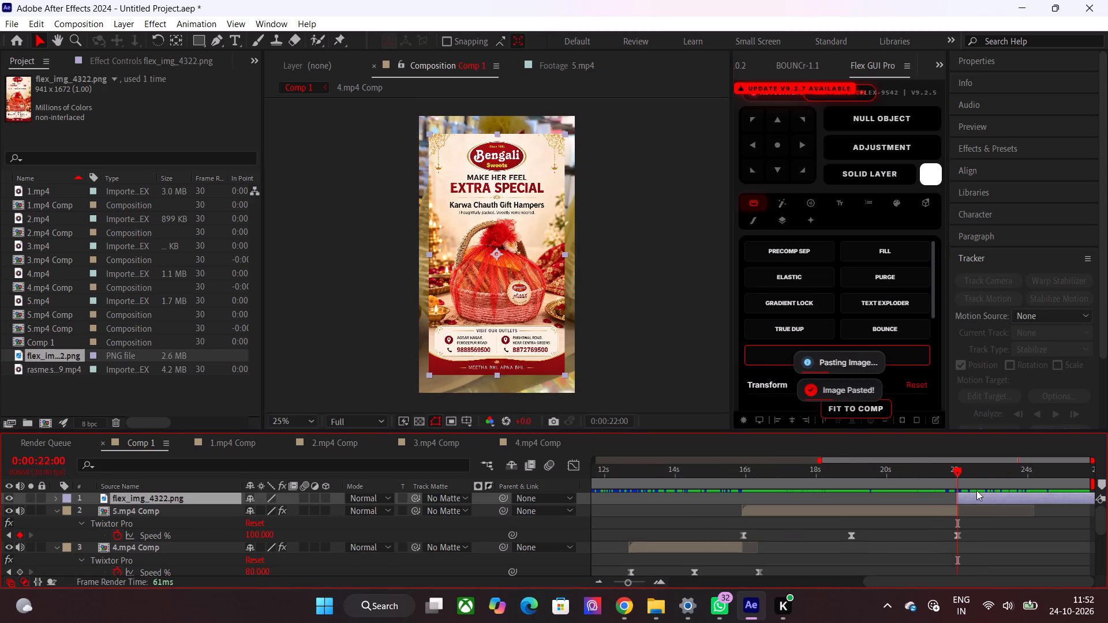
Trim the CTA image layer's end to 0:00:25:00 and fit the image to the composition.
{"action": "left_click_drag", "start_coordinate": [990, 484], "coordinate": [994, 484]}
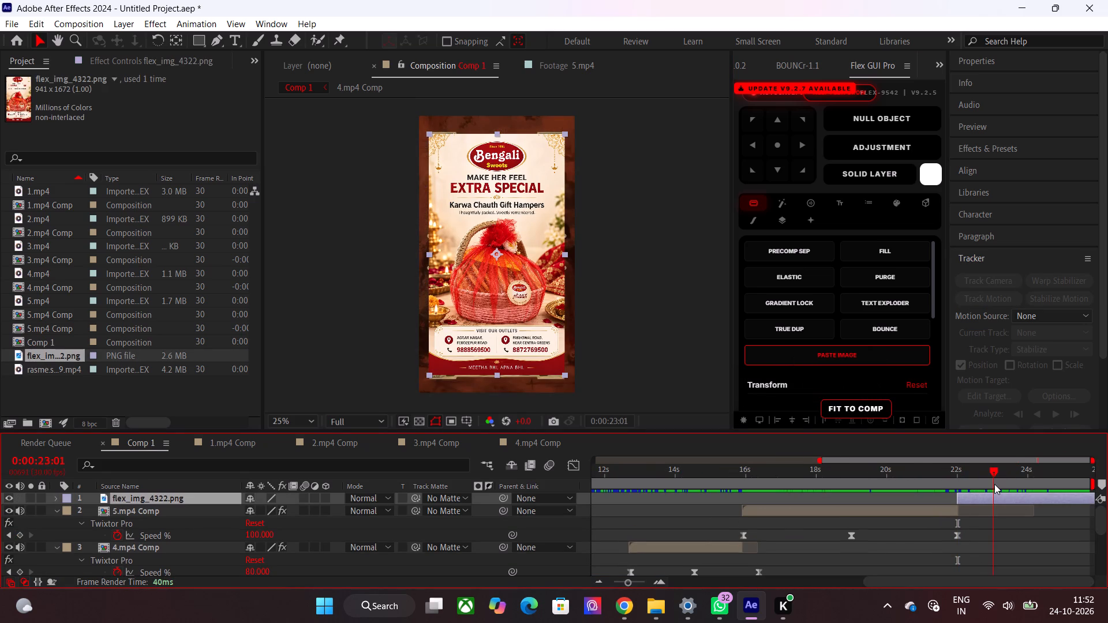
{"action": "left_click_drag", "start_coordinate": [994, 484], "coordinate": [1063, 486]}
{"action": "key", "text": "alt+bracketright"}
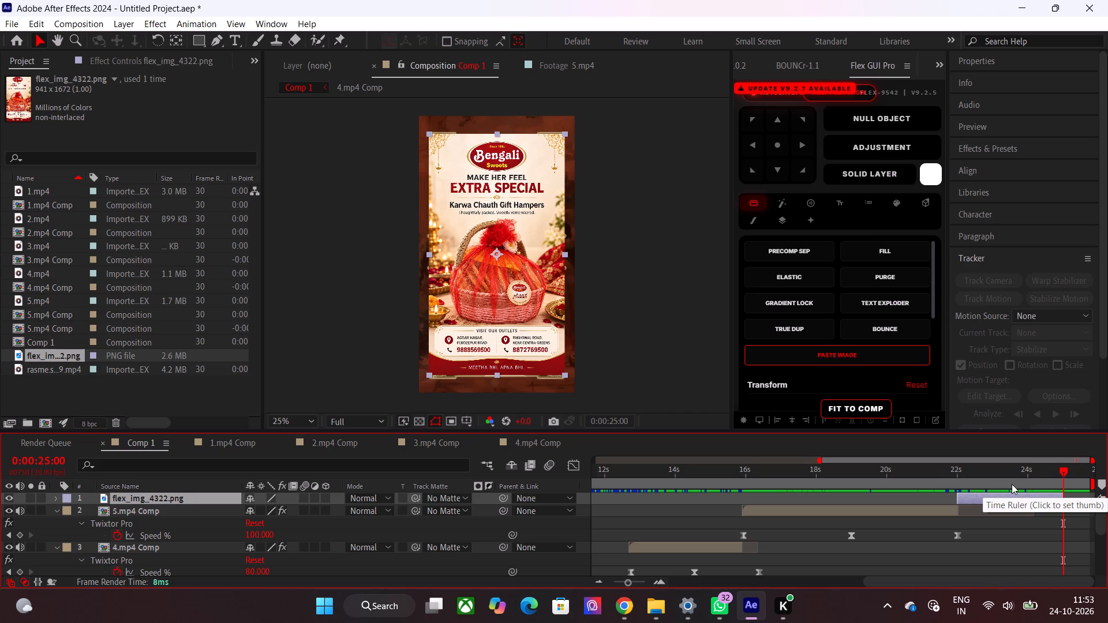
{"action": "left_click", "coordinate": [918, 415]}
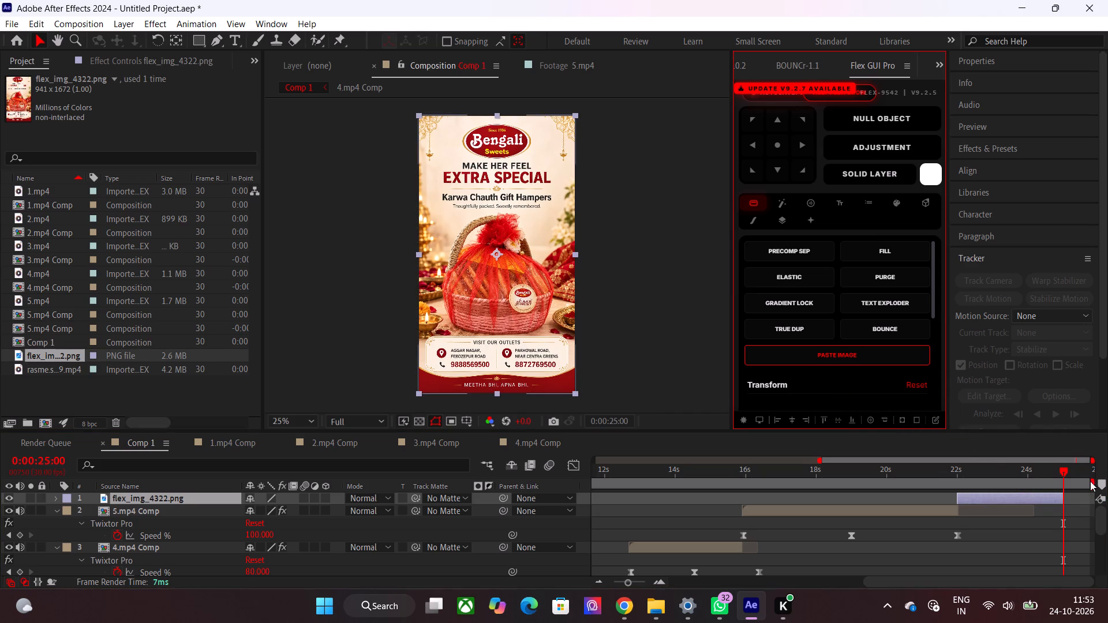
End Comp 1's work area at 0:00:25:00 and trim the composition to it.
{"action": "left_click_drag", "start_coordinate": [1094, 482], "coordinate": [1064, 512]}
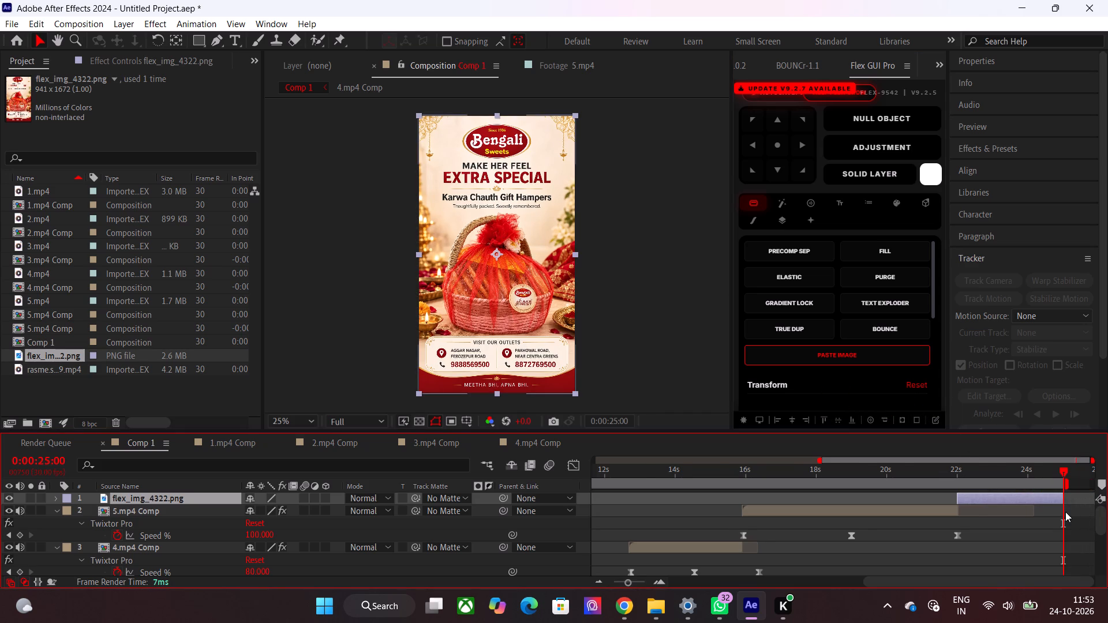
{"action": "key", "text": "ctrl+shift+x"}
Return to the start of Comp 1 and collapse the keyframed properties of all layers.
{"action": "left_click_drag", "start_coordinate": [866, 475], "coordinate": [444, 554]}
{"action": "scroll", "coordinate": [715, 558], "scroll_direction": "down", "scroll_amount": 8}
{"action": "scroll", "coordinate": [696, 534], "scroll_direction": "up", "scroll_amount": 1}
{"action": "scroll", "coordinate": [696, 532], "scroll_direction": "down", "scroll_amount": 3}
{"action": "scroll", "coordinate": [657, 541], "scroll_direction": "up", "scroll_amount": 10}
{"action": "scroll", "coordinate": [682, 547], "scroll_direction": "down", "scroll_amount": 4}
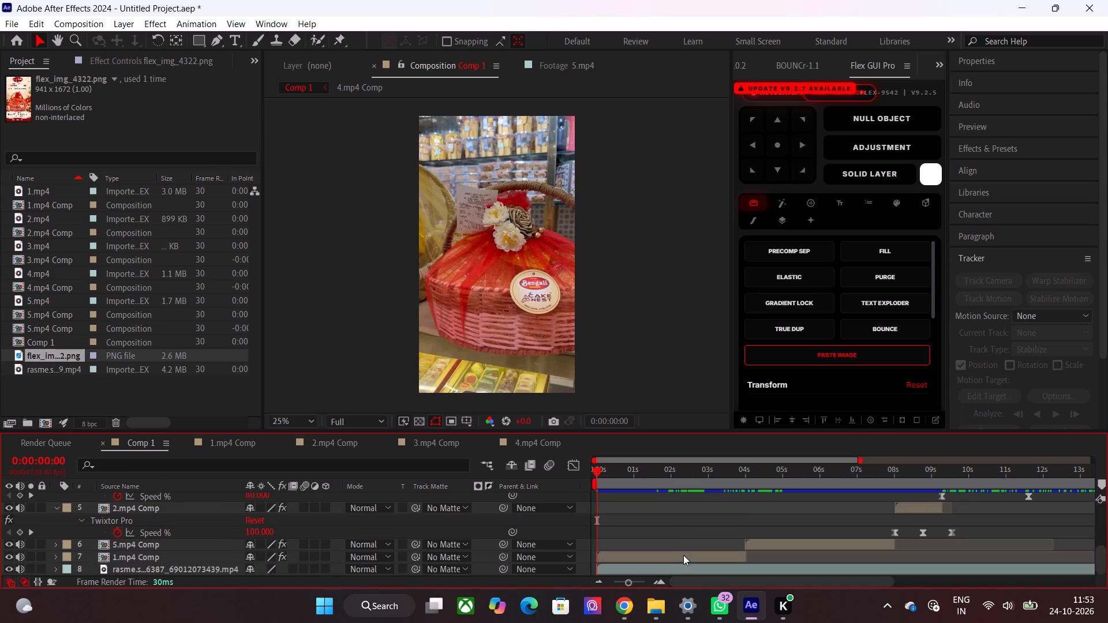
{"action": "key", "text": "ctrl+a"}
{"action": "key", "text": "u"}
{"action": "left_click", "coordinate": [660, 521]}
{"action": "scroll", "coordinate": [660, 521], "scroll_direction": "down", "scroll_amount": 2}
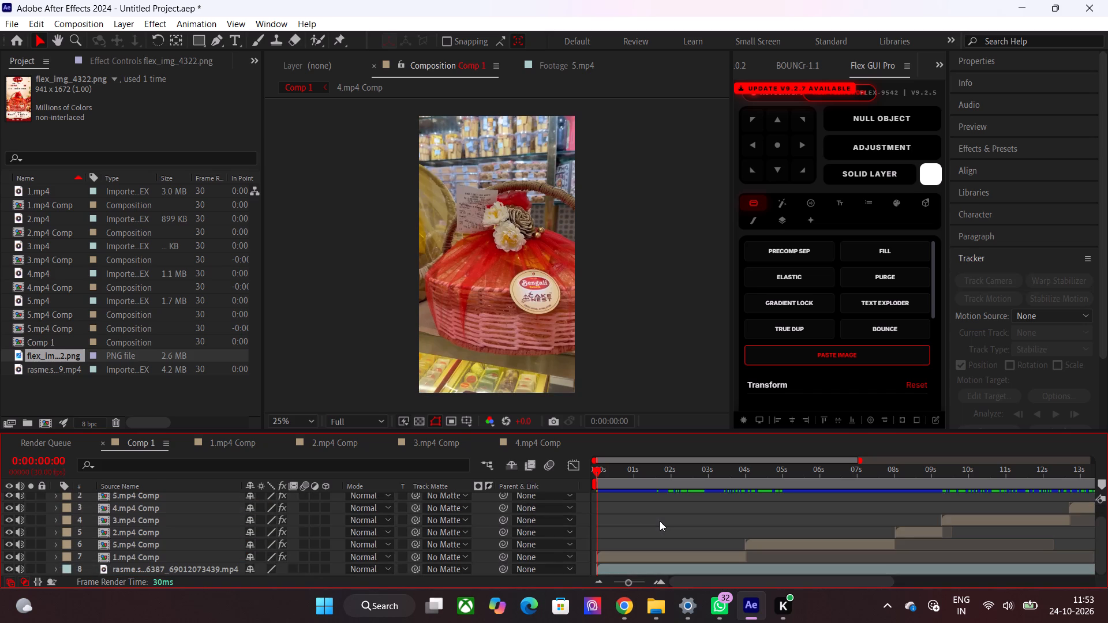
{"action": "scroll", "coordinate": [660, 521], "scroll_direction": "down", "scroll_amount": 2}
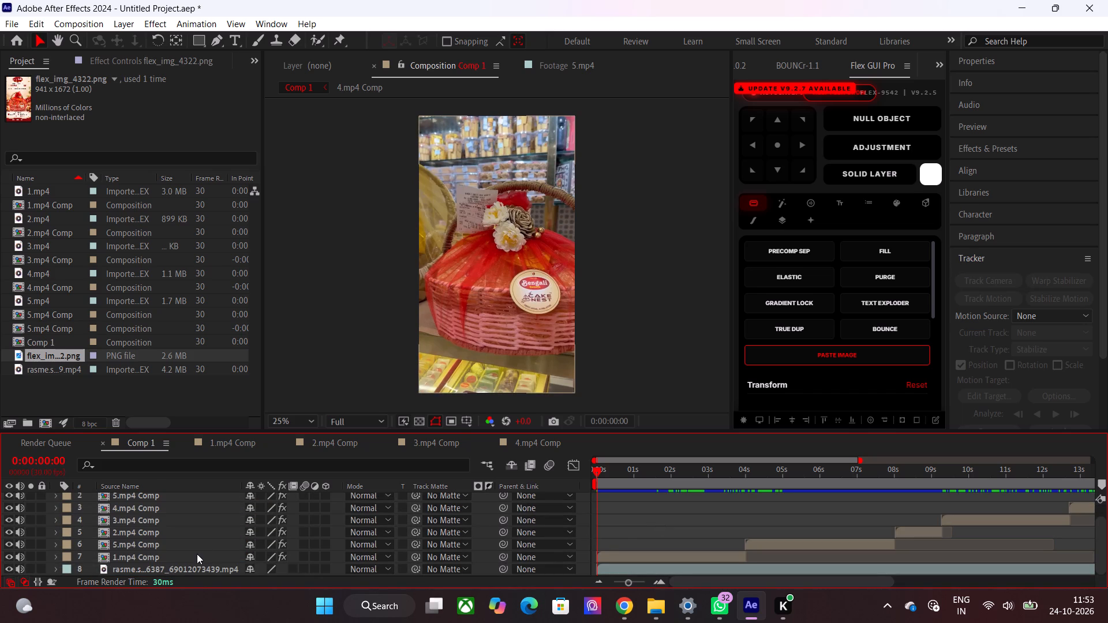
Add an adjustment layer directly above the lower 5.mp4 Comp layer, spanning the cut from 1.mp4 Comp at 0:00:04:00.
{"action": "left_click", "coordinate": [196, 554]}
{"action": "left_click_drag", "start_coordinate": [662, 482], "coordinate": [774, 488]}
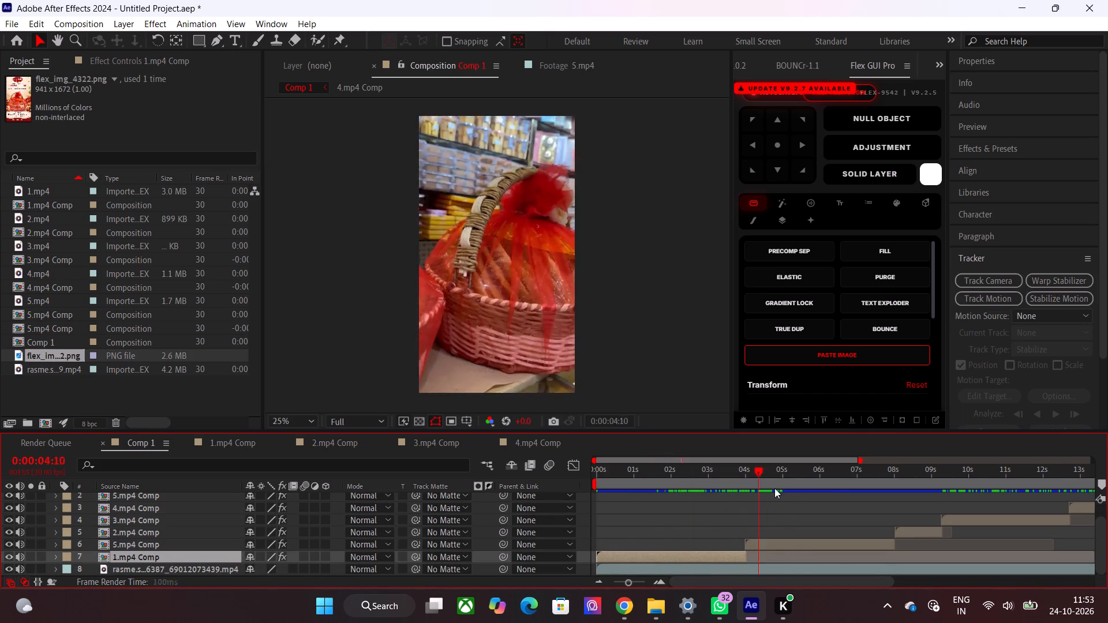
{"action": "left_click_drag", "start_coordinate": [774, 488], "coordinate": [787, 539]}
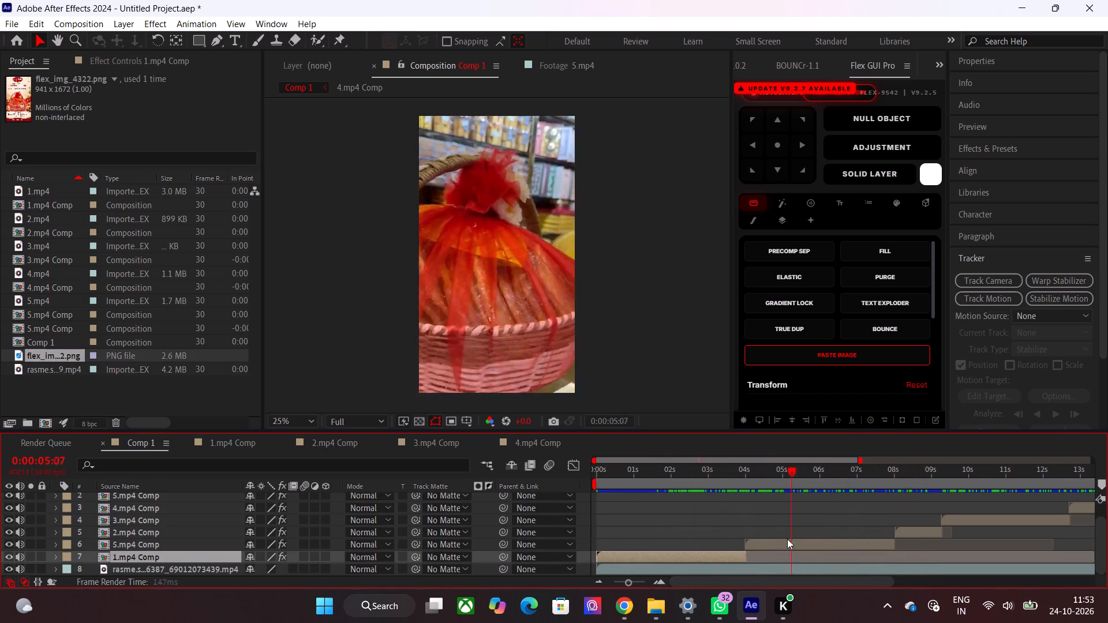
{"action": "left_click_drag", "start_coordinate": [787, 539], "coordinate": [723, 549]}
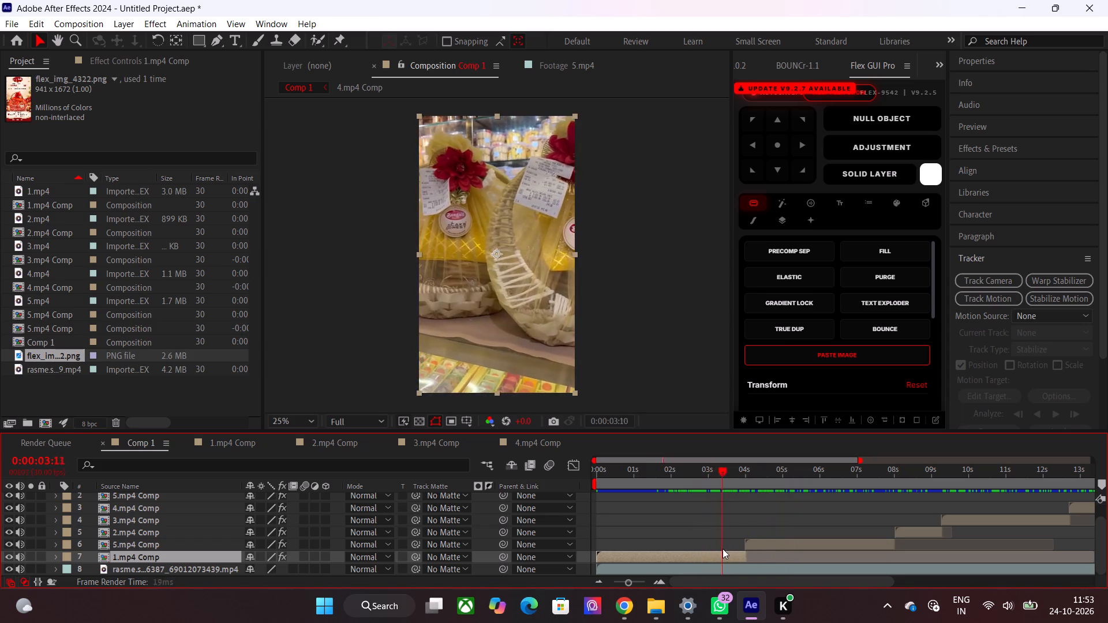
{"action": "left_click_drag", "start_coordinate": [723, 549], "coordinate": [635, 553]}
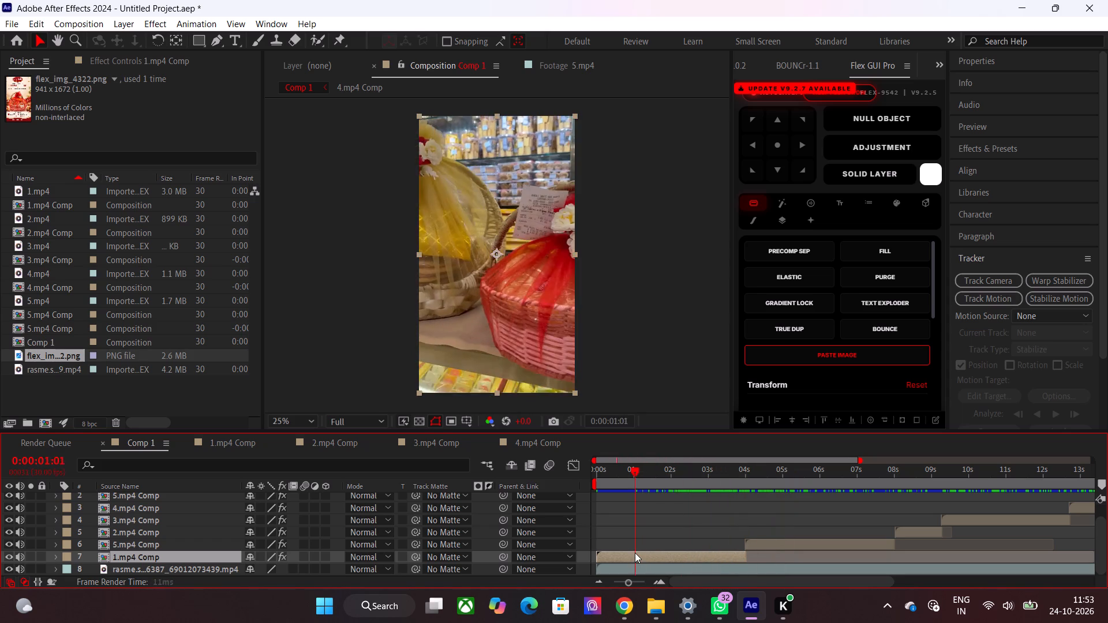
{"action": "left_click_drag", "start_coordinate": [635, 553], "coordinate": [739, 562]}
{"action": "left_click", "coordinate": [725, 536]}
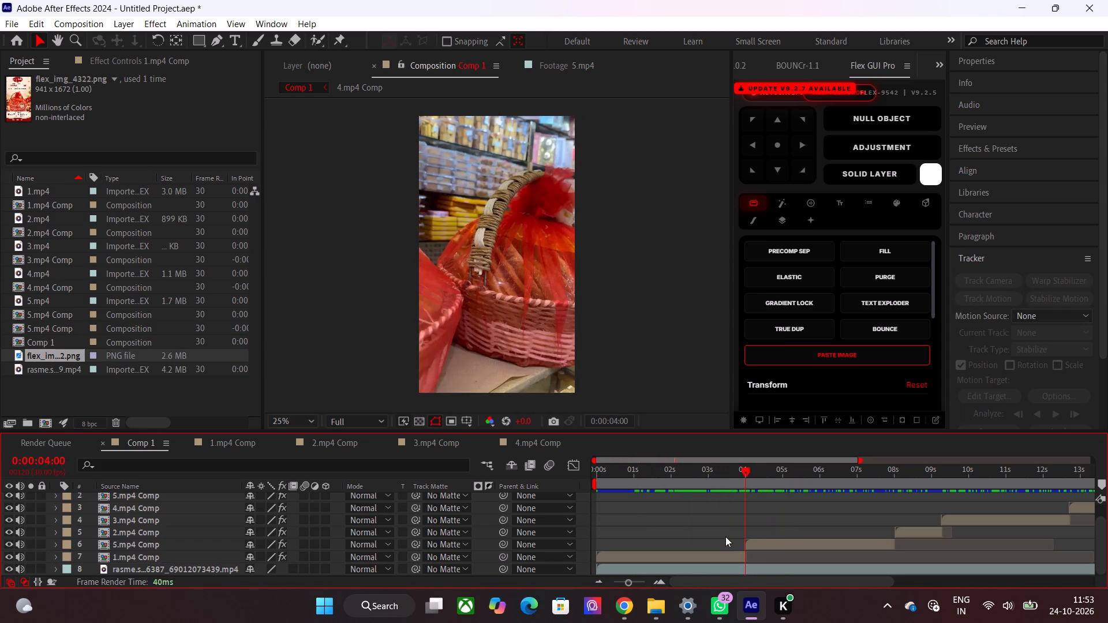
{"action": "left_click", "coordinate": [760, 545]}
{"action": "left_click", "coordinate": [918, 528]}
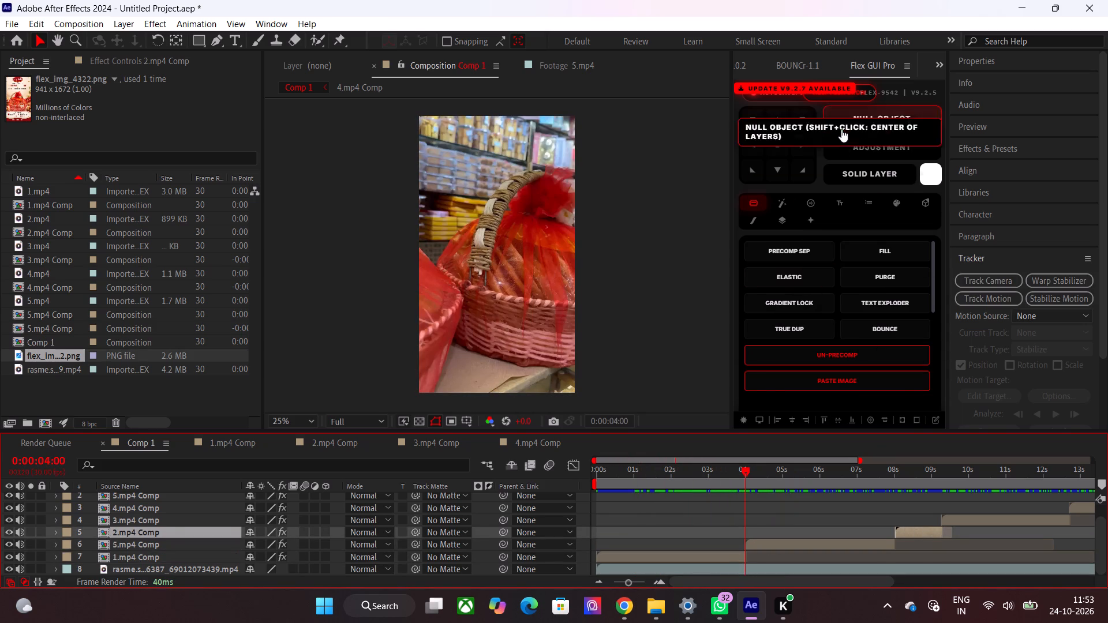
{"action": "left_click", "coordinate": [851, 152]}
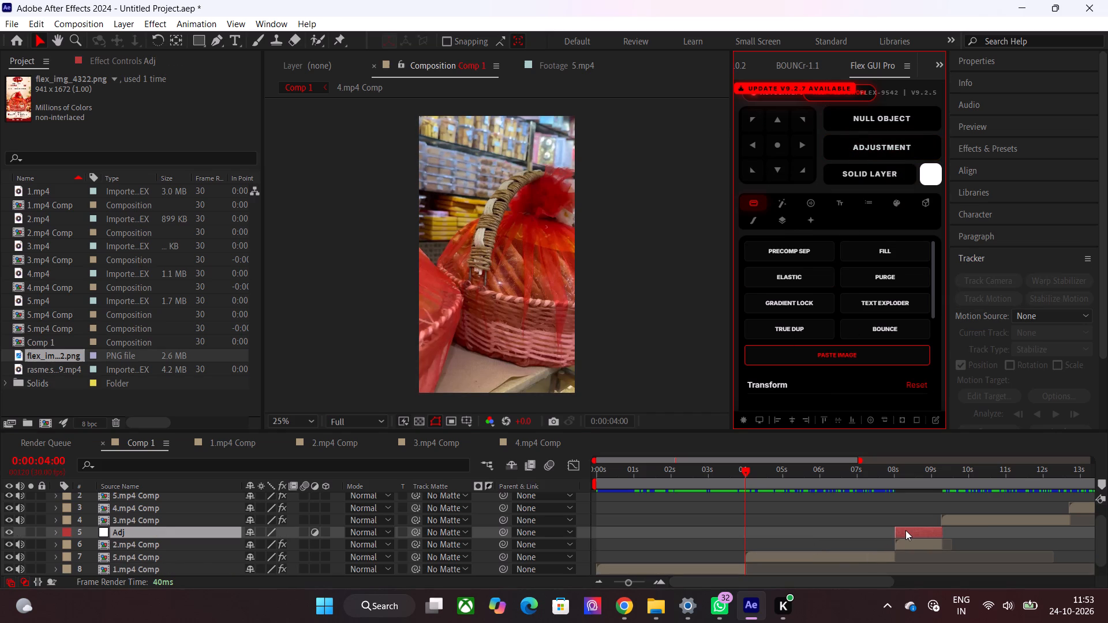
{"action": "key", "text": "bracketleft"}
{"action": "scroll", "coordinate": [729, 517], "scroll_direction": "down", "scroll_amount": 1}
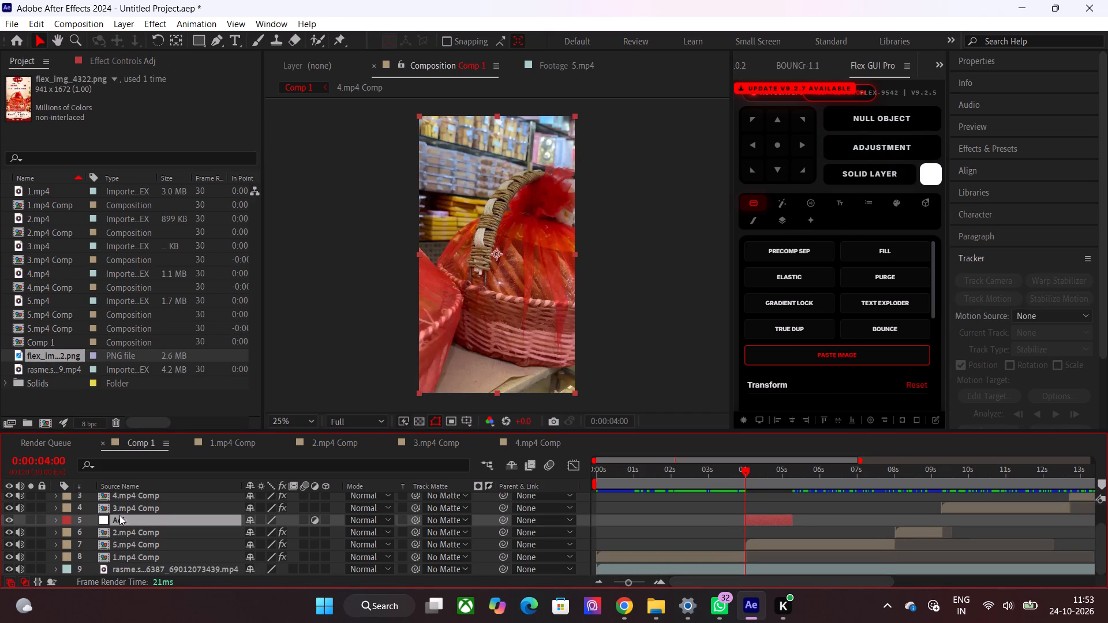
{"action": "left_click_drag", "start_coordinate": [123, 520], "coordinate": [129, 539]}
{"action": "left_click_drag", "start_coordinate": [764, 530], "coordinate": [744, 536]}
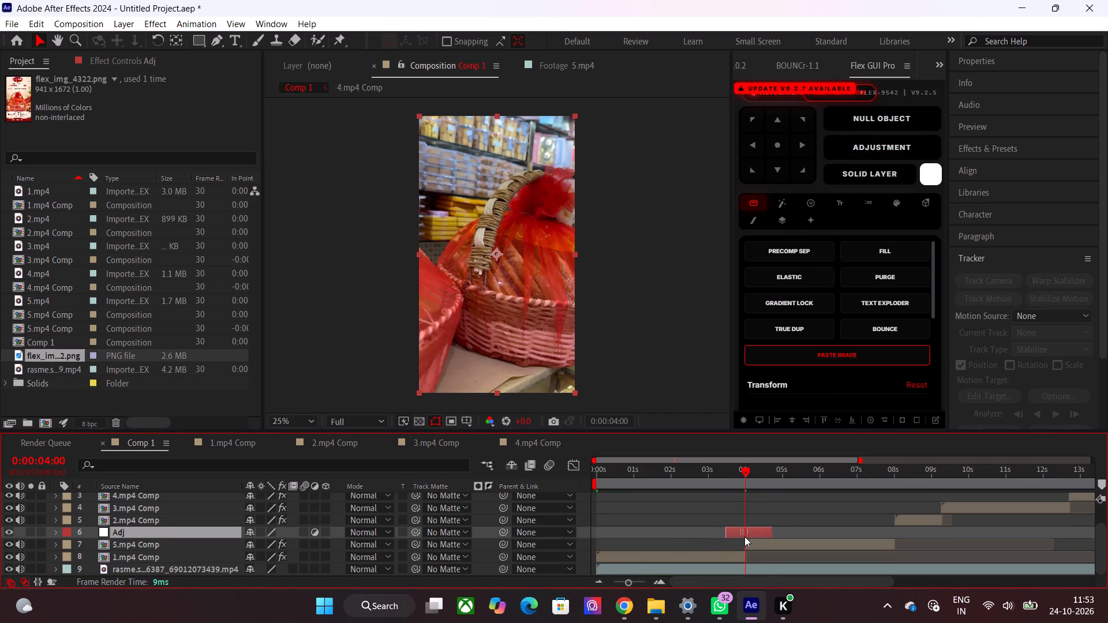
{"action": "left_click_drag", "start_coordinate": [744, 536], "coordinate": [740, 536]}
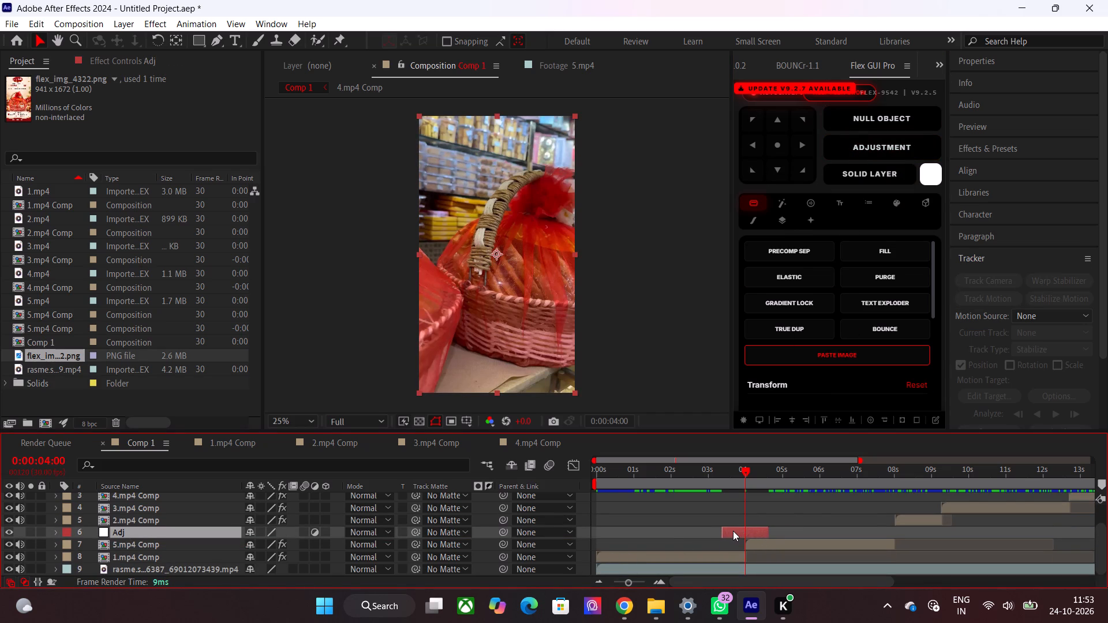
Apply the BCC Lens Blur OBS effect to the adjustment layer.
{"action": "key", "text": "ctrl+Tab"}
{"action": "type", "text": "blir"}
{"action": "key", "text": "BackSpace"}
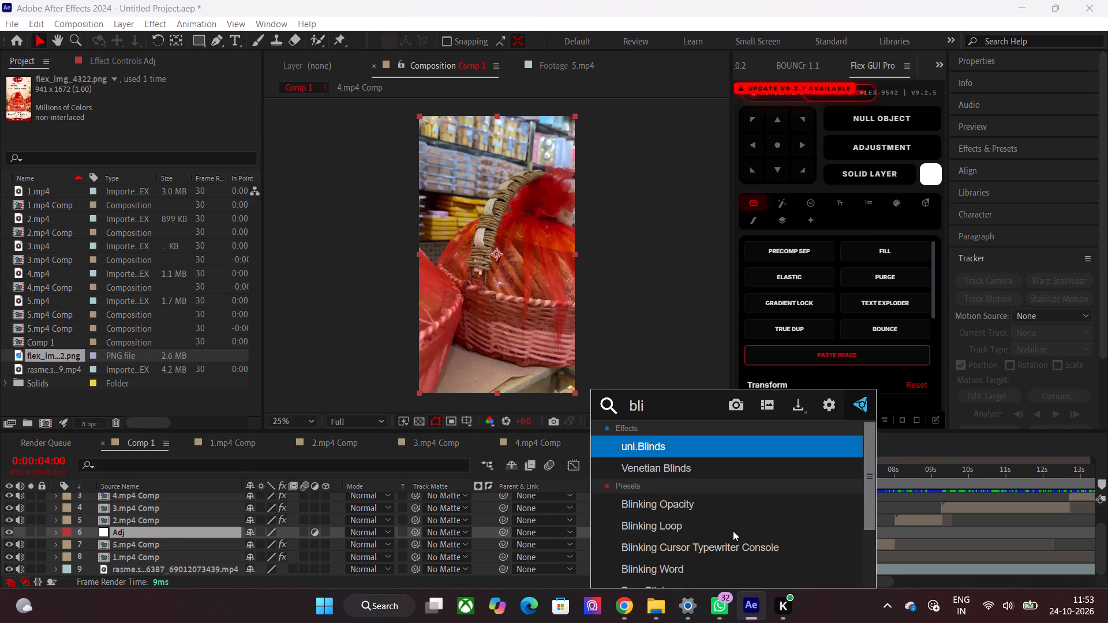
{"action": "key", "text": "BackSpace"}
{"action": "type", "text": "uro"}
{"action": "key", "text": "BackSpace"}
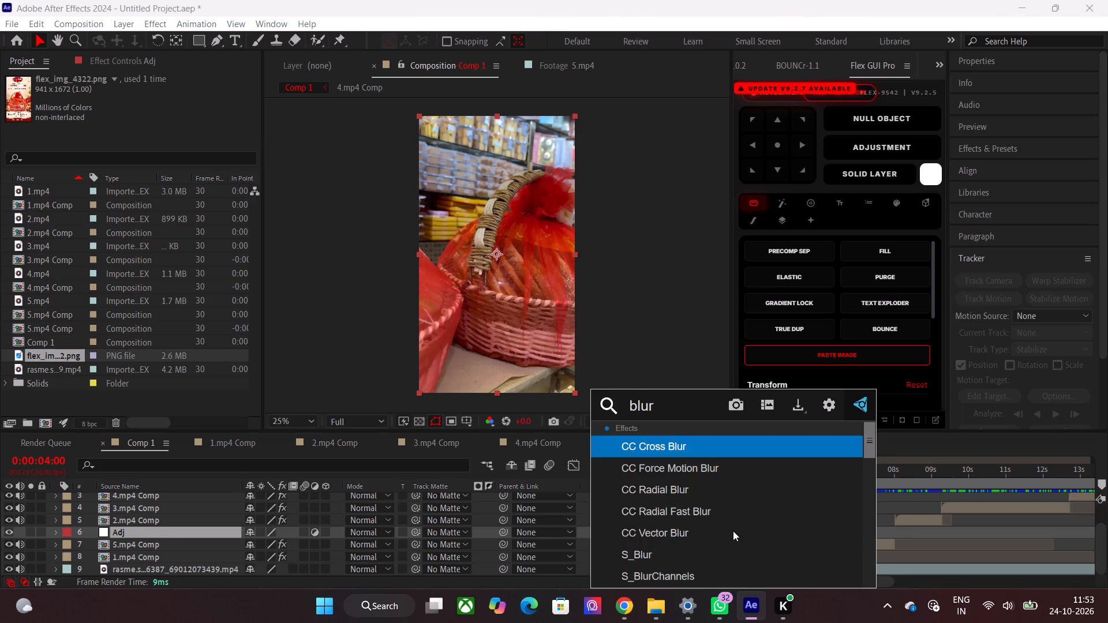
{"action": "key", "text": "space"}
{"action": "type", "text": "o"}
{"action": "key", "text": "Return"}
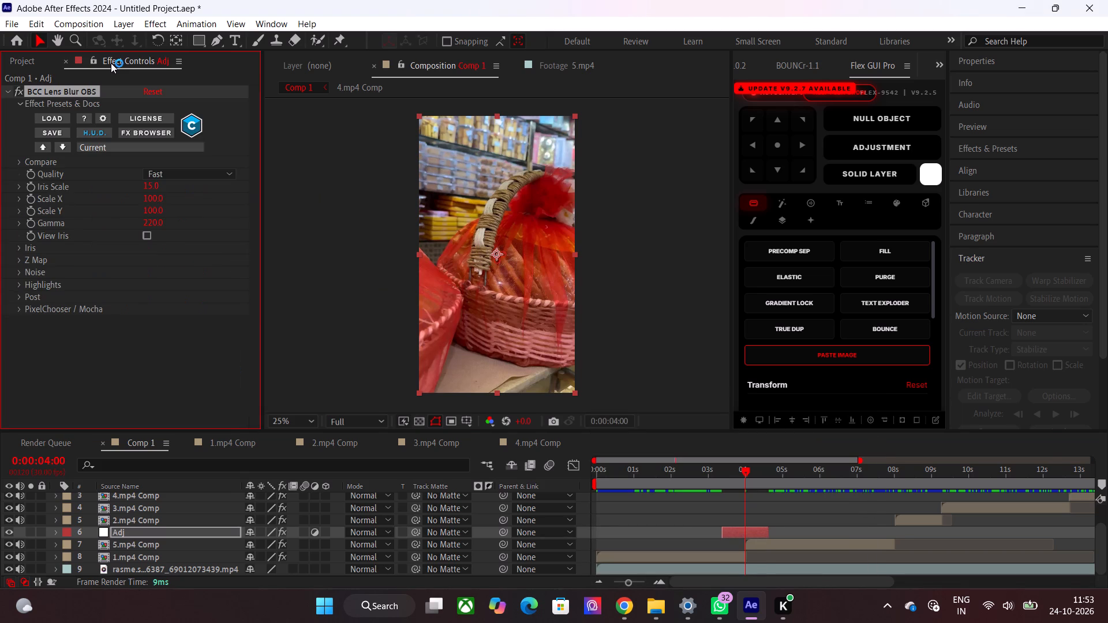
Save the project as BS_KarwaChauth in the Karwa Hampers folder inside Bengali sweets.
{"action": "key", "text": "ctrl+shift+s"}
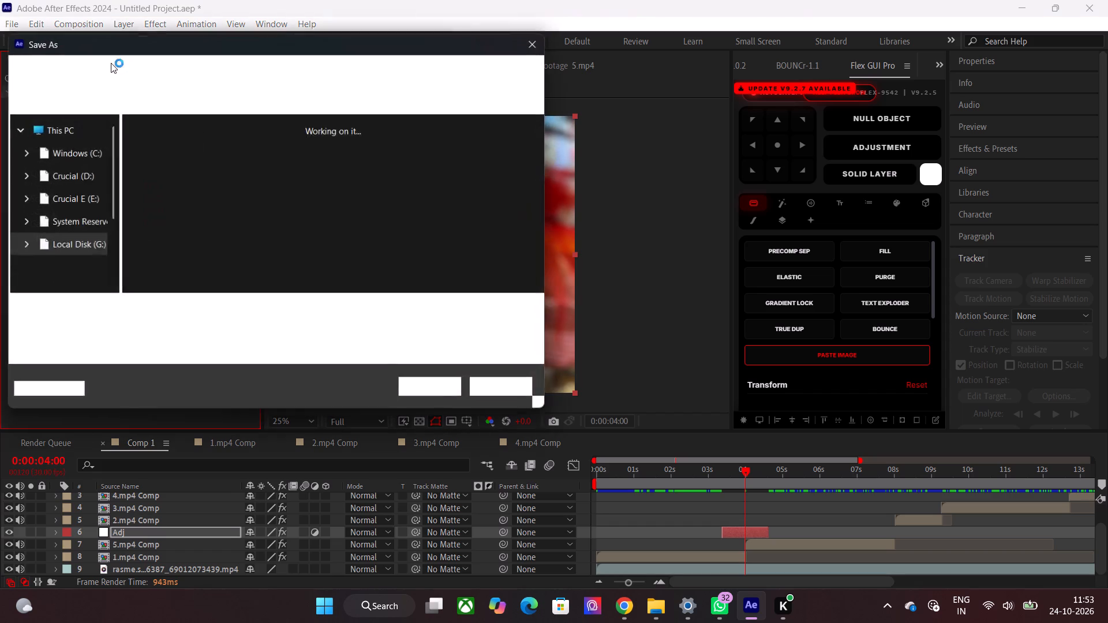
{"action": "left_click", "coordinate": [173, 62]}
{"action": "scroll", "coordinate": [390, 217], "scroll_direction": "down", "scroll_amount": 2}
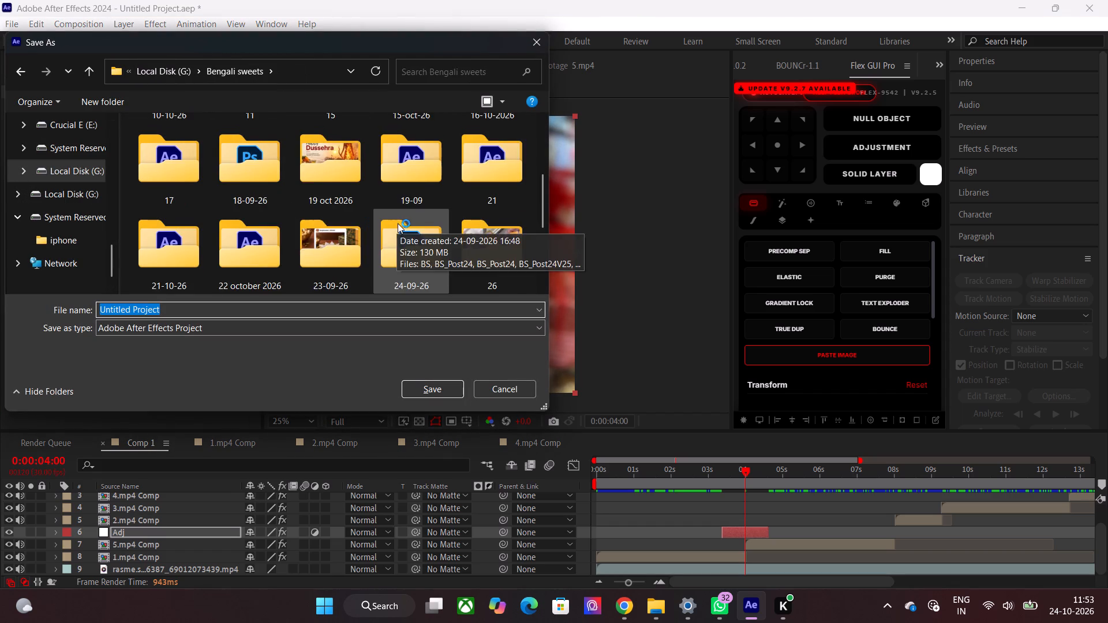
{"action": "scroll", "coordinate": [398, 224], "scroll_direction": "down", "scroll_amount": 2}
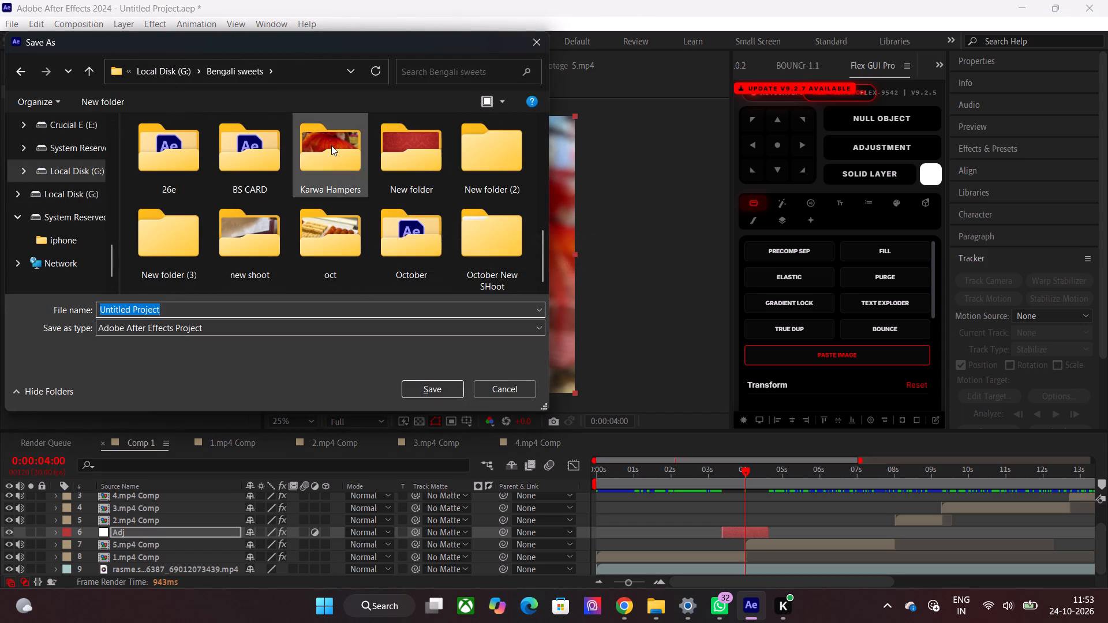
{"action": "double_click", "coordinate": [331, 145]}
{"action": "left_click", "coordinate": [234, 305]}
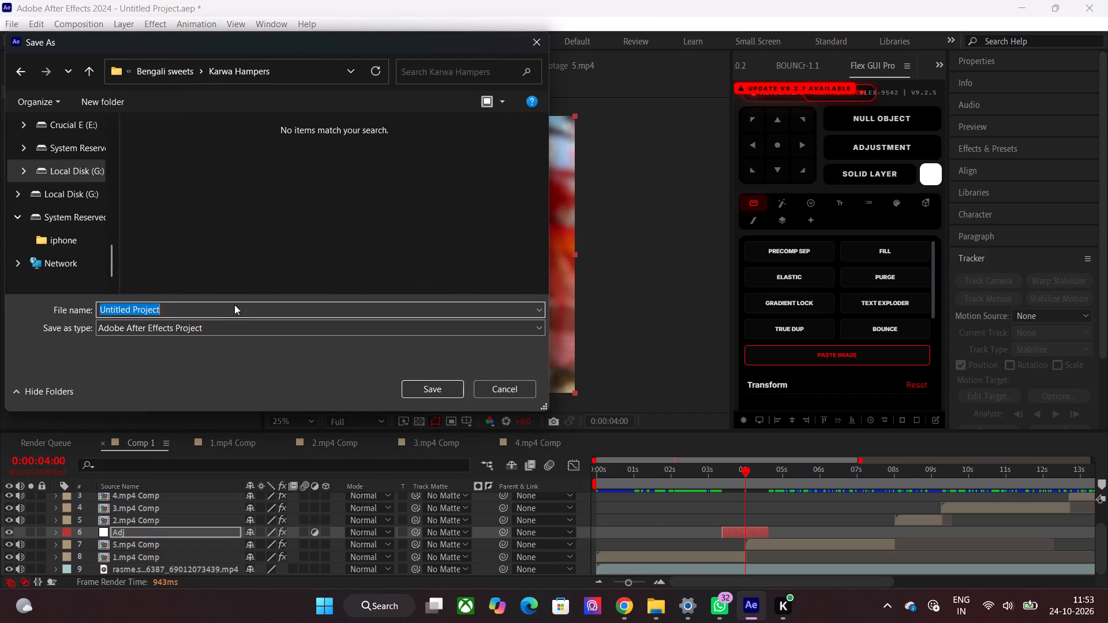
{"action": "key", "text": "shift+k"}
{"action": "type", "text": "arwa"}
{"action": "key", "text": "BackSpace"}
{"action": "key", "text": "BackSpace"}
{"action": "key", "text": "BackSpace"}
{"action": "key", "text": "BackSpace"}
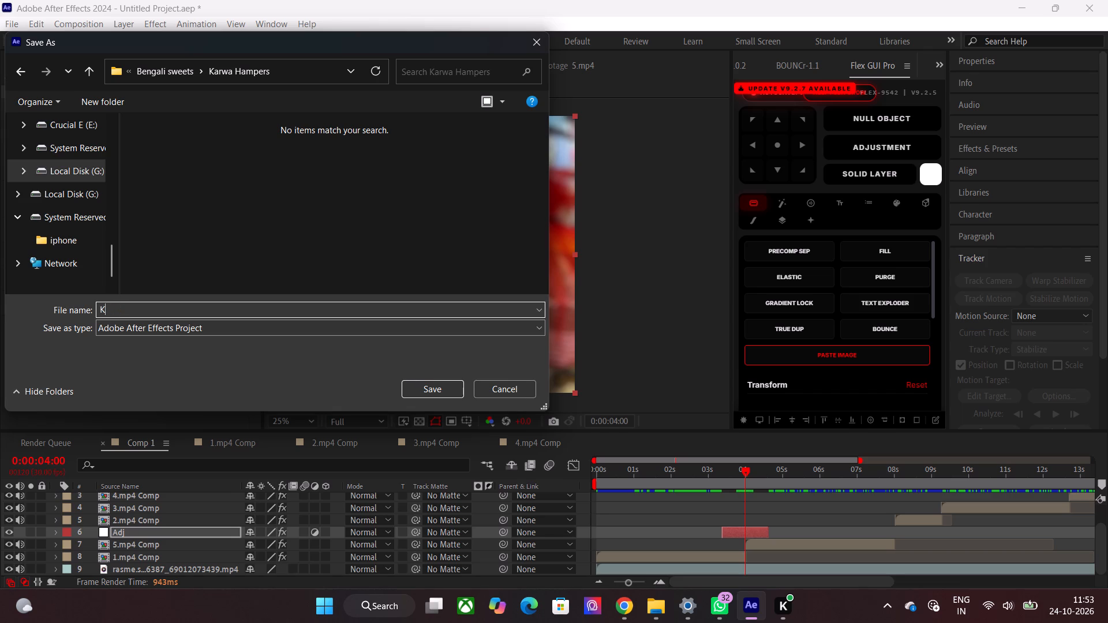
{"action": "type", "text": "Bs"}
{"action": "key", "text": "BackSpace"}
{"action": "key", "text": "BackSpace"}
{"action": "key", "text": "BackSpace"}
{"action": "key", "text": "BackSpace"}
{"action": "type", "text": "BS"}
{"action": "key", "text": "shift+underscore"}
{"action": "type", "text": "Karwa"}
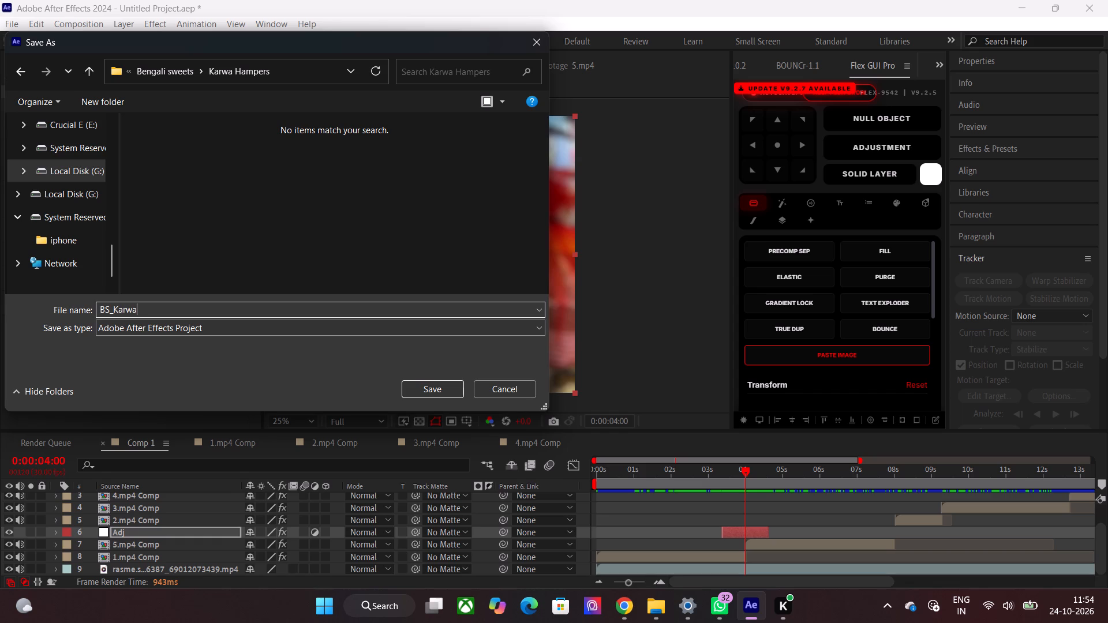
{"action": "type", "text": "Chauth"}
{"action": "key", "text": "Return"}
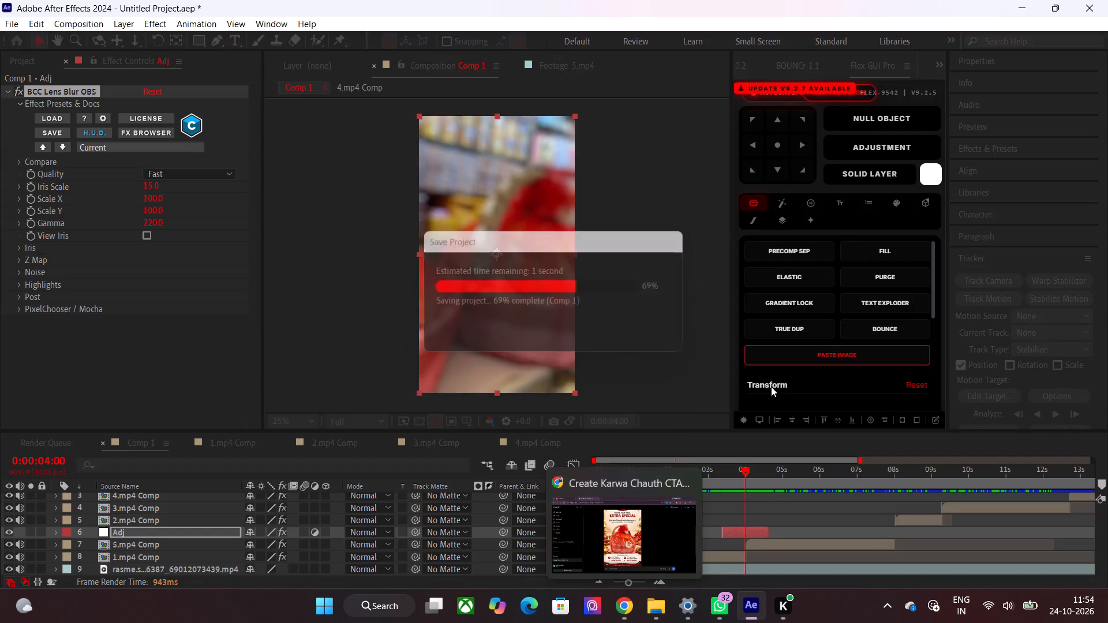
Scrub Comp 1 back and forth across the adjustment layer to check the lens blur around the first cut.
{"action": "left_click_drag", "start_coordinate": [753, 478], "coordinate": [718, 488]}
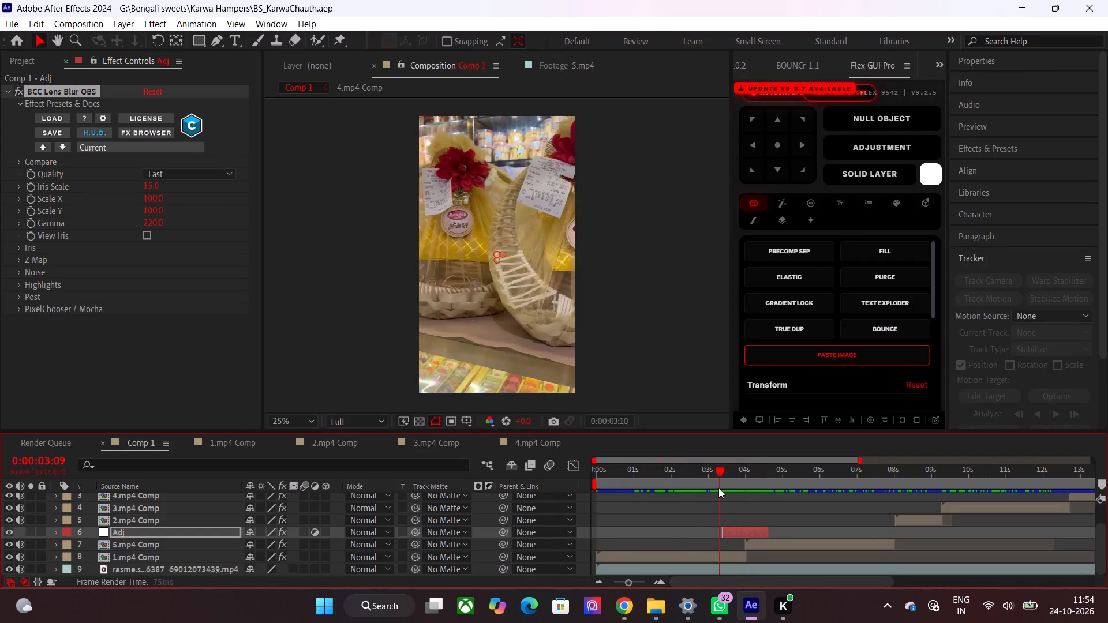
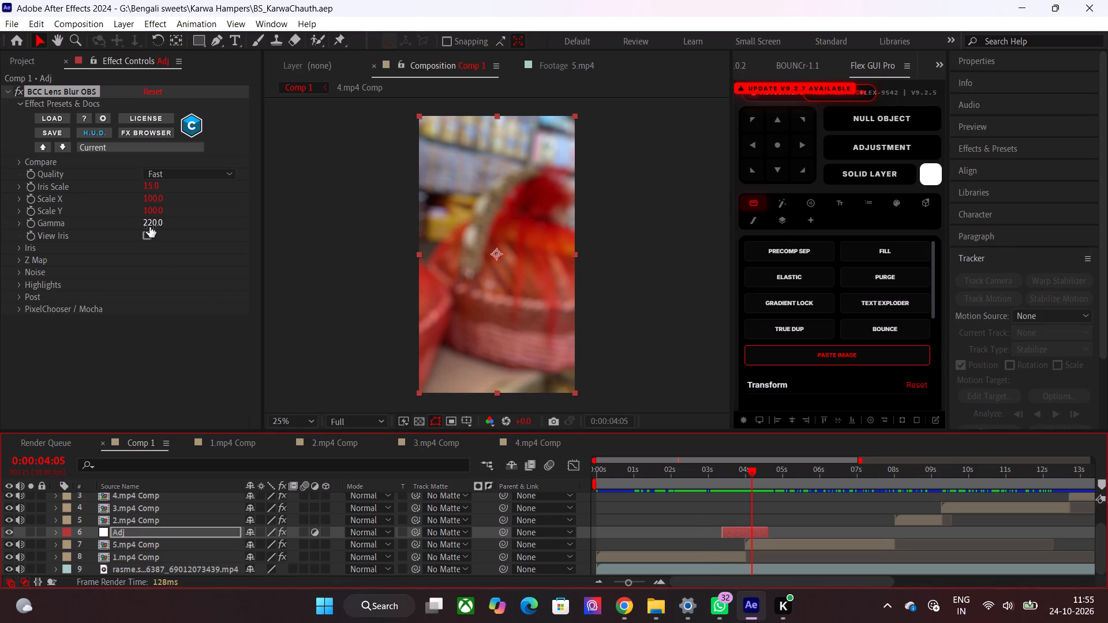
{"action": "left_click_drag", "start_coordinate": [149, 227], "coordinate": [437, 218]}
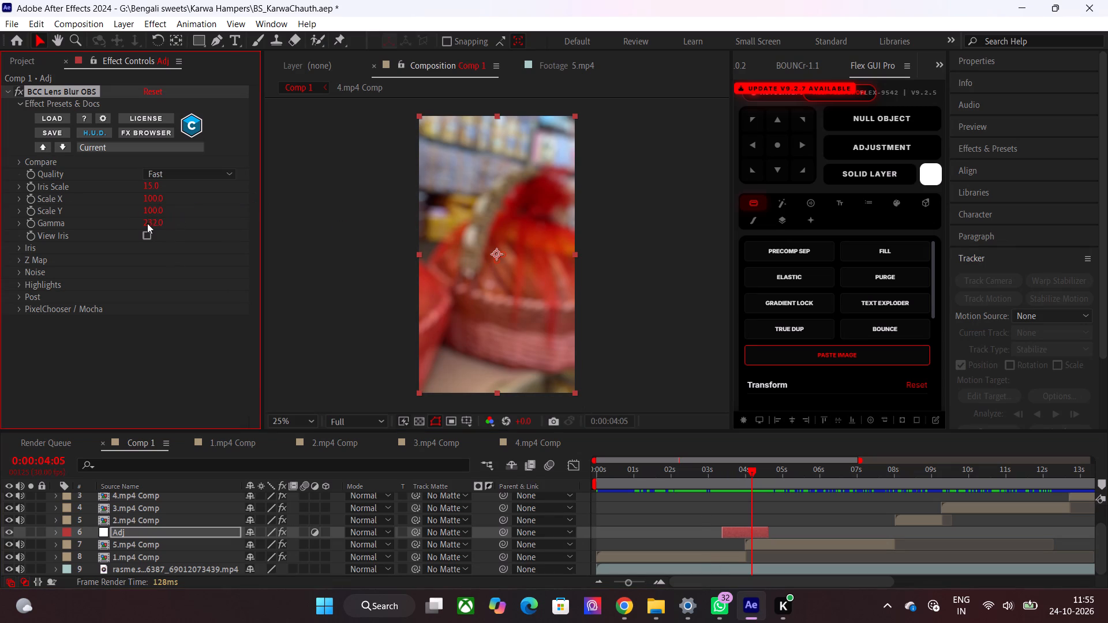
{"action": "left_click_drag", "start_coordinate": [147, 223], "coordinate": [153, 223]}
{"action": "left_click", "coordinate": [181, 240]}
{"action": "left_click_drag", "start_coordinate": [154, 224], "coordinate": [190, 224]}
{"action": "left_click_drag", "start_coordinate": [190, 224], "coordinate": [901, 222]}
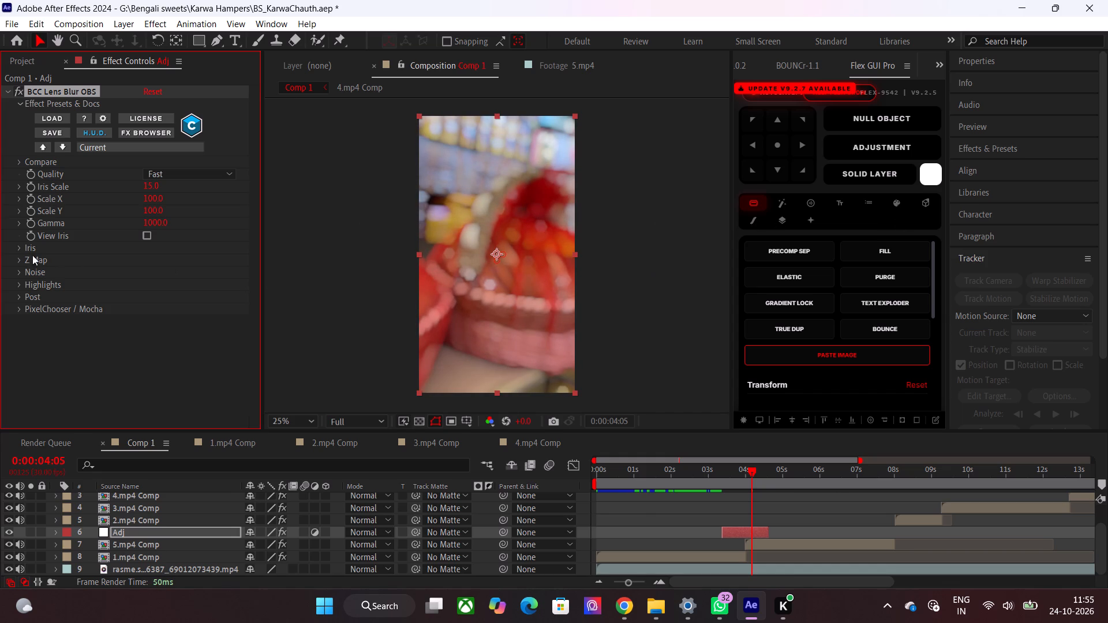
{"action": "left_click", "coordinate": [18, 247]}
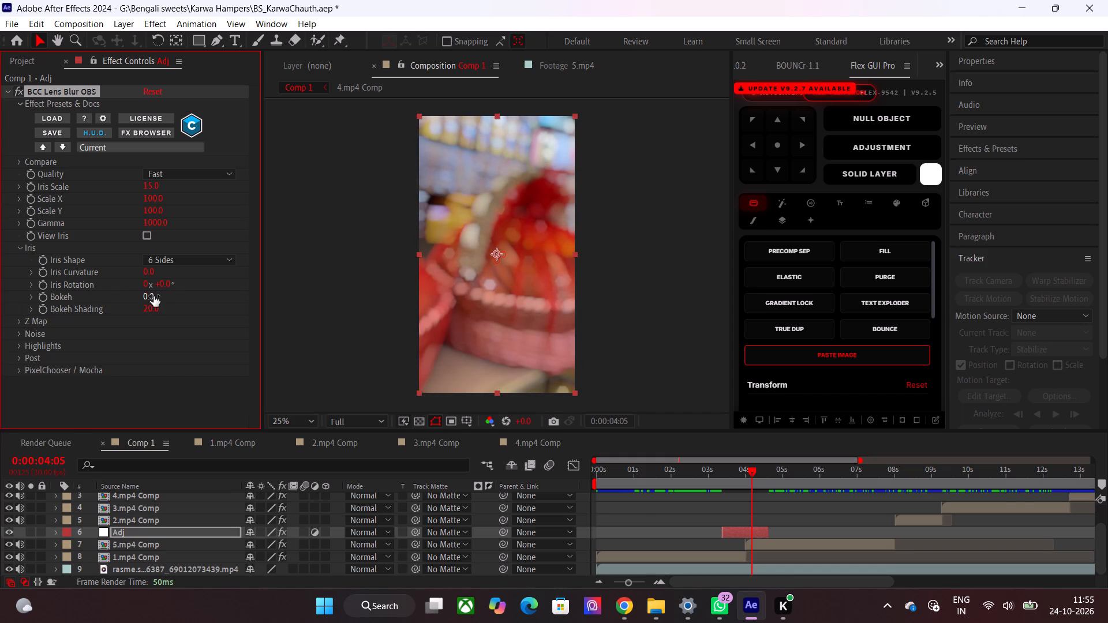
{"action": "left_click_drag", "start_coordinate": [154, 296], "coordinate": [138, 296]}
Keyframe the Adj layer's Iris Scale at 0 on 0:00:03:12, 15 at the cut around 4 seconds, and 0 on 0:00:04:17.
{"action": "left_click", "coordinate": [33, 186]}
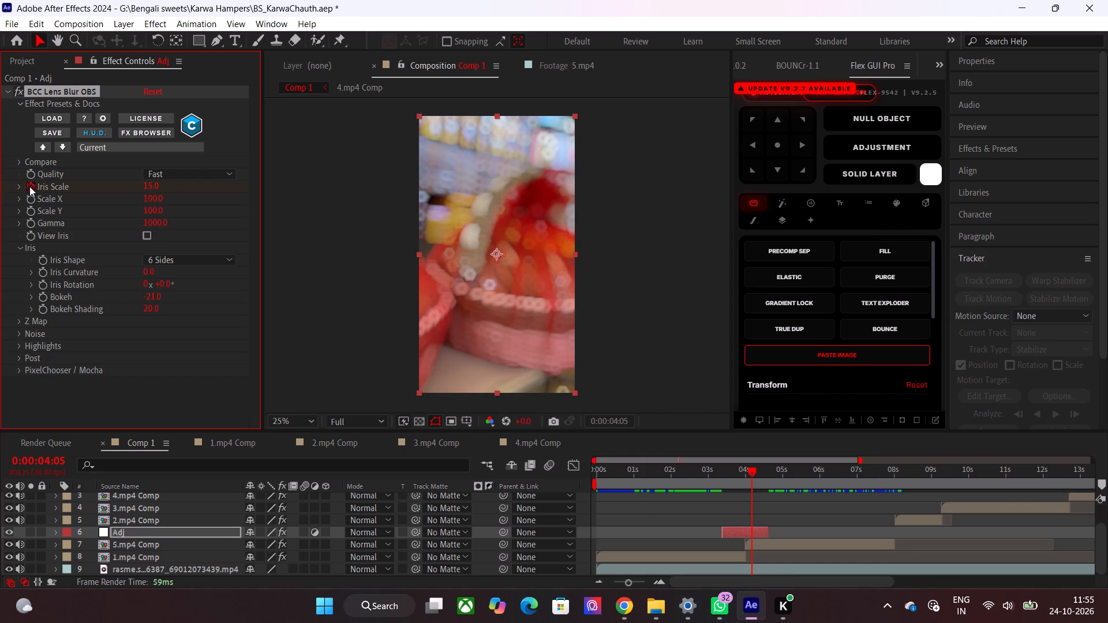
{"action": "type", "text": "u"}
{"action": "key", "text": "space"}
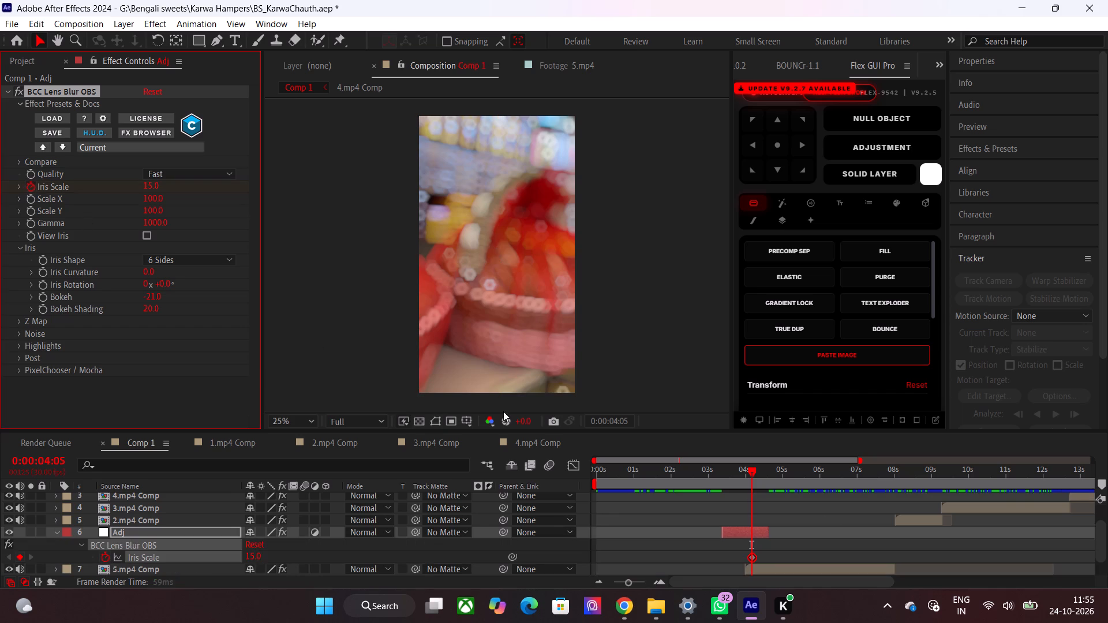
{"action": "left_click", "coordinate": [751, 551]}
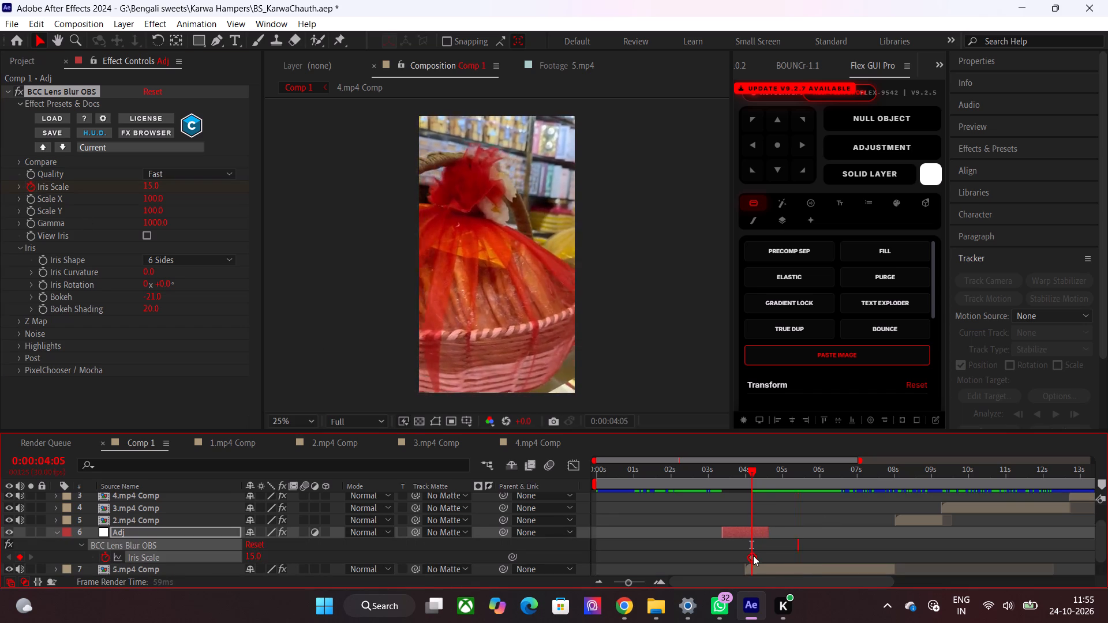
{"action": "left_click", "coordinate": [766, 475]}
{"action": "left_click_drag", "start_coordinate": [753, 556], "coordinate": [747, 561]}
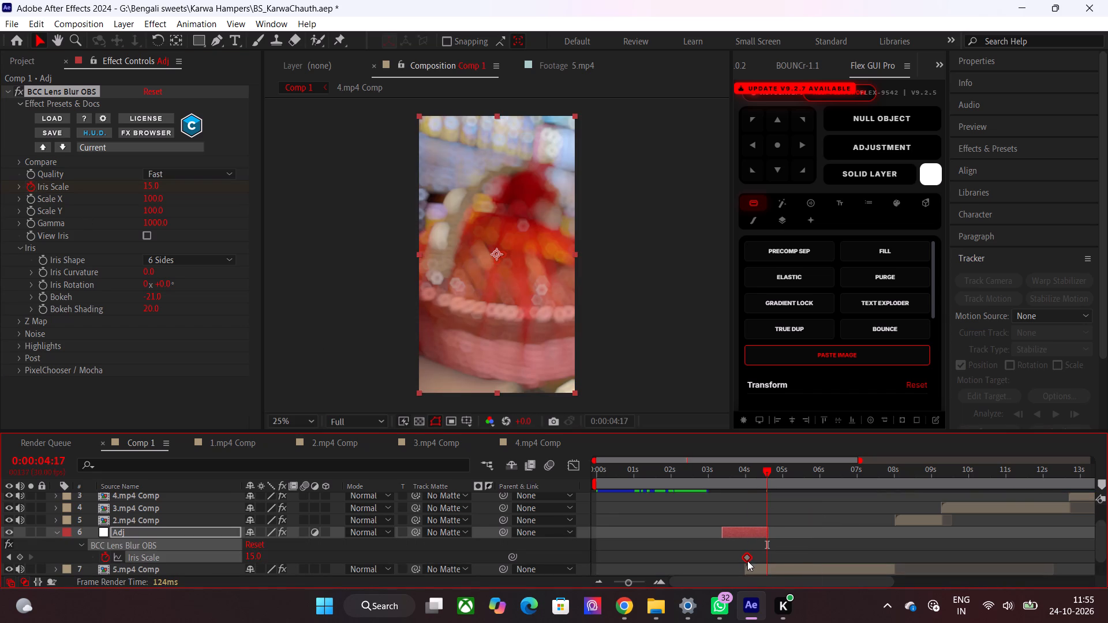
{"action": "left_click_drag", "start_coordinate": [747, 561], "coordinate": [744, 561]}
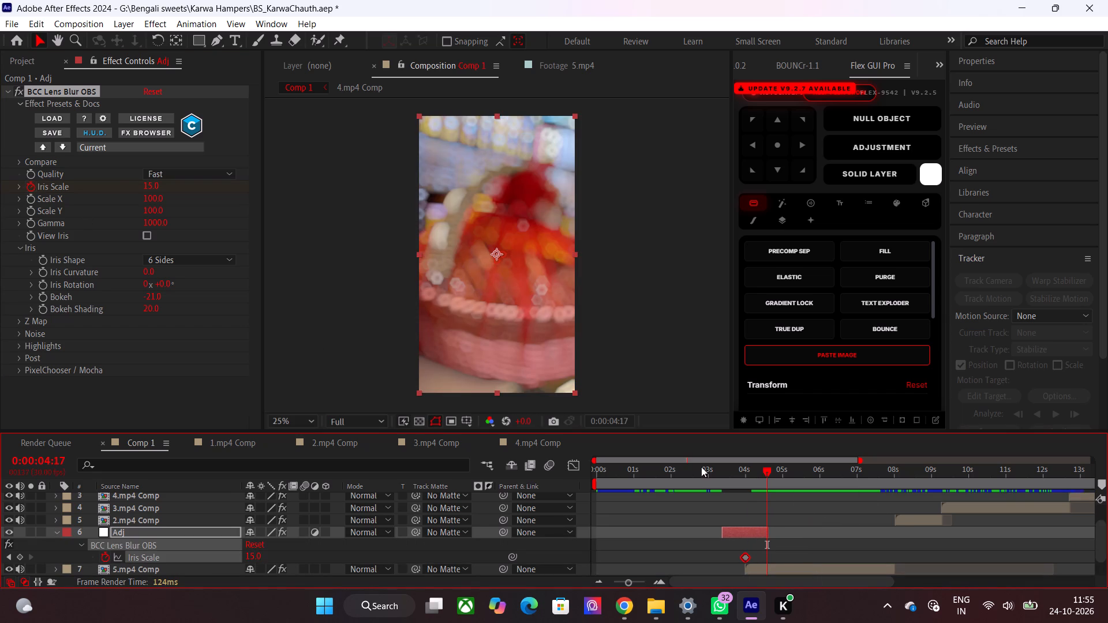
{"action": "left_click_drag", "start_coordinate": [151, 186], "coordinate": [2, 223]}
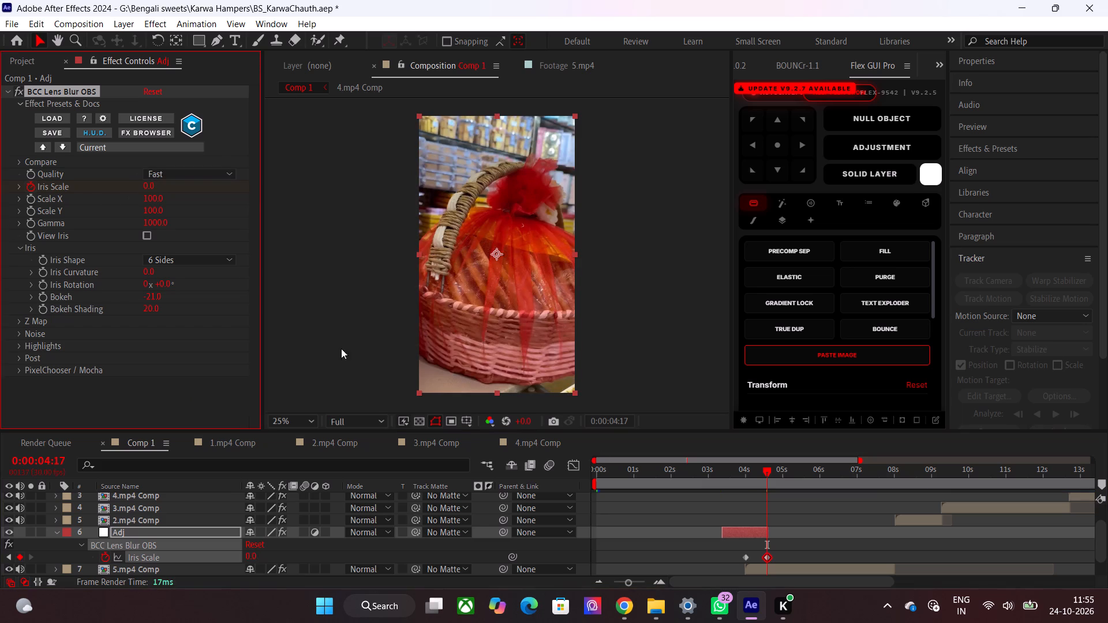
{"action": "left_click_drag", "start_coordinate": [742, 481], "coordinate": [723, 485]}
{"action": "left_click_drag", "start_coordinate": [144, 190], "coordinate": [0, 192]}
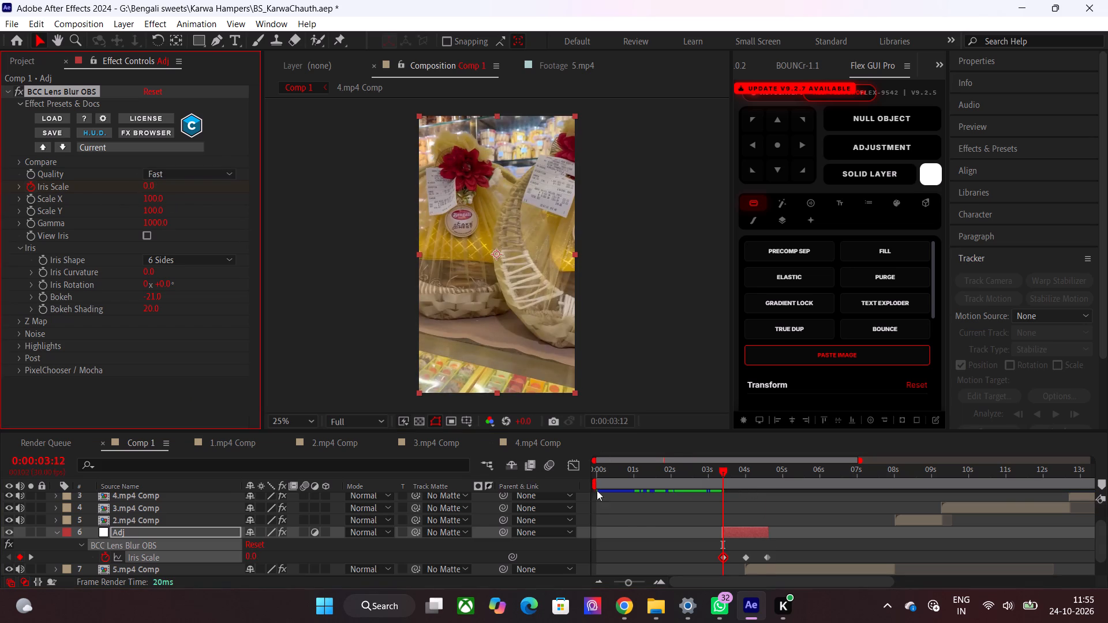
Apply Easy Ease to all three Iris Scale keyframes on the Adj layer.
{"action": "left_click", "coordinate": [641, 520]}
{"action": "left_click_drag", "start_coordinate": [785, 553], "coordinate": [672, 573]}
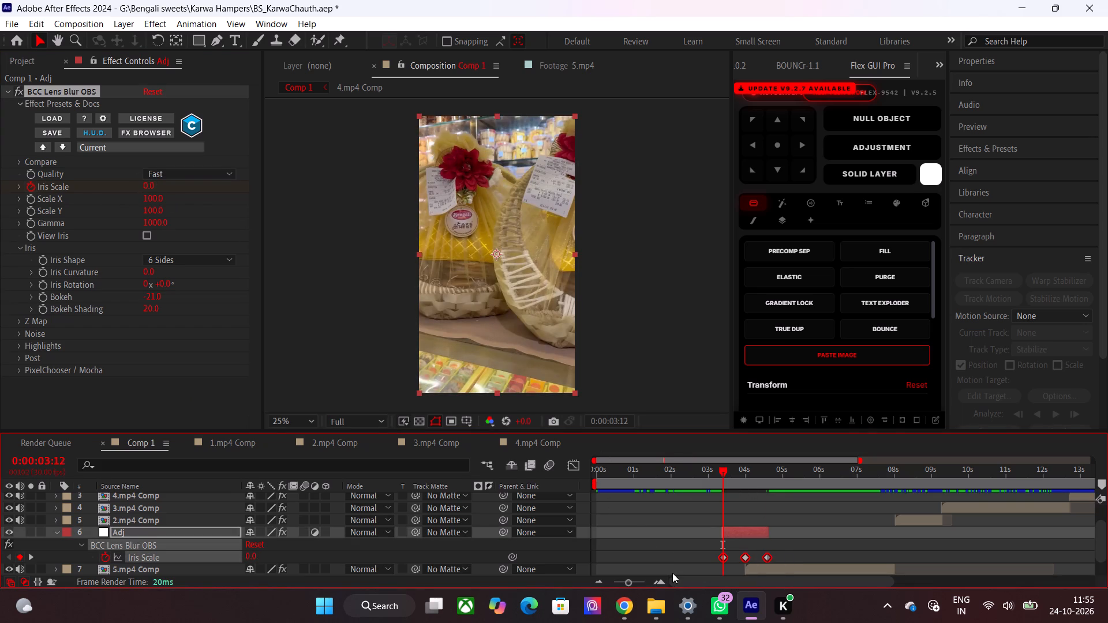
{"action": "key", "text": "F9"}
{"action": "key", "text": "Return"}
Reshape the Iris Scale value graph into a sharp peak by pulling both handles of the middle keyframe steeply down towards its centre.
{"action": "left_click", "coordinate": [578, 470]}
{"action": "left_click", "coordinate": [640, 581]}
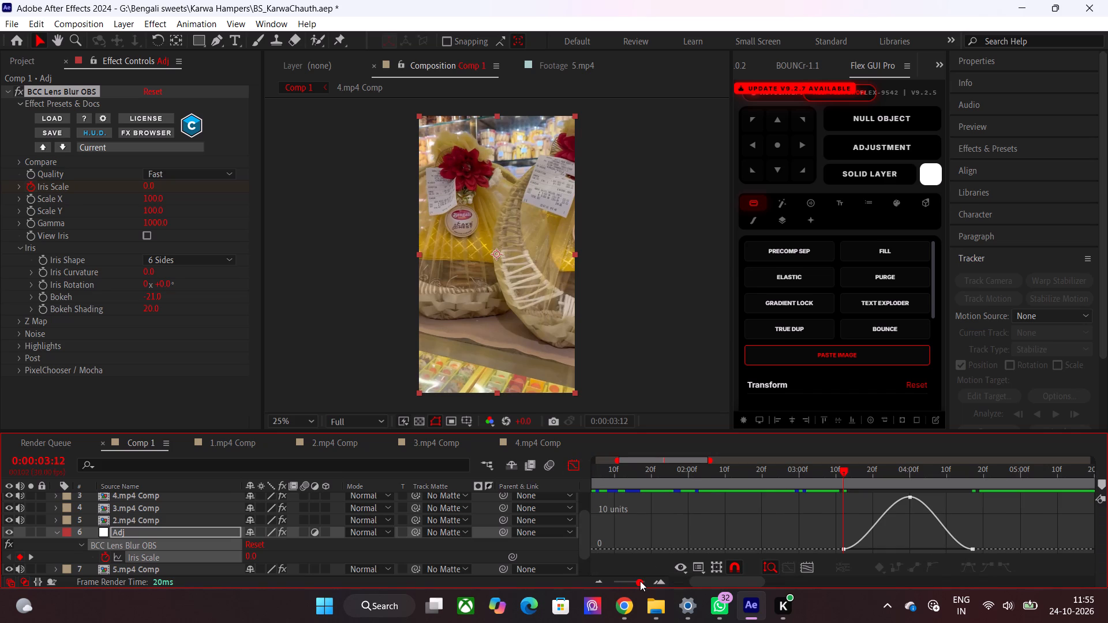
{"action": "left_click", "coordinate": [640, 581]}
{"action": "left_click_drag", "start_coordinate": [709, 581], "coordinate": [716, 581]}
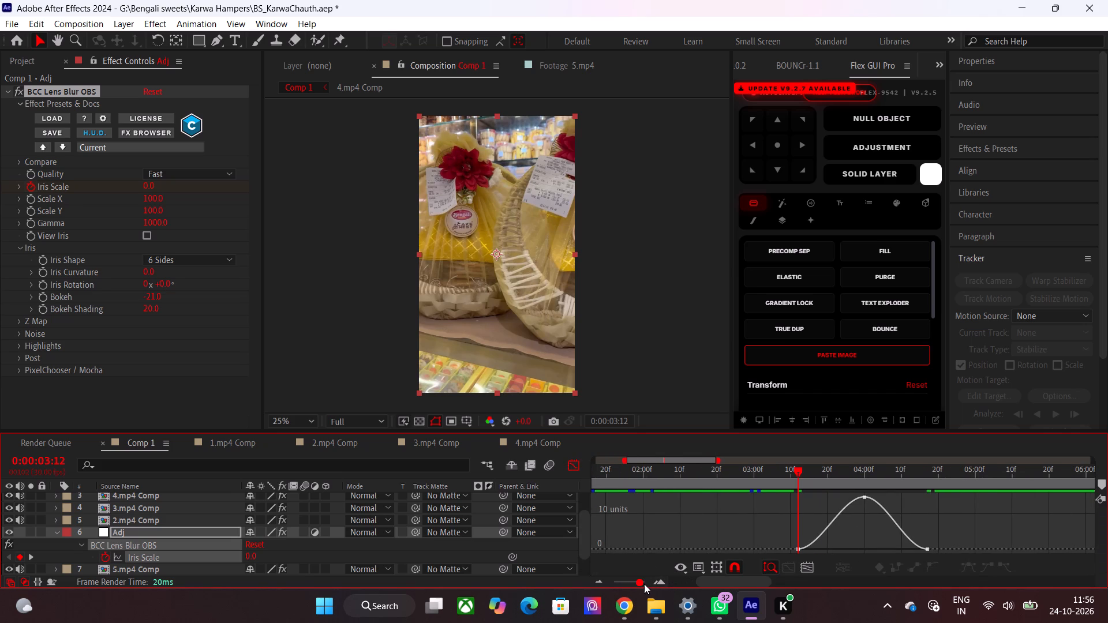
{"action": "left_click", "coordinate": [643, 584]}
{"action": "left_click_drag", "start_coordinate": [723, 580], "coordinate": [757, 582]}
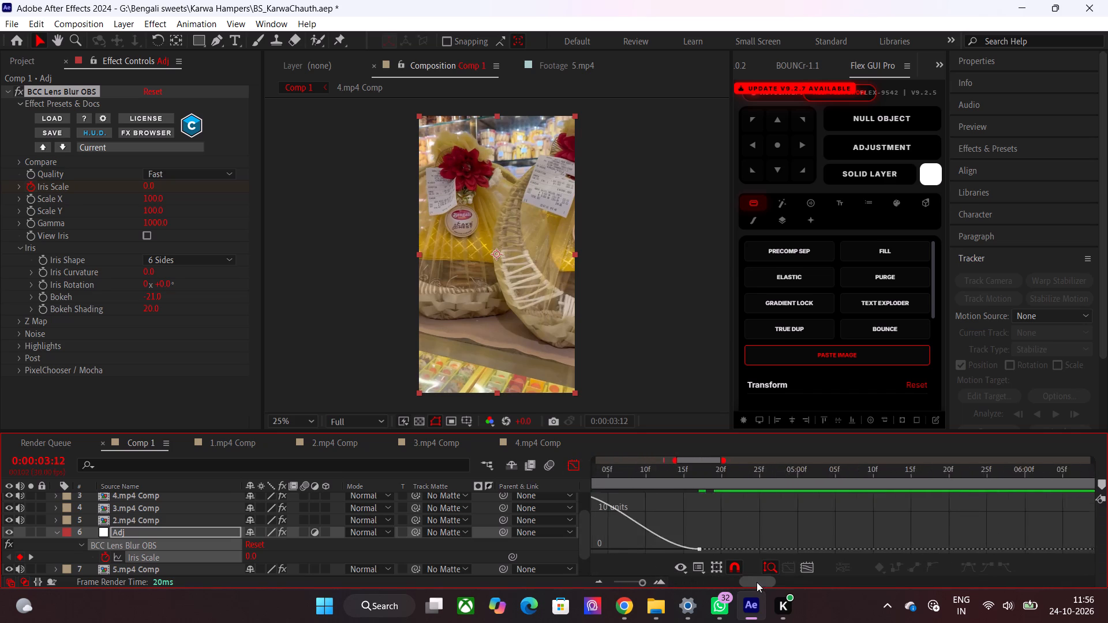
{"action": "left_click_drag", "start_coordinate": [757, 582], "coordinate": [740, 586]}
{"action": "left_click", "coordinate": [758, 500]}
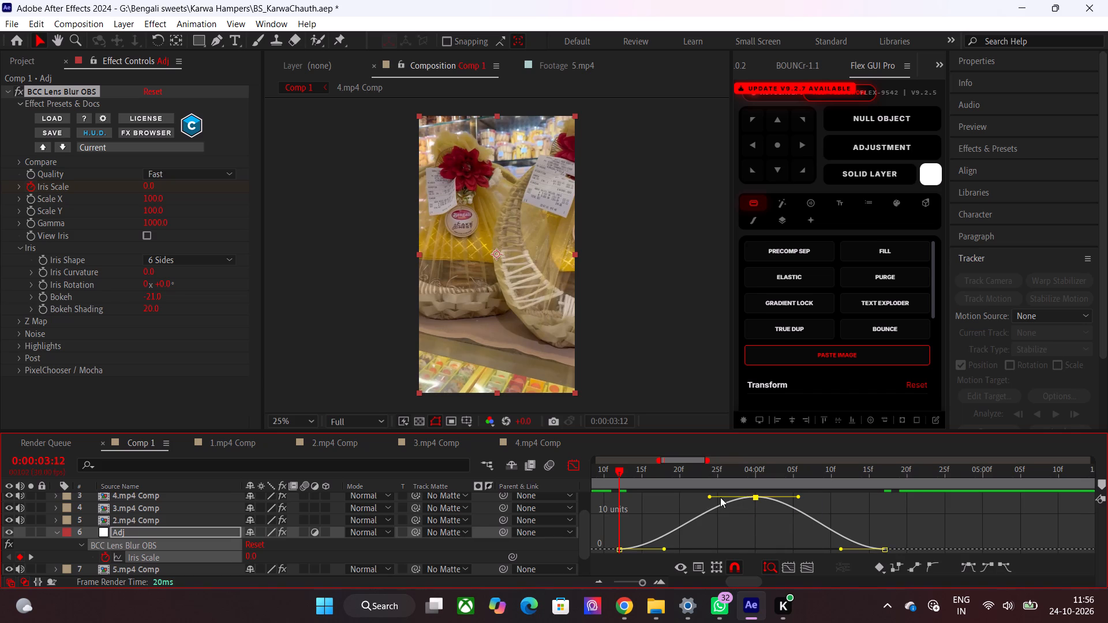
{"action": "left_click_drag", "start_coordinate": [709, 500], "coordinate": [738, 538]}
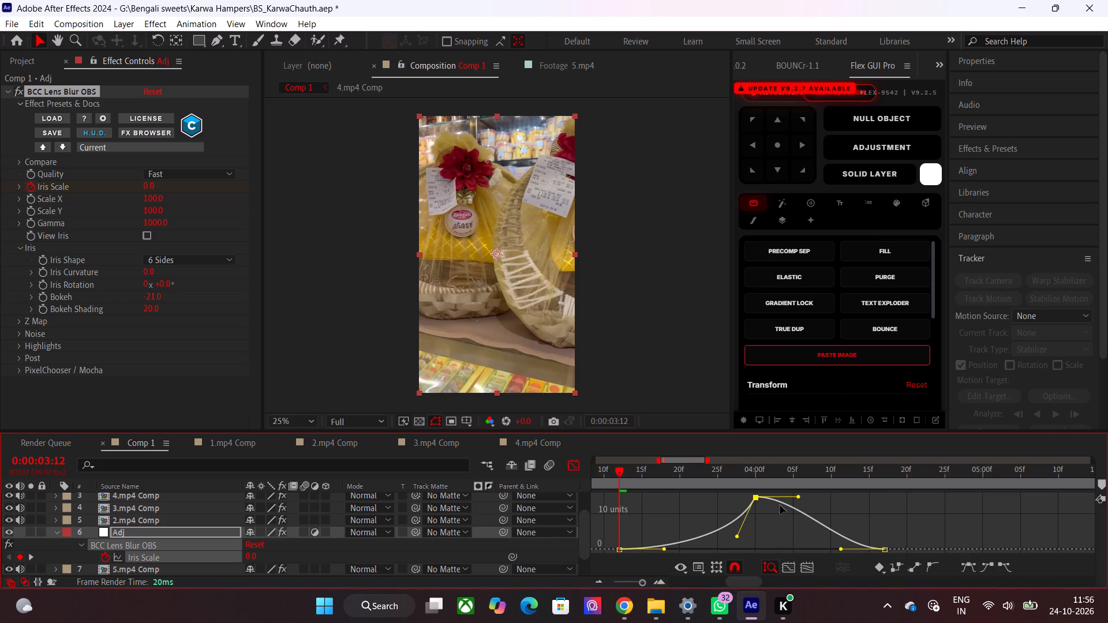
{"action": "left_click_drag", "start_coordinate": [796, 496], "coordinate": [766, 533]}
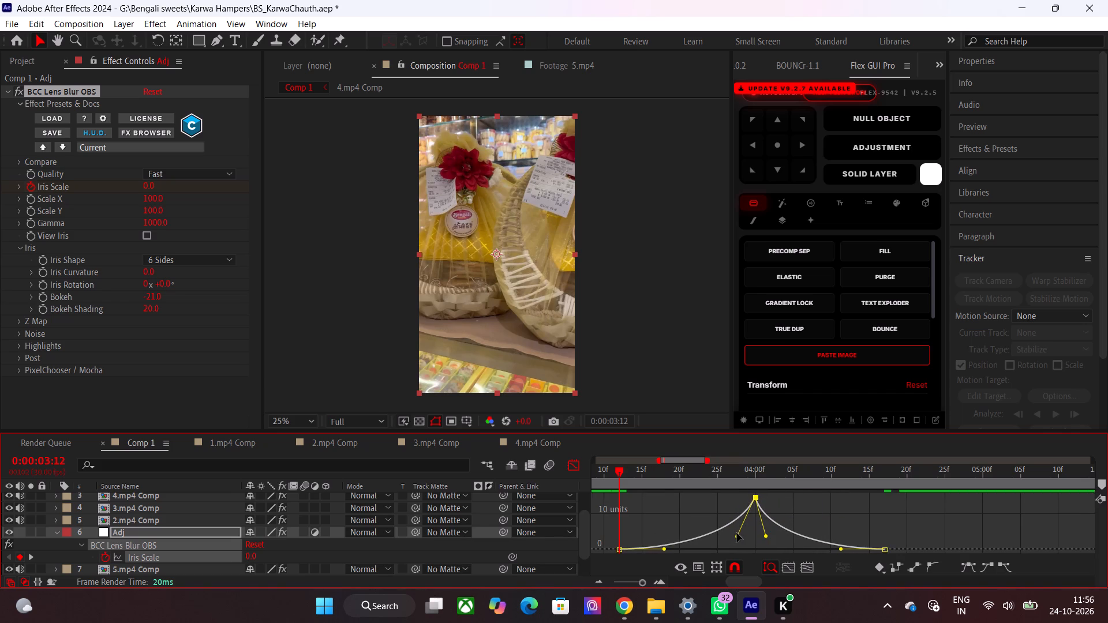
{"action": "left_click_drag", "start_coordinate": [736, 537], "coordinate": [747, 537]}
{"action": "left_click", "coordinate": [764, 533]}
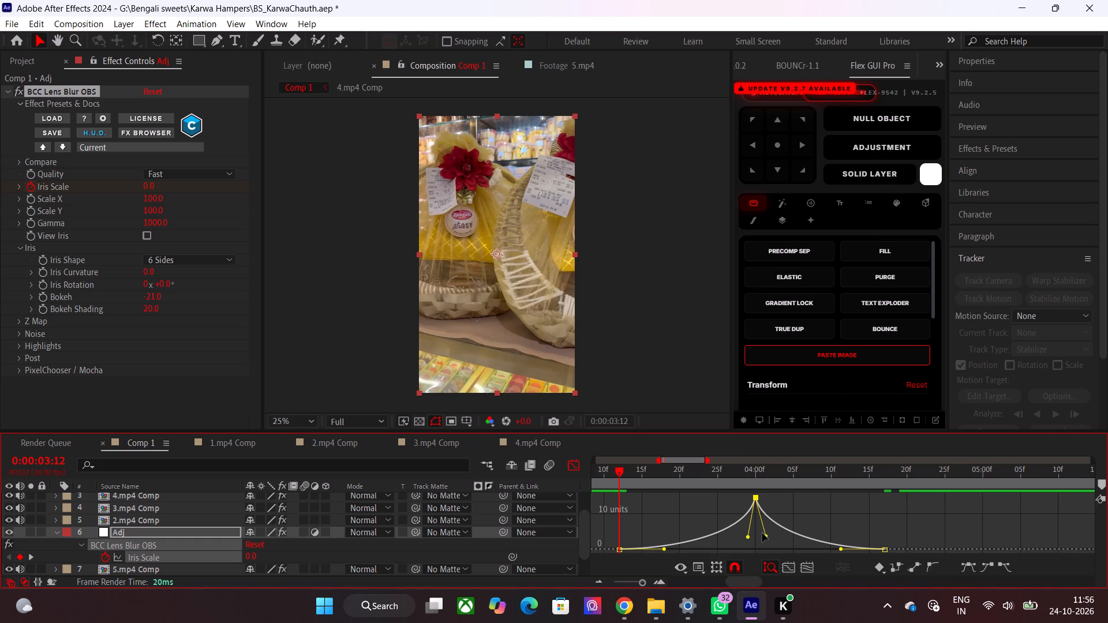
{"action": "left_click_drag", "start_coordinate": [765, 535], "coordinate": [759, 533]}
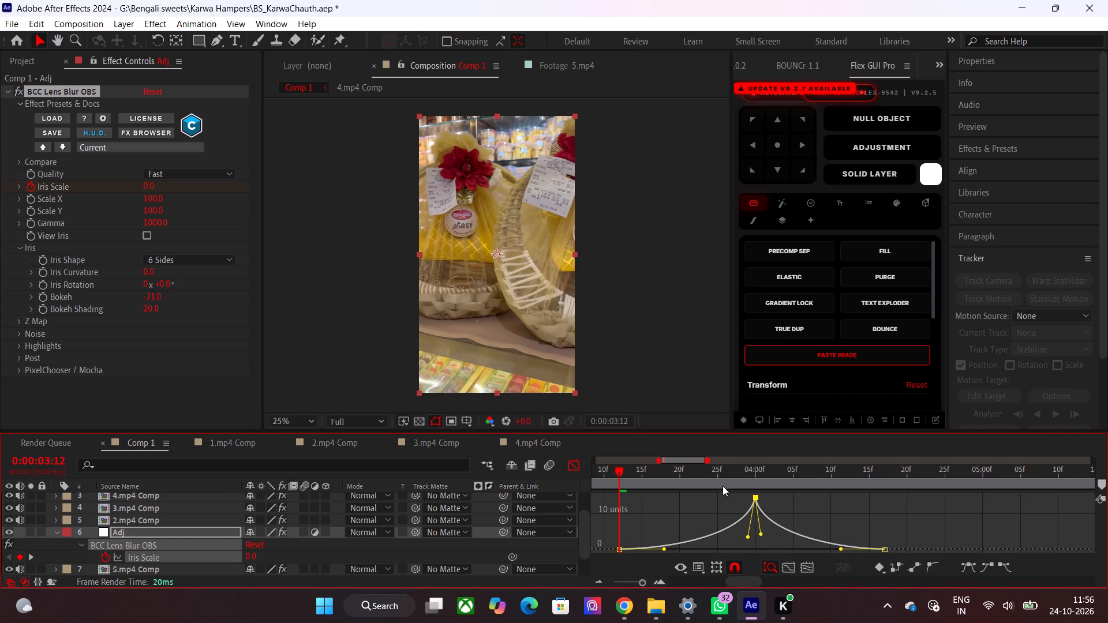
Scrub the blur transition, leave the graph view and play Comp 1 from about 0:00:02:14 to check the result.
{"action": "left_click_drag", "start_coordinate": [718, 482], "coordinate": [828, 491]}
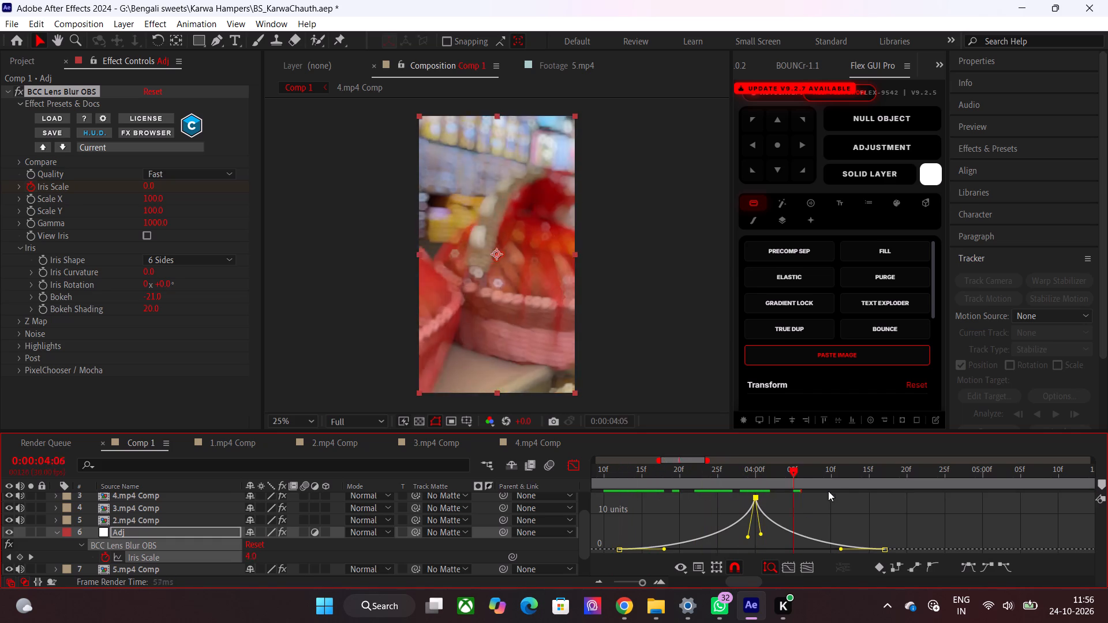
{"action": "left_click_drag", "start_coordinate": [828, 491], "coordinate": [688, 536]}
{"action": "left_click_drag", "start_coordinate": [639, 584], "coordinate": [600, 588]}
{"action": "left_click_drag", "start_coordinate": [661, 485], "coordinate": [646, 485]}
{"action": "left_click", "coordinate": [574, 462]}
{"action": "left_click_drag", "start_coordinate": [656, 478], "coordinate": [645, 479]}
{"action": "key", "text": "space"}
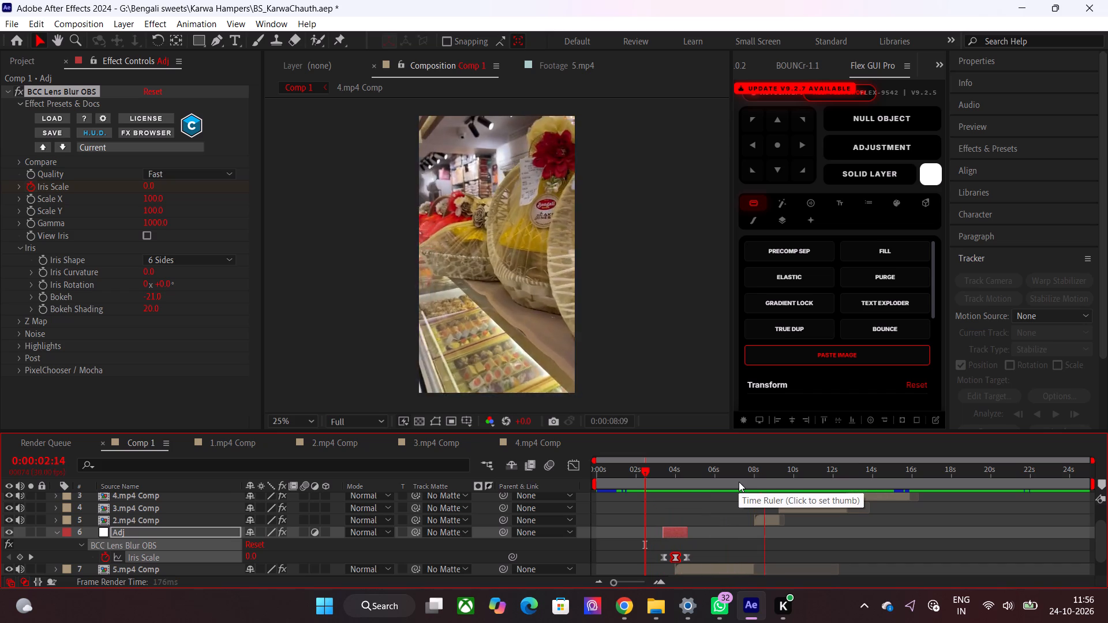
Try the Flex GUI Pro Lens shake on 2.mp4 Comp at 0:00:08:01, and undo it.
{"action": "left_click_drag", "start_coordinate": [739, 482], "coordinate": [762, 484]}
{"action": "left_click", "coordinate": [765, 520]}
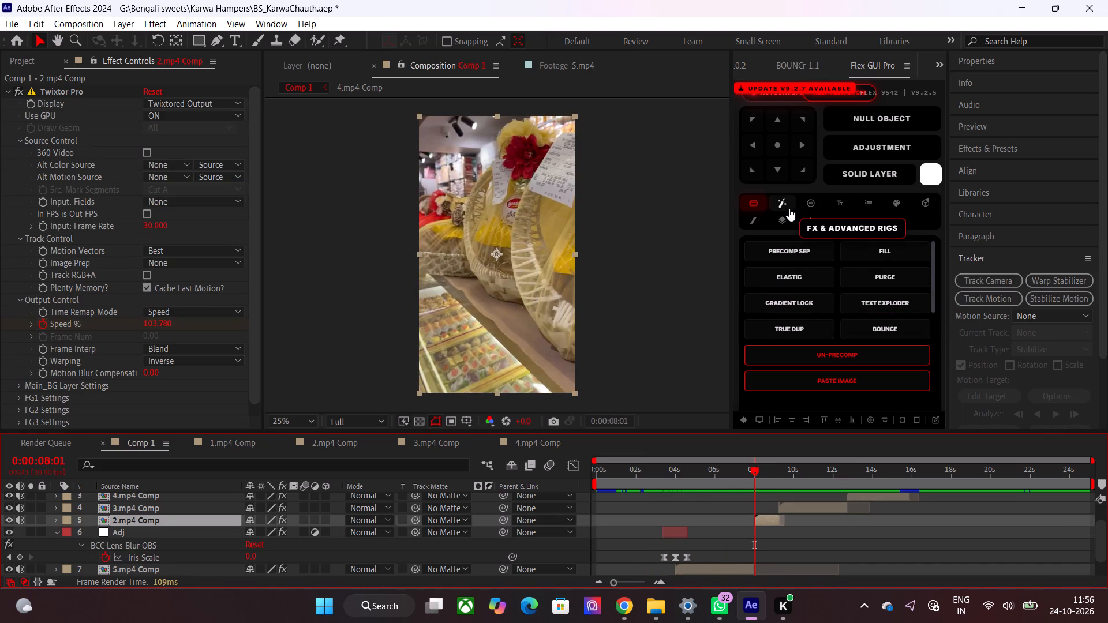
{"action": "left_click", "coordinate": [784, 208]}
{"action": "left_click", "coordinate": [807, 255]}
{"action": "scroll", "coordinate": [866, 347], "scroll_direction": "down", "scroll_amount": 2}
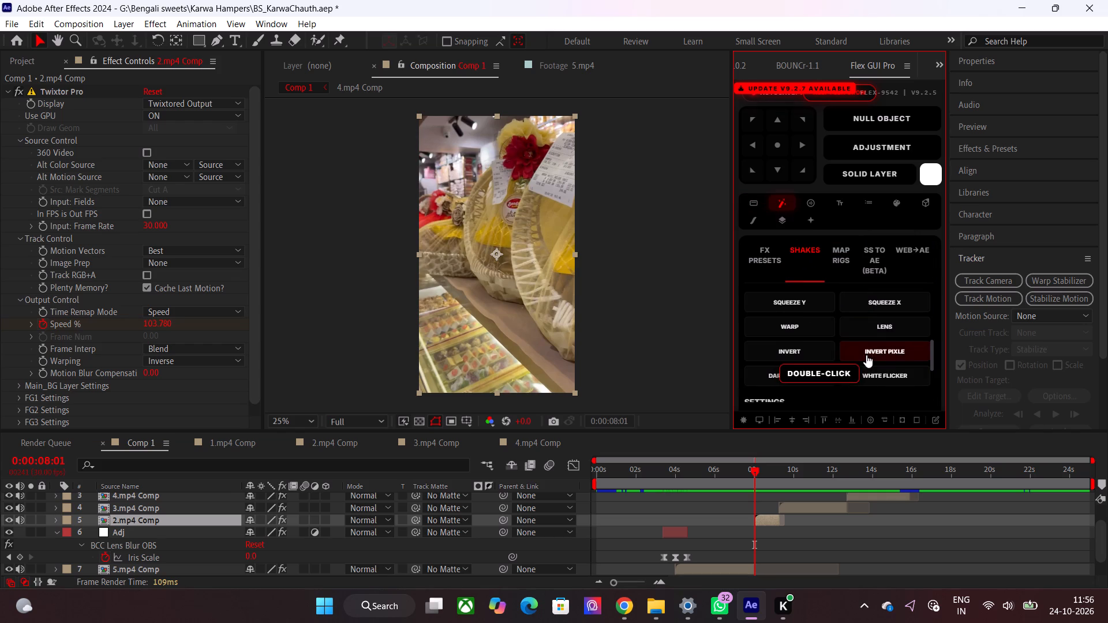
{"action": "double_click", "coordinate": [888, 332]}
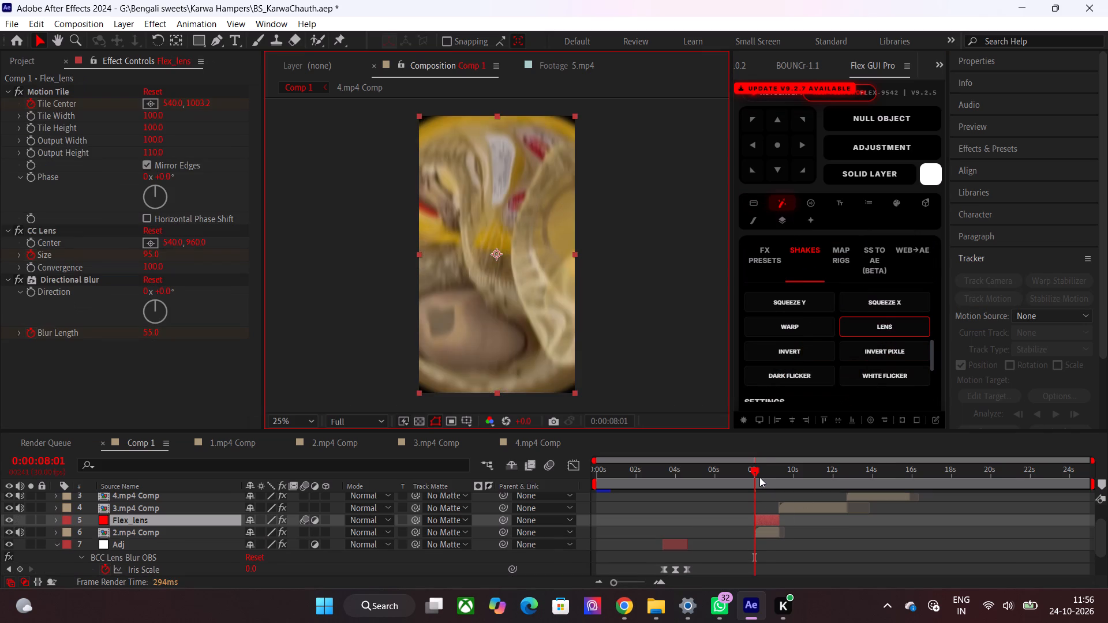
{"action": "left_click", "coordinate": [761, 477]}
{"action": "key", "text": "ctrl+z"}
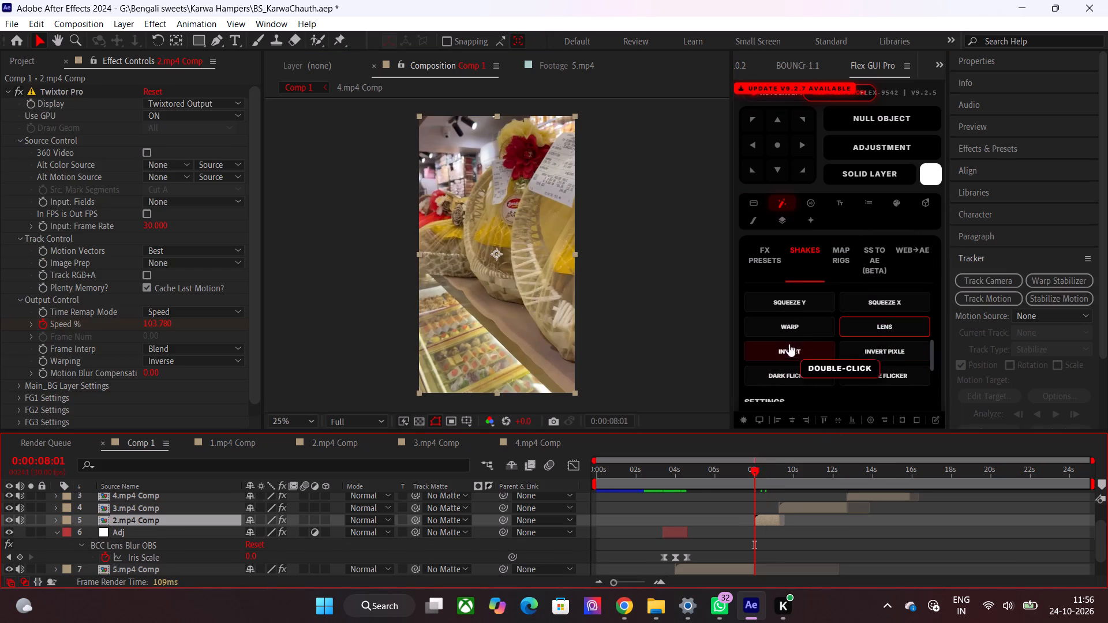
Toggle the Add Flash shake setting and apply the Wave V2 shake to 2.mp4 Comp at 0:00:08:01.
{"action": "scroll", "coordinate": [793, 328], "scroll_direction": "up", "scroll_amount": 1}
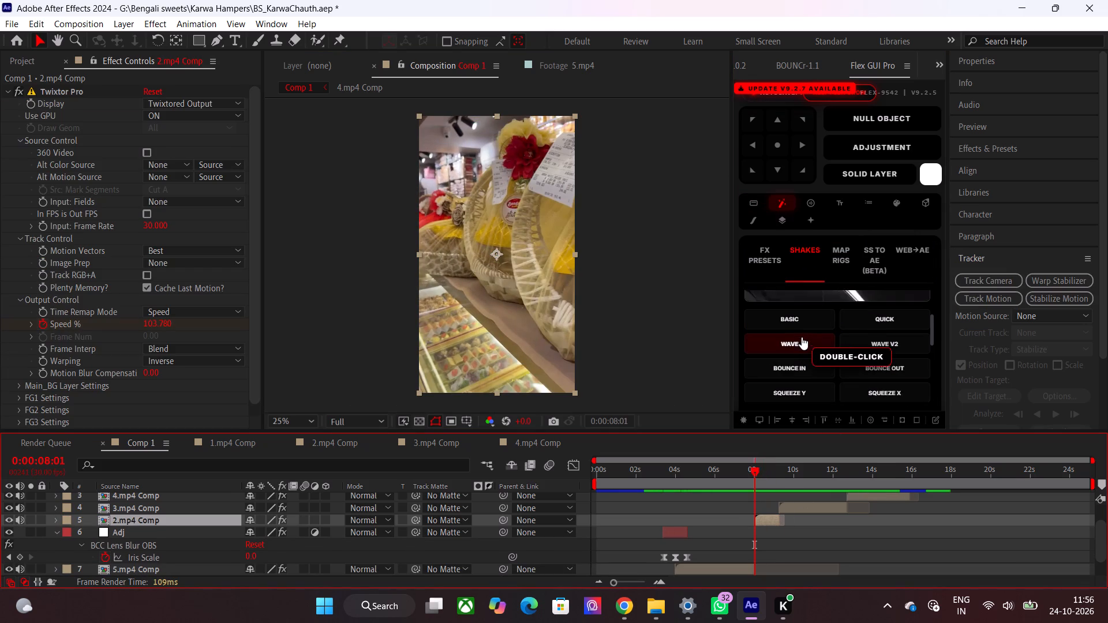
{"action": "scroll", "coordinate": [869, 357], "scroll_direction": "down", "scroll_amount": 1}
{"action": "scroll", "coordinate": [916, 377], "scroll_direction": "down", "scroll_amount": 1}
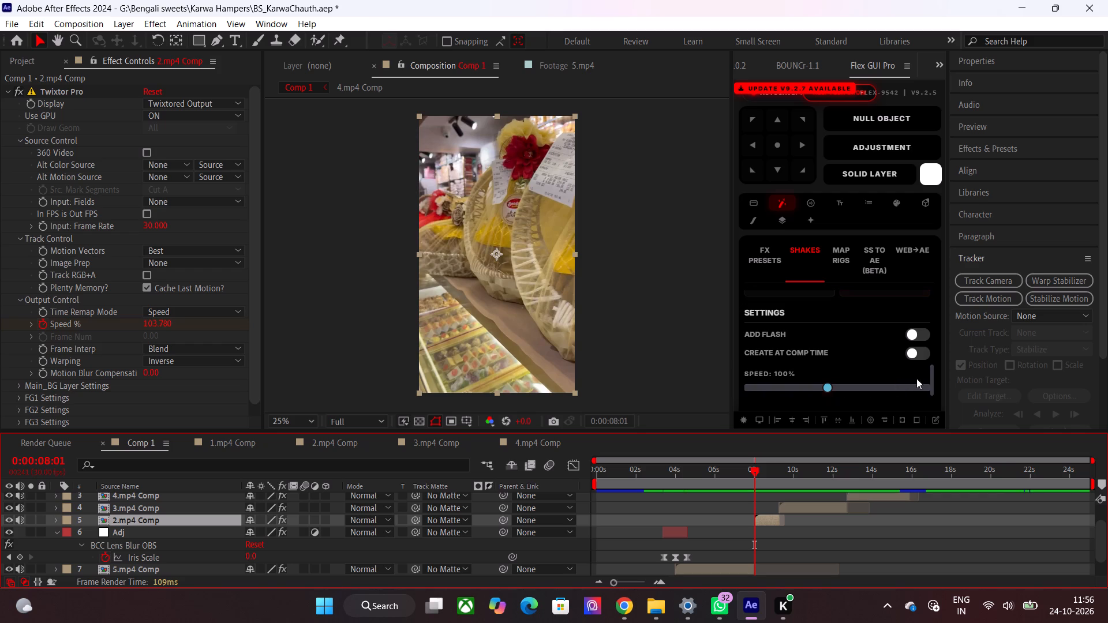
{"action": "left_click", "coordinate": [920, 336]}
{"action": "scroll", "coordinate": [858, 348], "scroll_direction": "up", "scroll_amount": 3}
{"action": "scroll", "coordinate": [857, 358], "scroll_direction": "down", "scroll_amount": 1}
{"action": "double_click", "coordinate": [892, 343]}
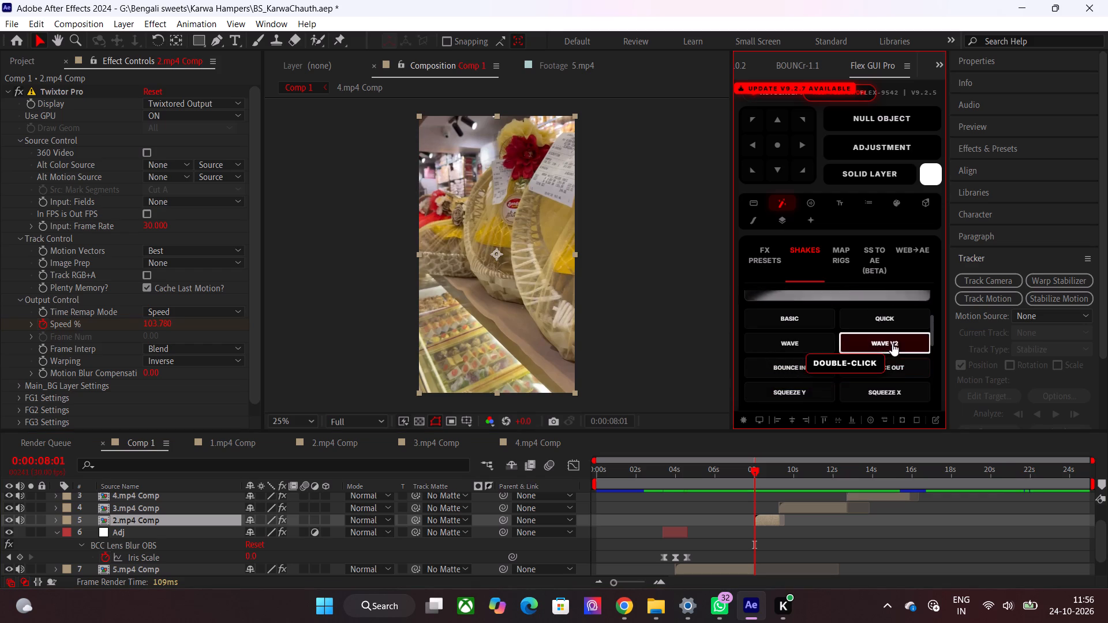
Scrub the Wave V2 shake on 2.mp4 Comp and stop at the cut to 3.mp4 Comp at 0:00:09:08.
{"action": "left_click_drag", "start_coordinate": [766, 468], "coordinate": [784, 478]}
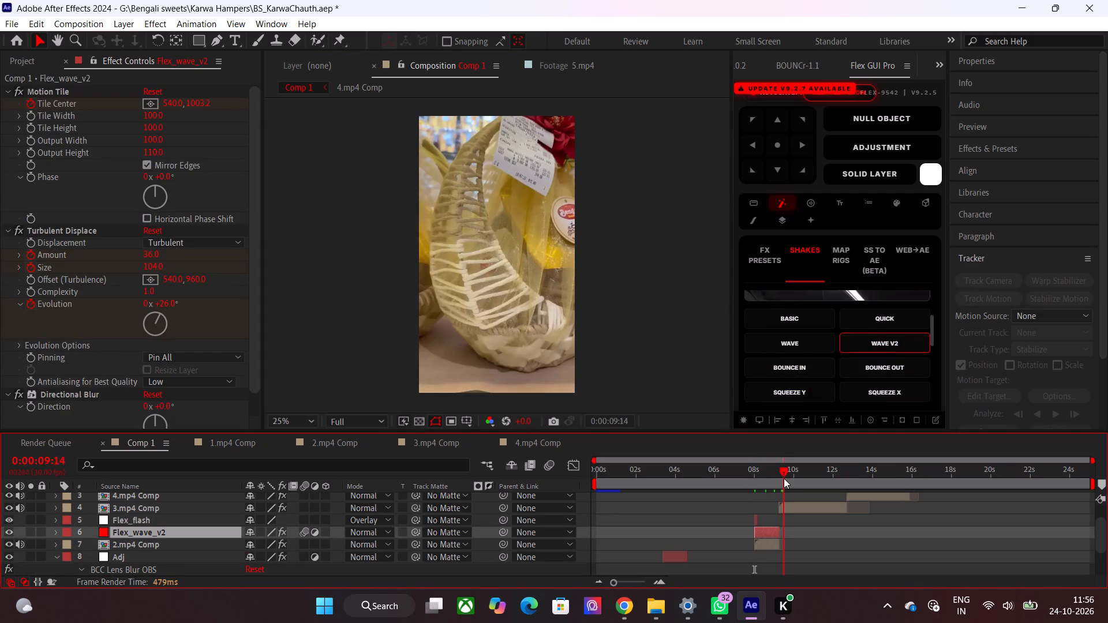
{"action": "left_click_drag", "start_coordinate": [784, 478], "coordinate": [779, 481]}
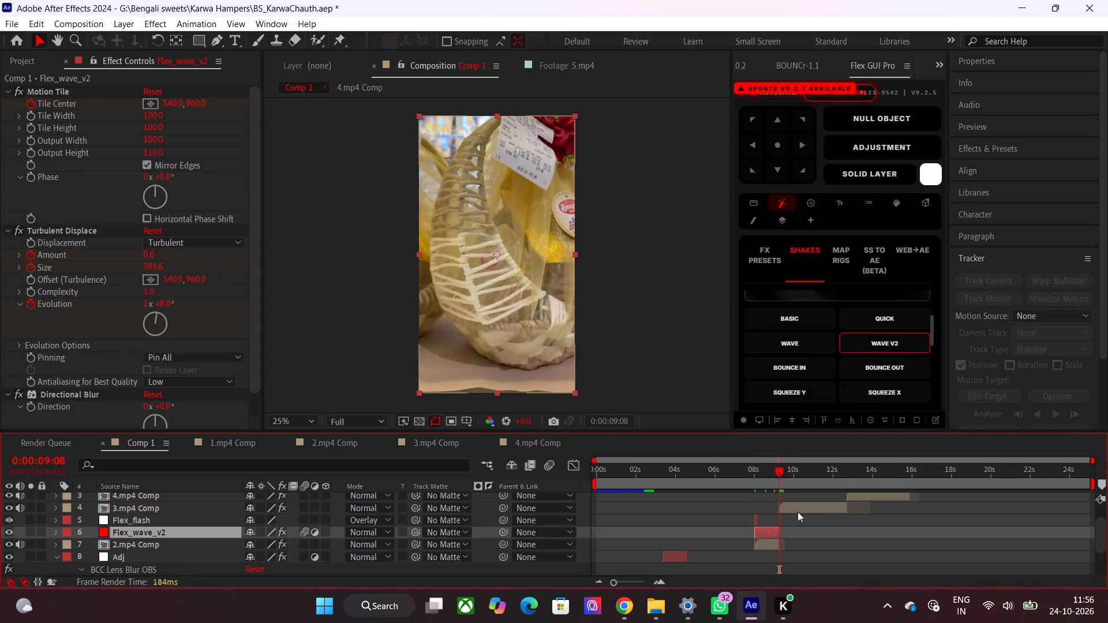
{"action": "left_click", "coordinate": [796, 510]}
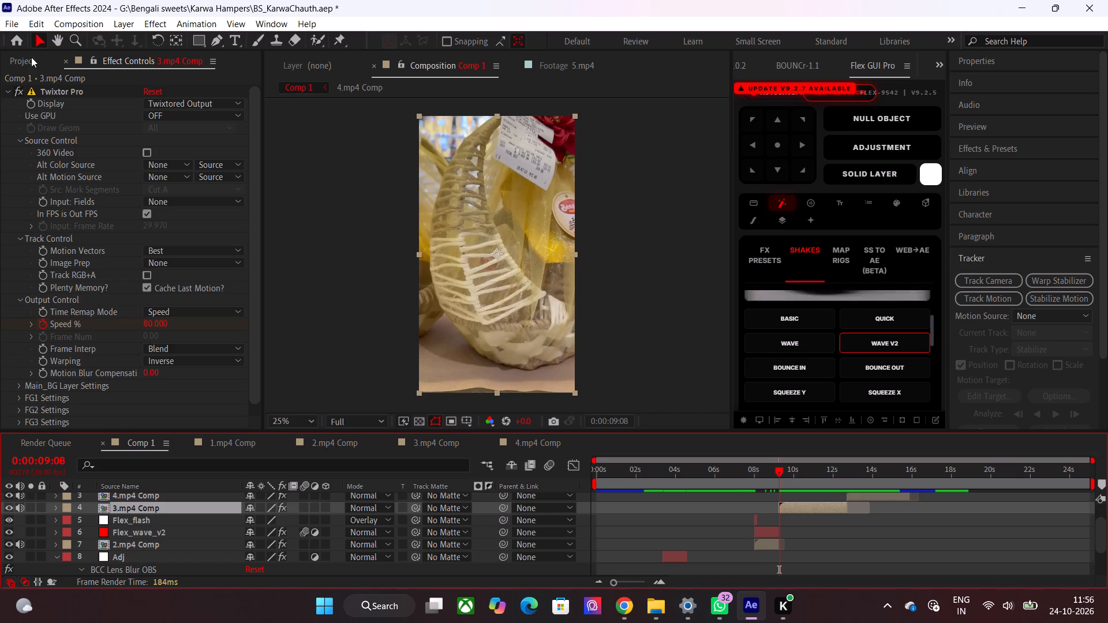
Start a footage import and browse to the 150+ Overlays folder inside ALL MAIN > Fayn.
{"action": "left_click", "coordinate": [31, 57]}
{"action": "double_click", "coordinate": [152, 402]}
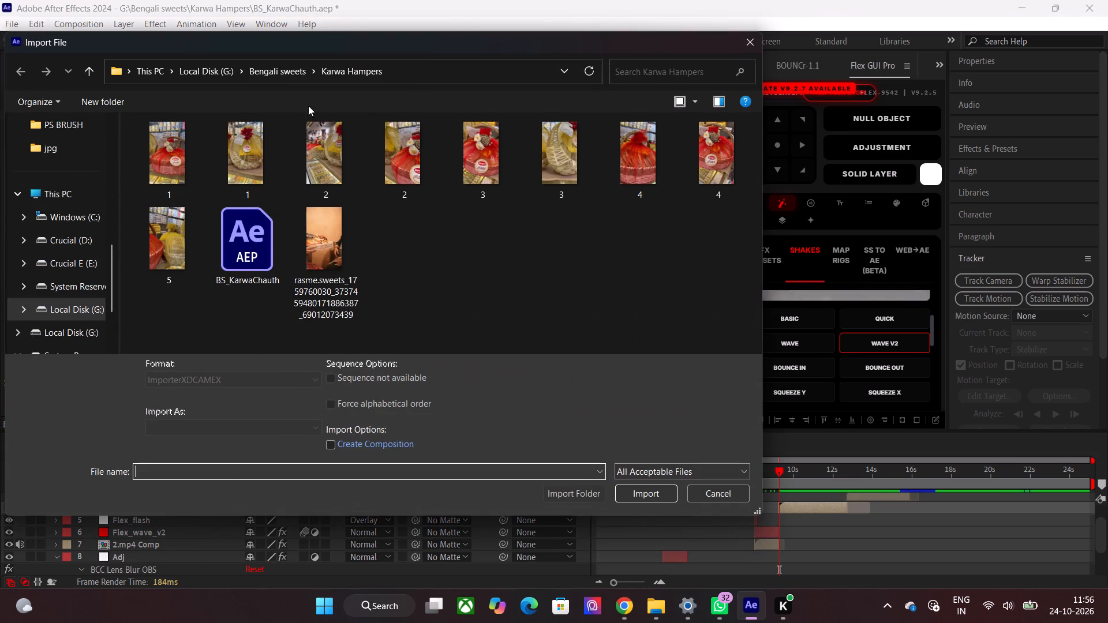
{"action": "scroll", "coordinate": [63, 162], "scroll_direction": "up", "scroll_amount": 2}
{"action": "left_click", "coordinate": [68, 164]}
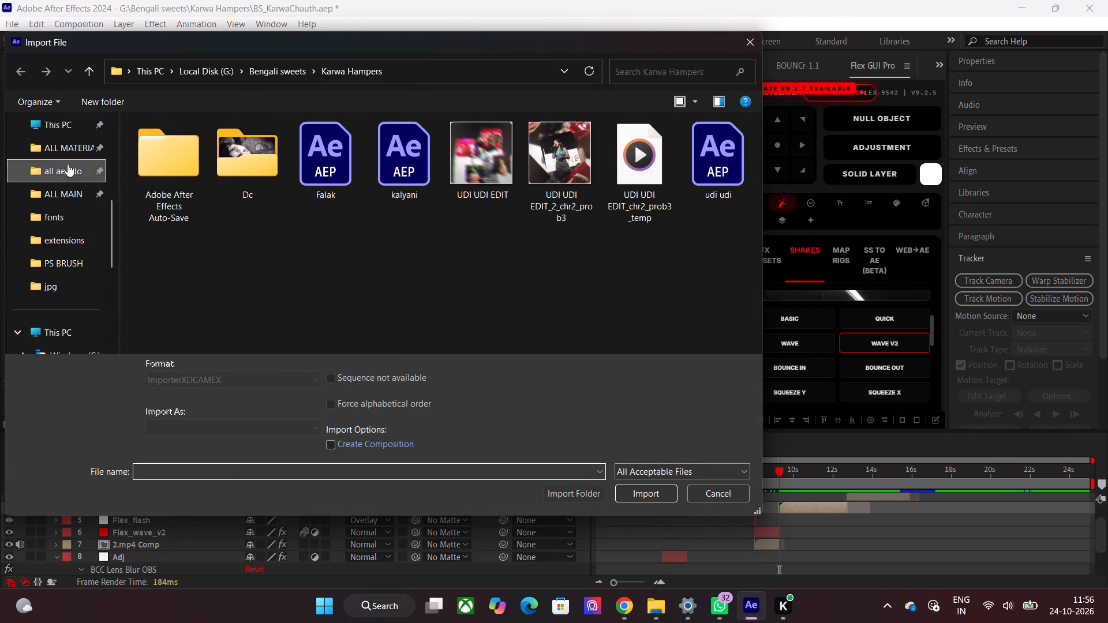
{"action": "left_click", "coordinate": [70, 156]}
{"action": "left_click", "coordinate": [77, 192]}
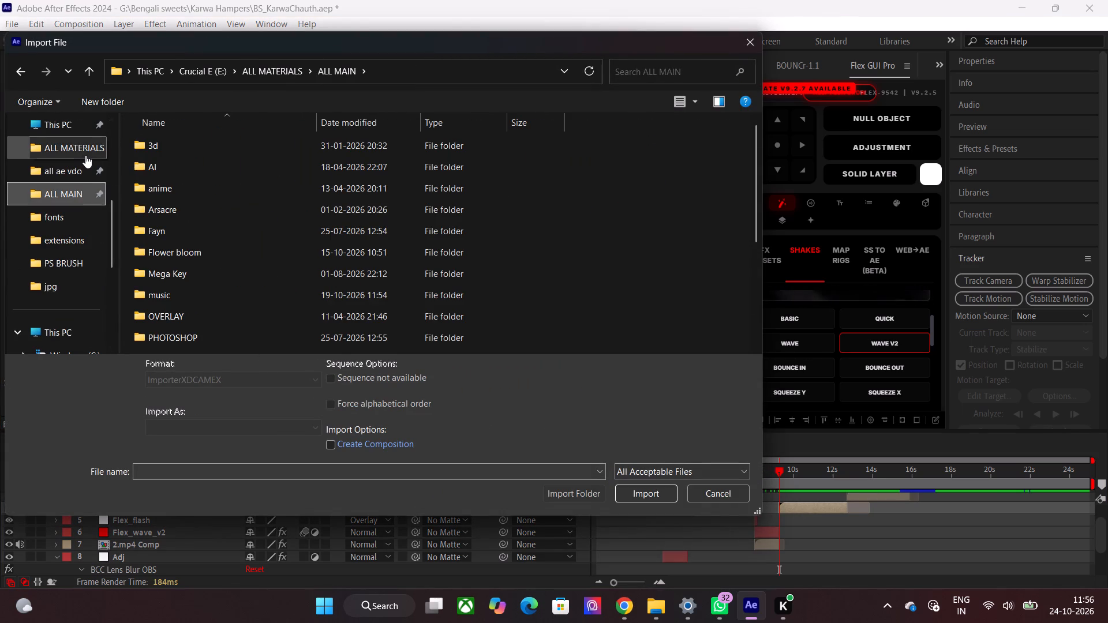
{"action": "left_click", "coordinate": [185, 225]}
{"action": "left_click", "coordinate": [189, 223]}
{"action": "double_click", "coordinate": [166, 235]}
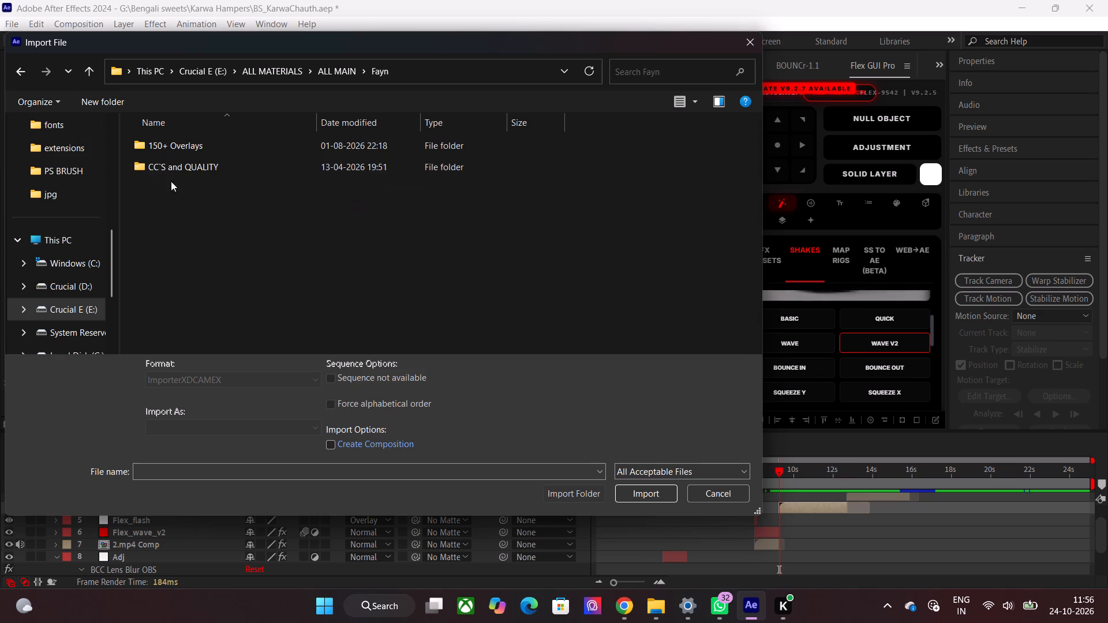
{"action": "double_click", "coordinate": [177, 153]}
Search the overlays folder for "light" and import the Light 3 video.
{"action": "left_click", "coordinate": [698, 65]}
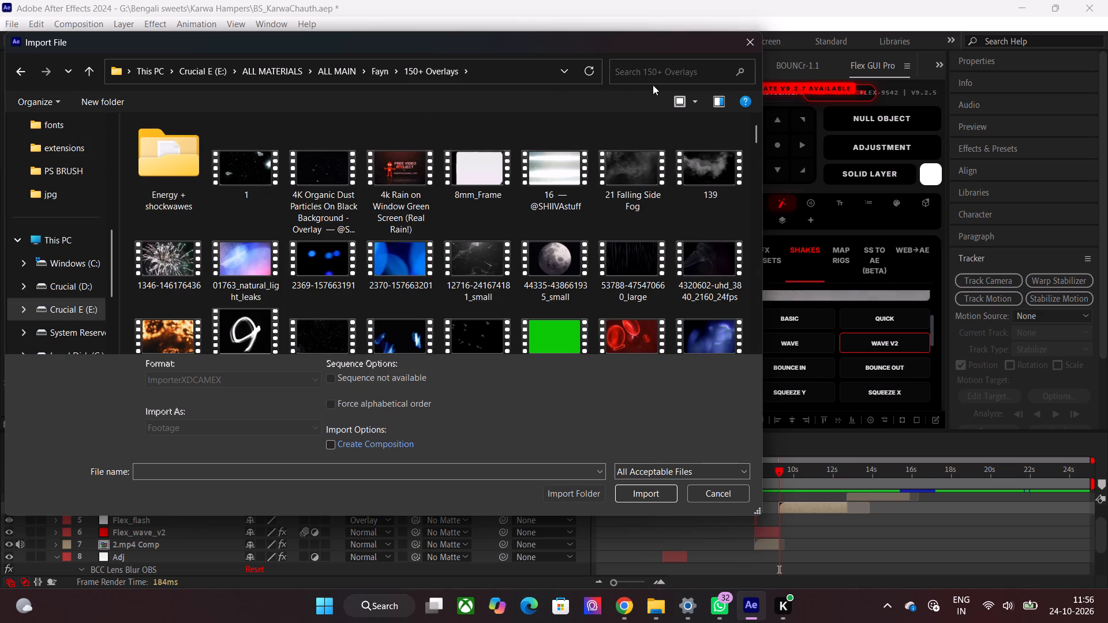
{"action": "left_click", "coordinate": [658, 81]}
{"action": "left_click", "coordinate": [668, 73]}
{"action": "type", "text": "light"}
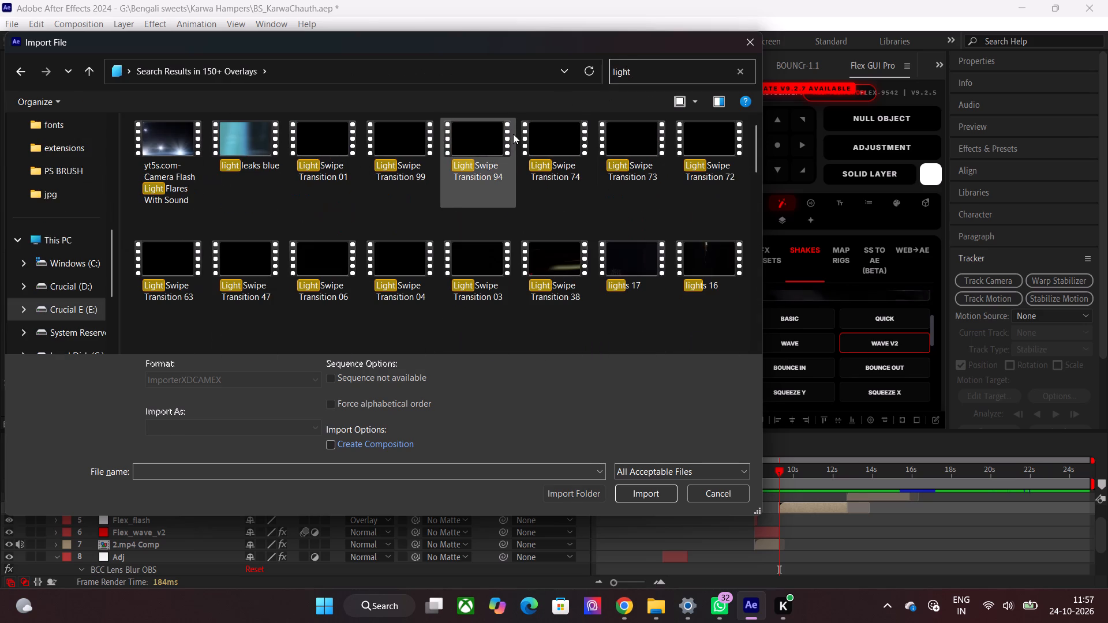
{"action": "scroll", "coordinate": [390, 204], "scroll_direction": "down", "scroll_amount": 3}
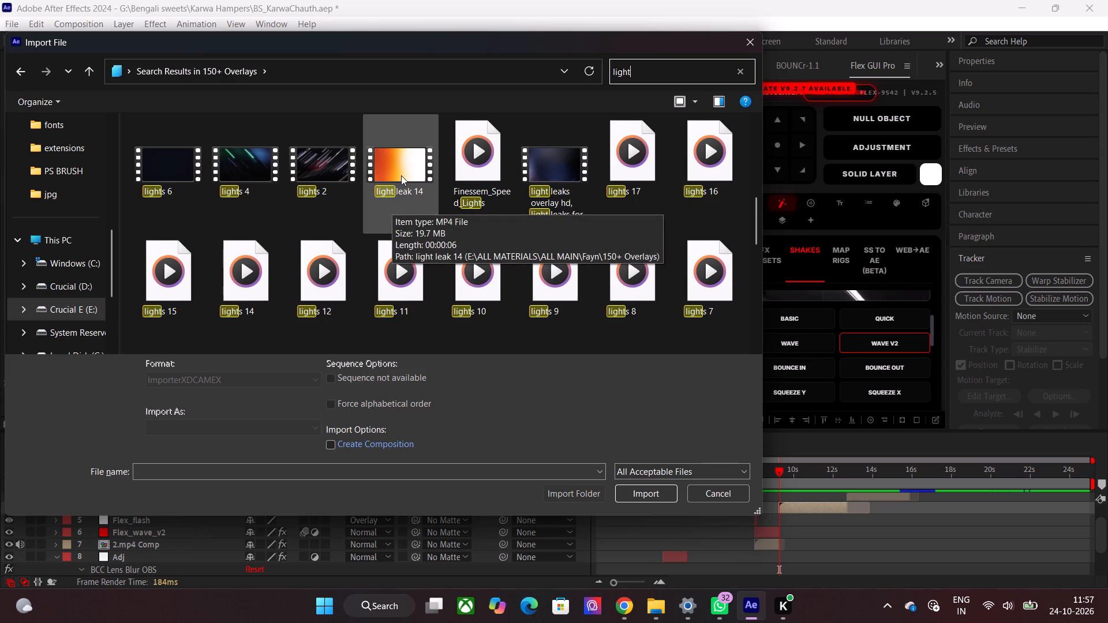
{"action": "scroll", "coordinate": [395, 175], "scroll_direction": "down", "scroll_amount": 1}
{"action": "scroll", "coordinate": [444, 200], "scroll_direction": "down", "scroll_amount": 1}
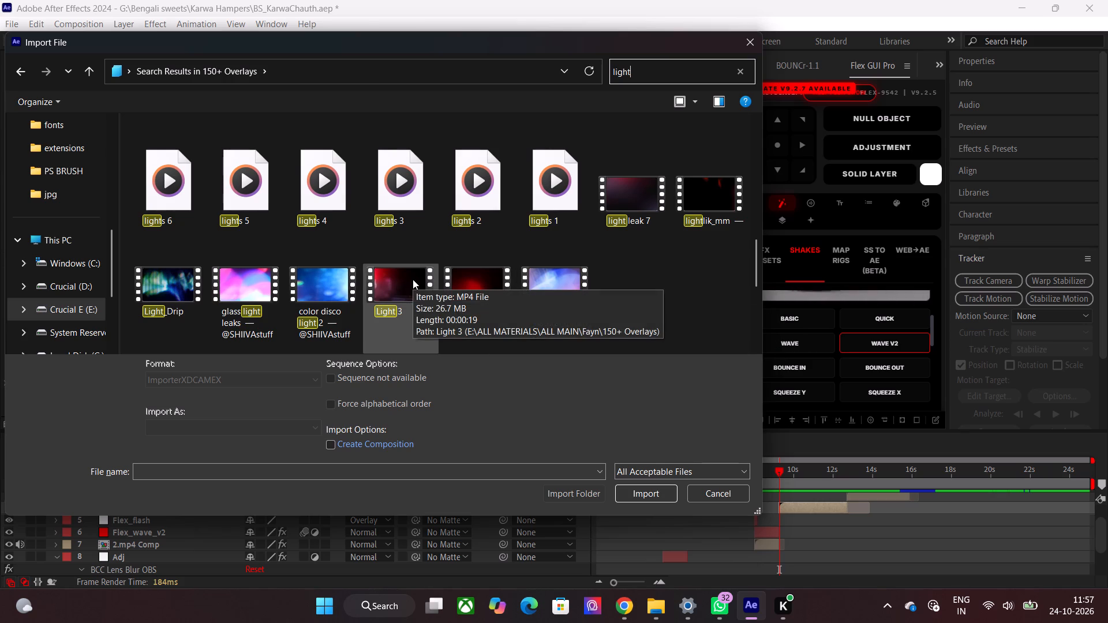
{"action": "double_click", "coordinate": [389, 286]}
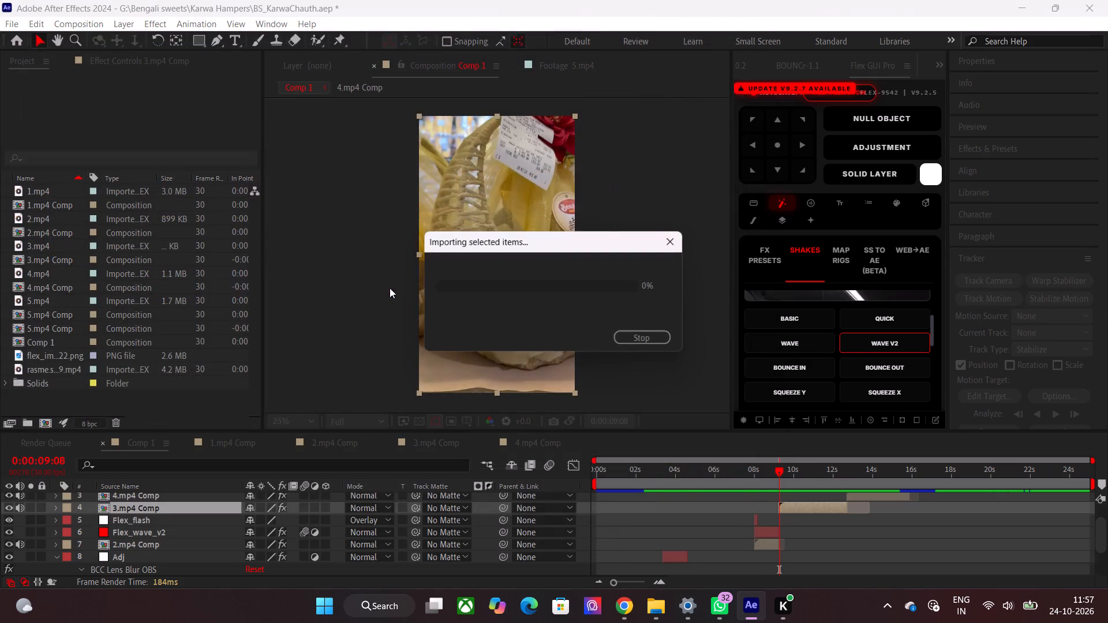
Place Light 3.mp4 in Comp 1 directly above 3.mp4 Comp, starting shortly before the cut from 2.mp4 Comp.
{"action": "left_click_drag", "start_coordinate": [53, 370], "coordinate": [750, 500]}
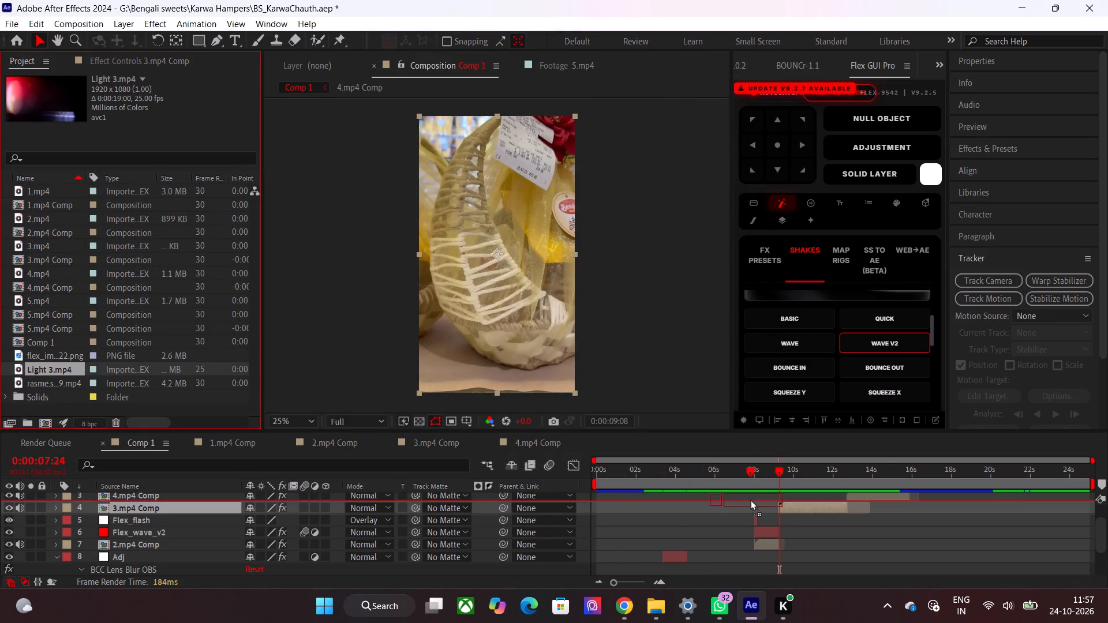
{"action": "left_click_drag", "start_coordinate": [750, 500], "coordinate": [761, 526]}
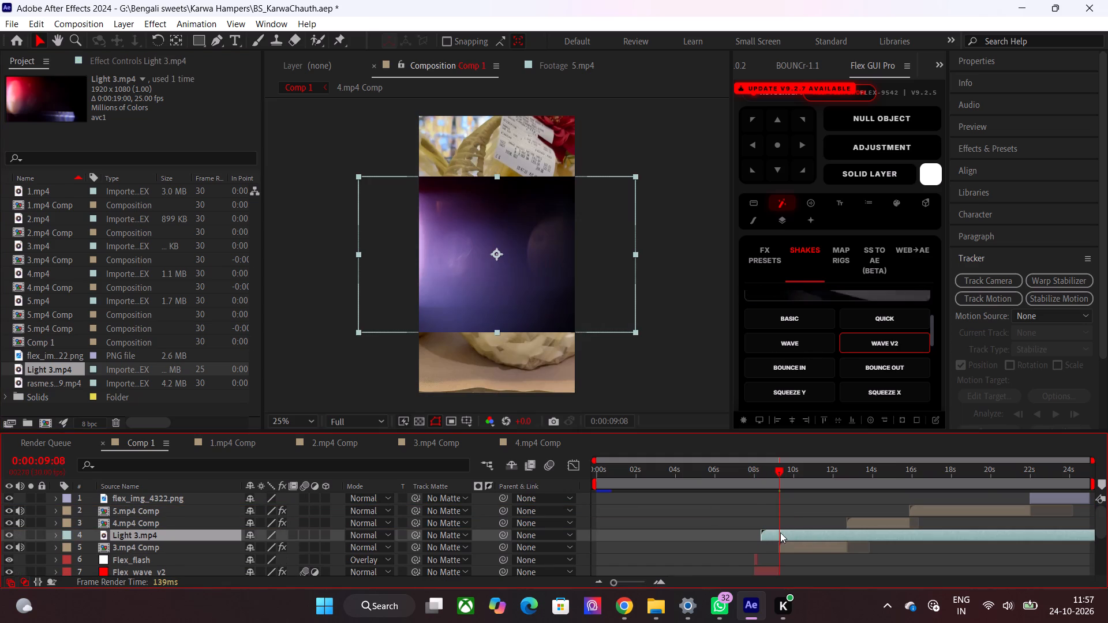
Set the Light 3.mp4 layer's rotation to 90° so it fills the vertical frame.
{"action": "key", "text": "r"}
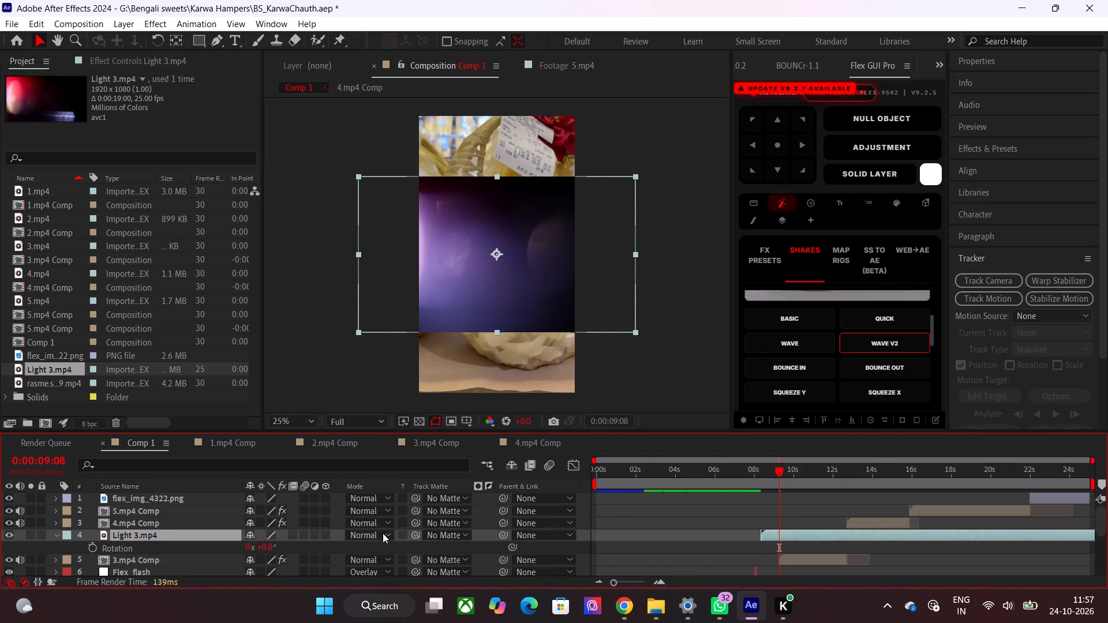
{"action": "left_click", "coordinate": [265, 551]}
{"action": "type", "text": "90"}
{"action": "key", "text": "Return"}
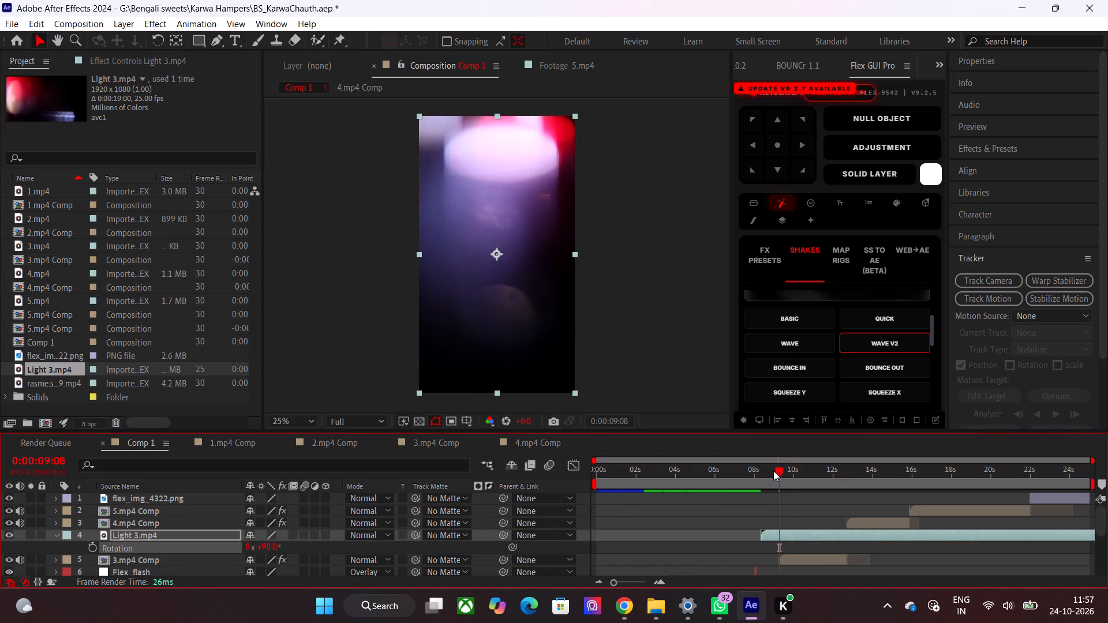
Trim the Light 3.mp4 layer so it starts at 0:00:08:22 and ends at 0:00:09:26.
{"action": "left_click_drag", "start_coordinate": [773, 471], "coordinate": [763, 479]}
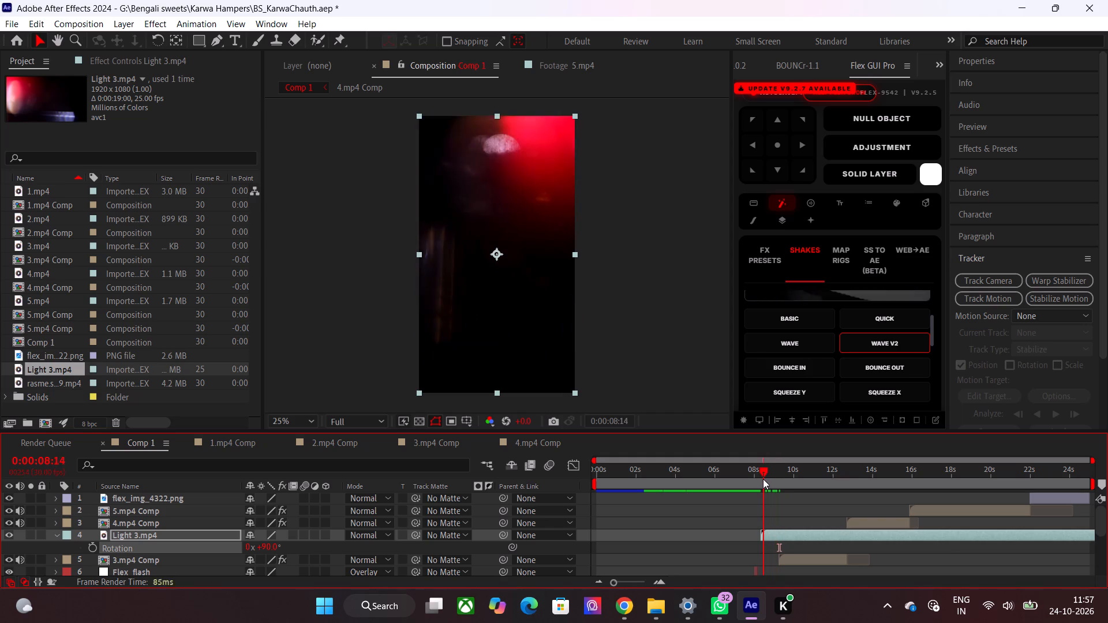
{"action": "left_click_drag", "start_coordinate": [763, 479], "coordinate": [793, 481]}
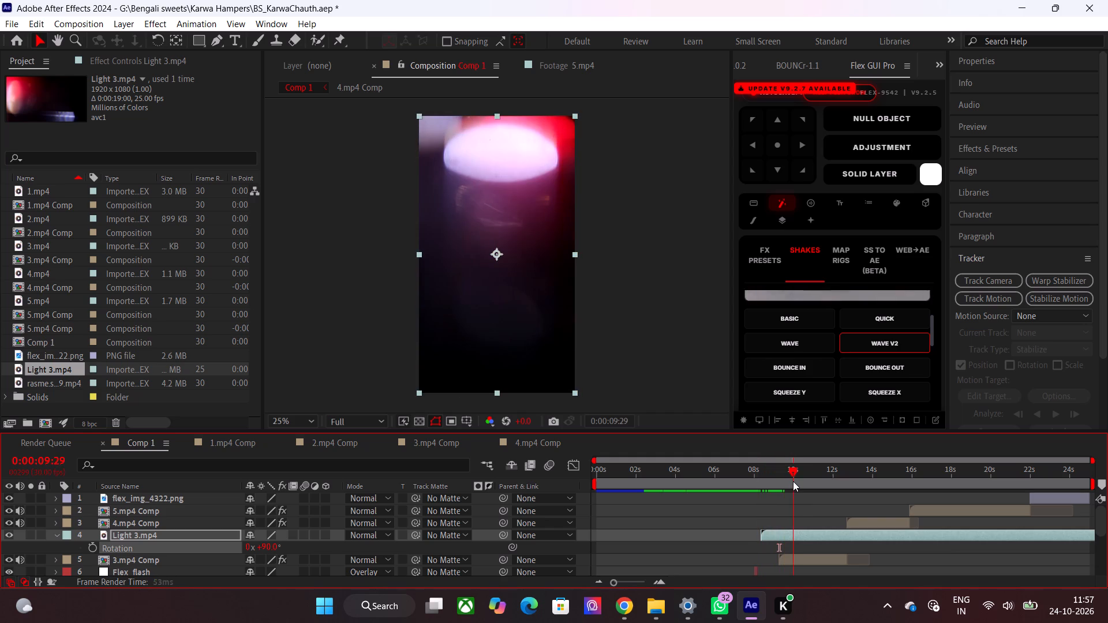
{"action": "left_click_drag", "start_coordinate": [793, 481], "coordinate": [772, 485]}
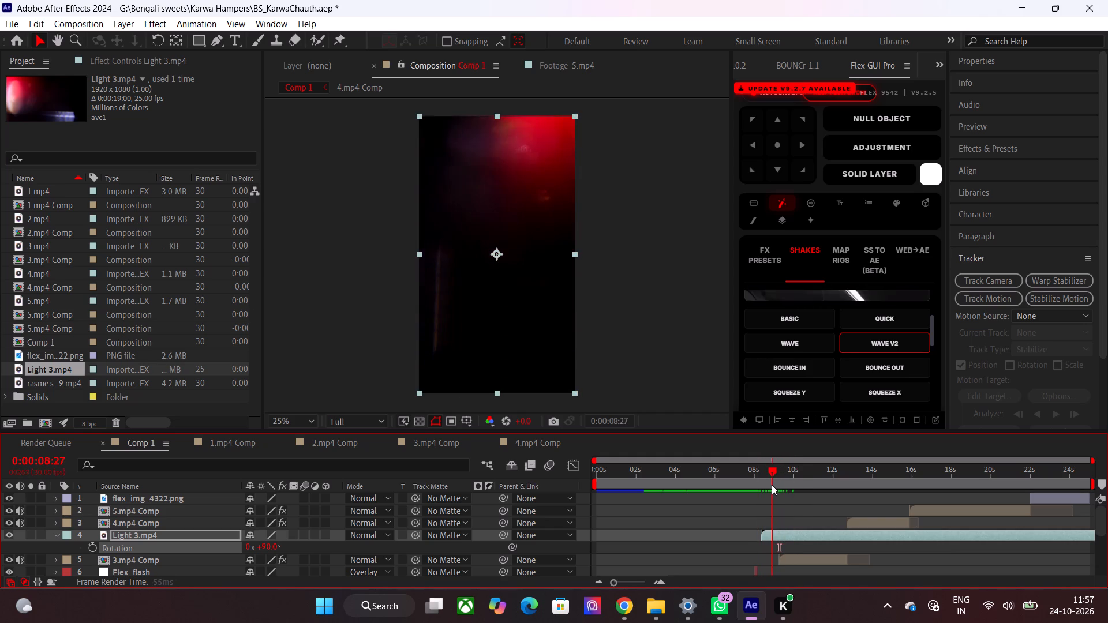
{"action": "left_click_drag", "start_coordinate": [772, 485], "coordinate": [767, 486]}
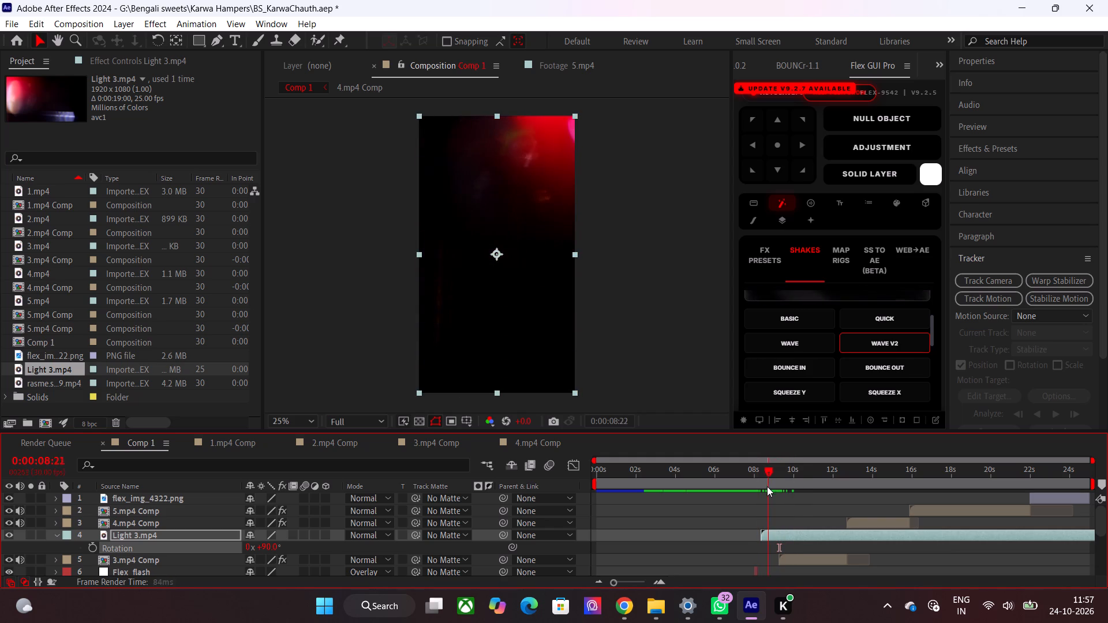
{"action": "left_click_drag", "start_coordinate": [767, 486], "coordinate": [774, 491]}
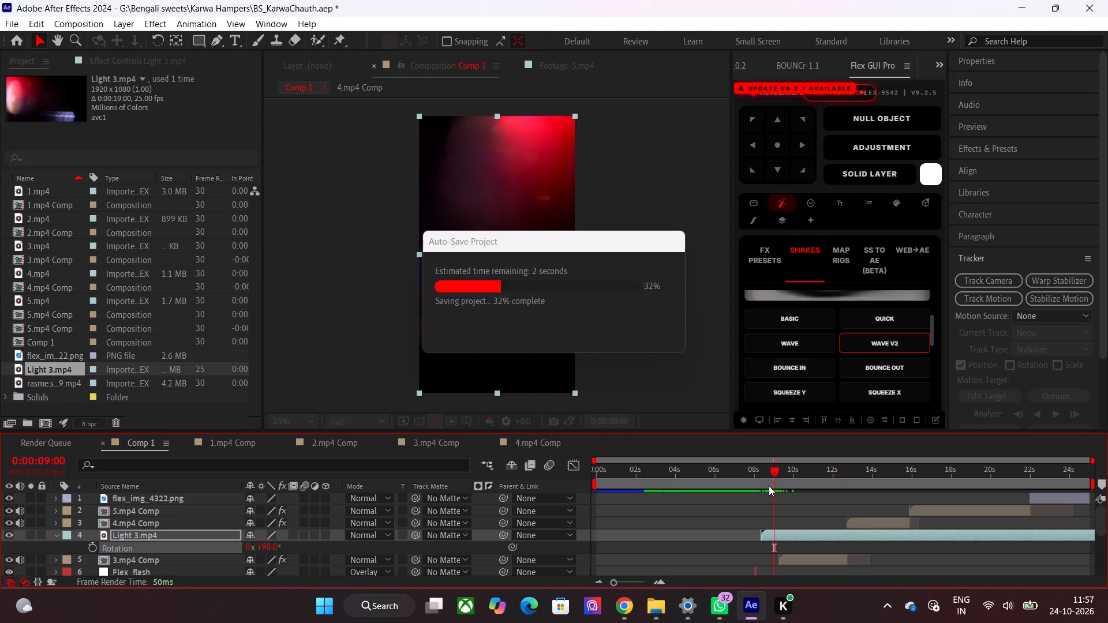
{"action": "left_click_drag", "start_coordinate": [769, 486], "coordinate": [761, 486]}
{"action": "left_click_drag", "start_coordinate": [763, 478], "coordinate": [769, 478]}
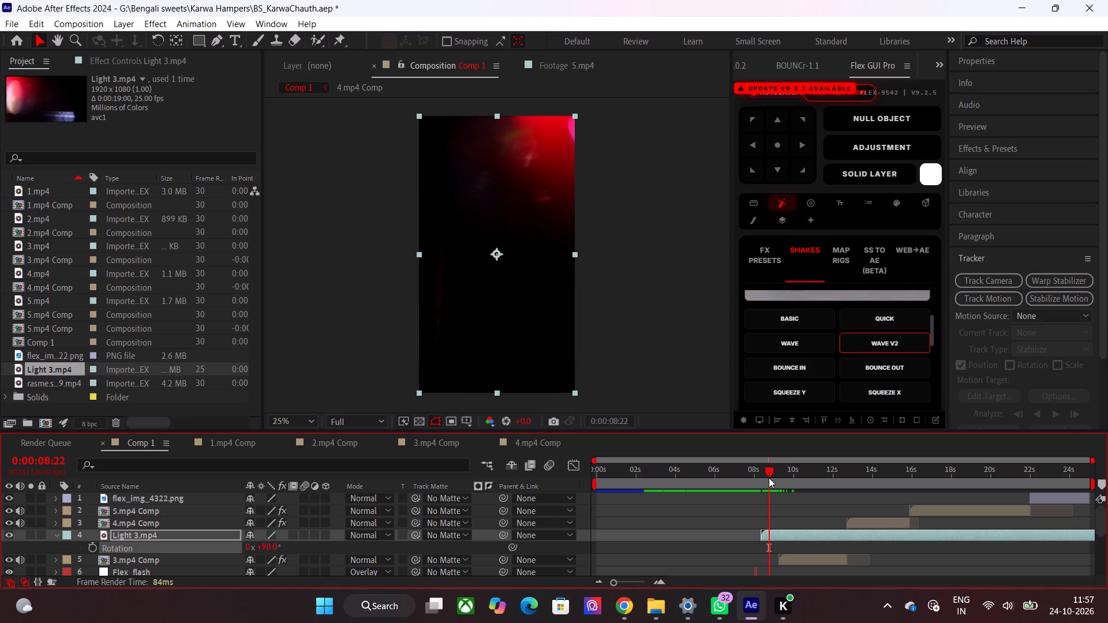
{"action": "key", "text": "alt+bracketleft"}
{"action": "left_click_drag", "start_coordinate": [769, 477], "coordinate": [779, 477]}
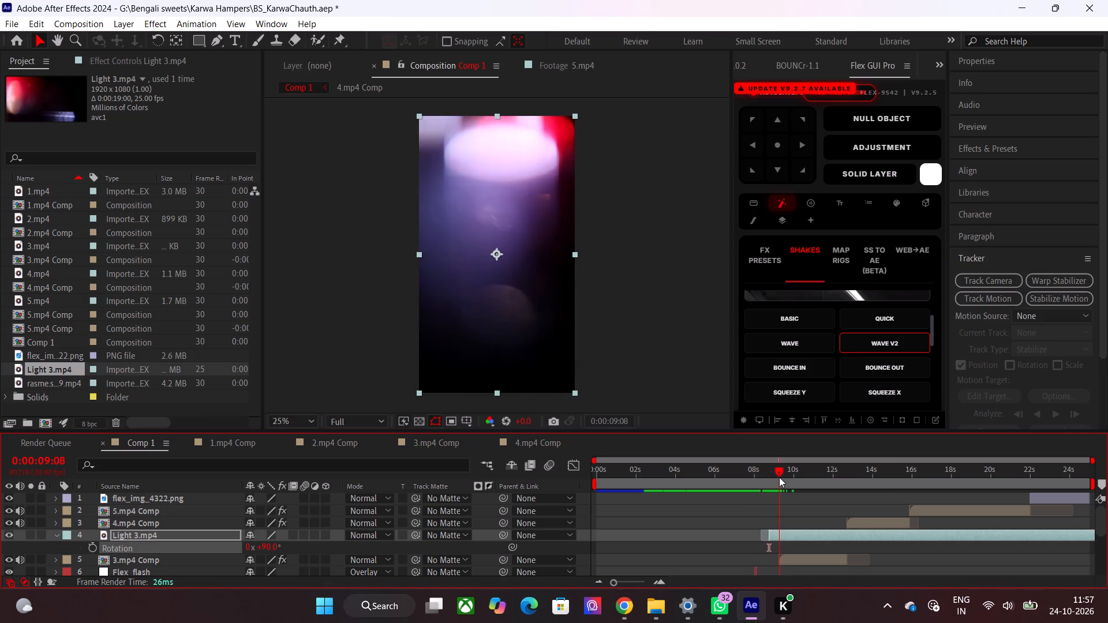
{"action": "left_click_drag", "start_coordinate": [779, 477], "coordinate": [791, 477]}
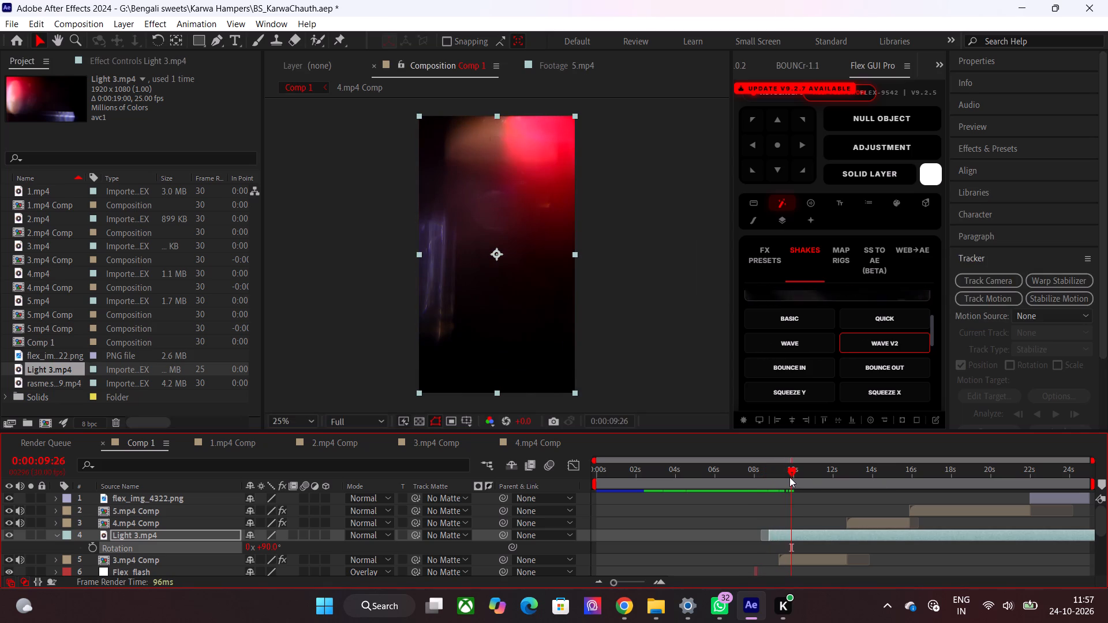
{"action": "key", "text": "alt+bracketright"}
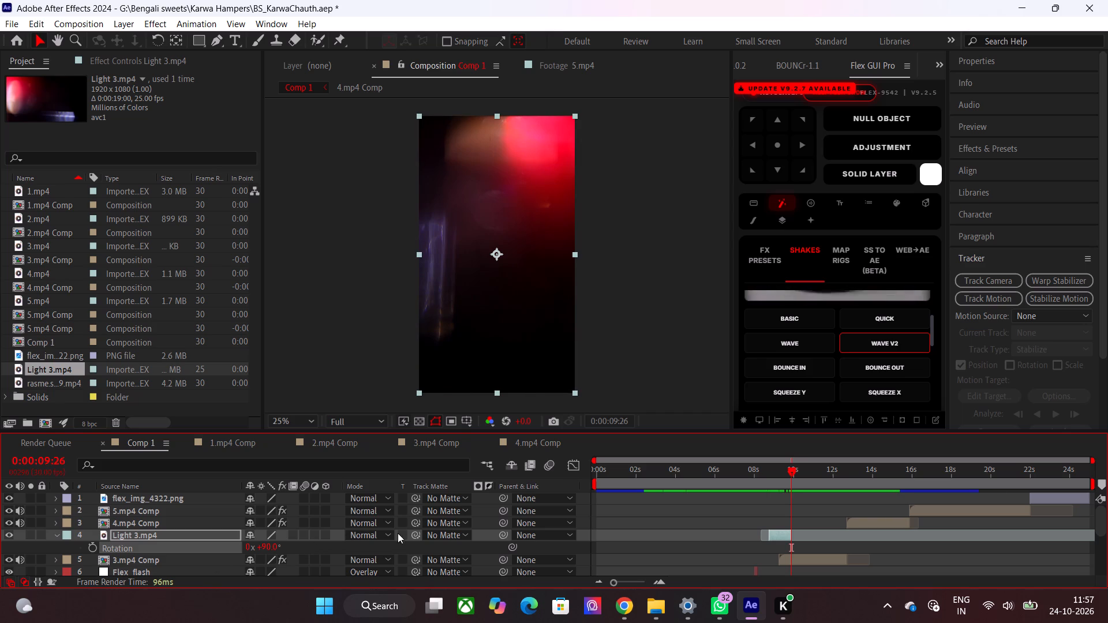
Set the Light 3.mp4 layer's blending mode to Screen and scrub across the transition to check it.
{"action": "left_click", "coordinate": [387, 535]}
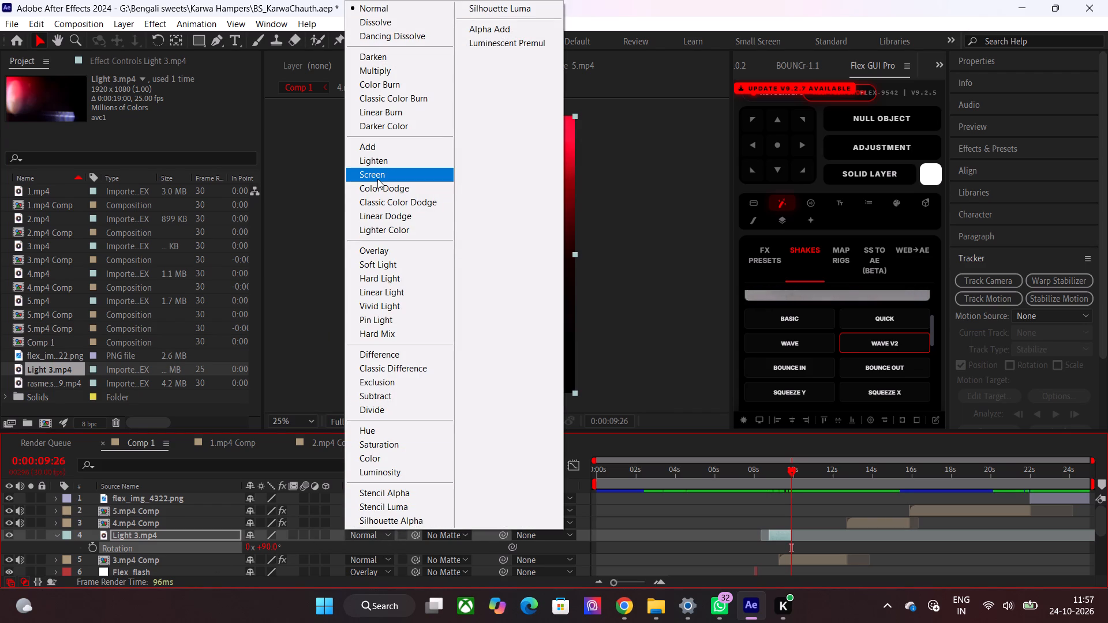
{"action": "left_click", "coordinate": [377, 179]}
{"action": "left_click_drag", "start_coordinate": [774, 472], "coordinate": [784, 481]}
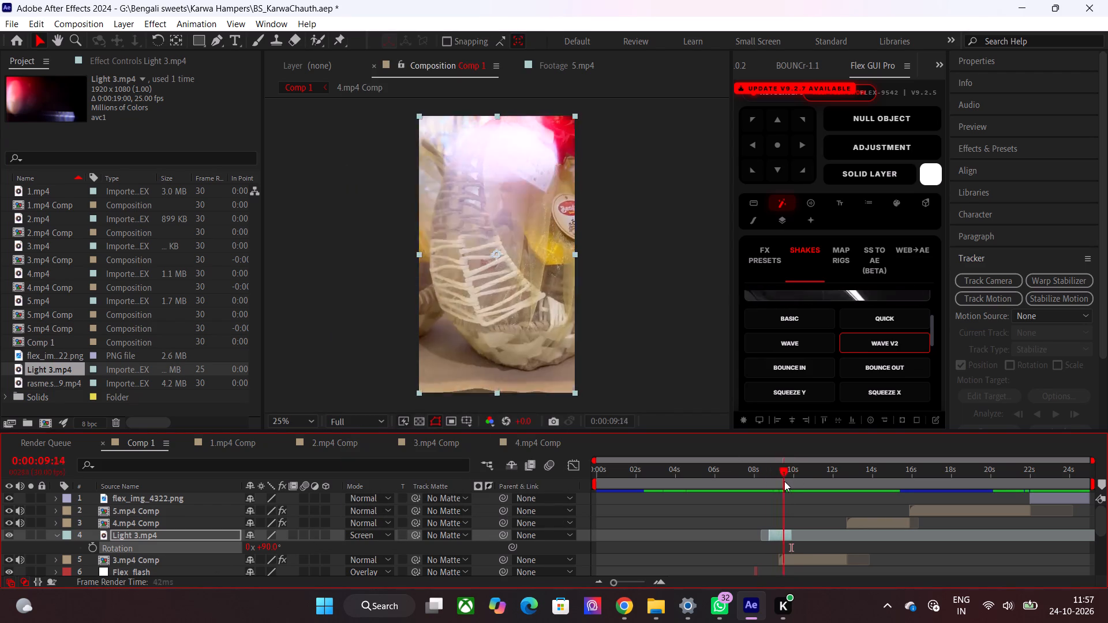
{"action": "left_click_drag", "start_coordinate": [784, 481], "coordinate": [853, 490]}
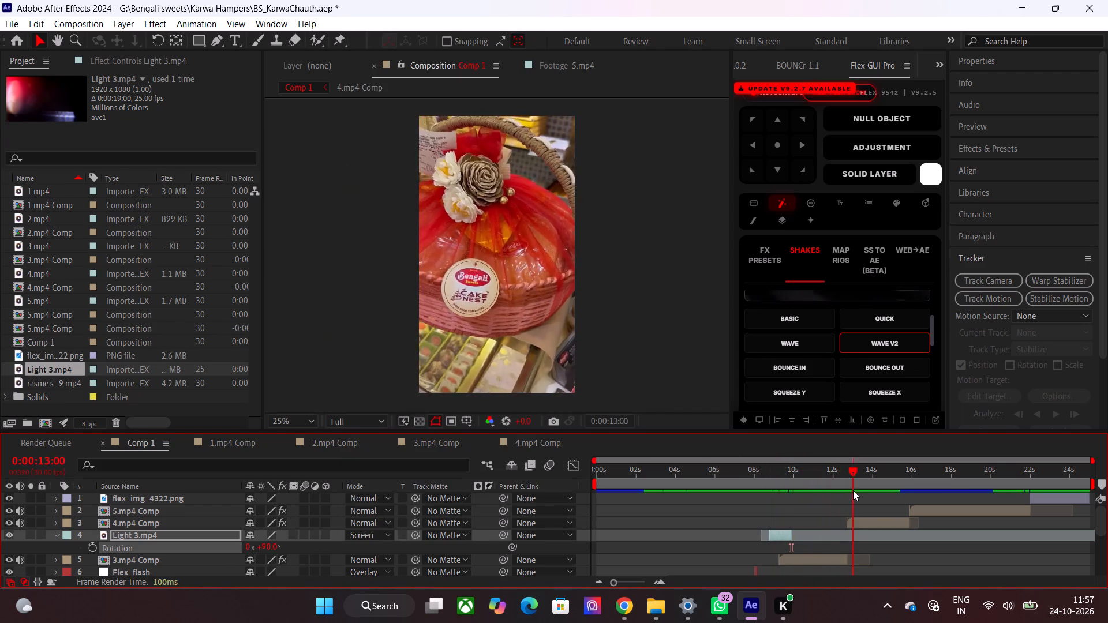
{"action": "left_click_drag", "start_coordinate": [853, 490], "coordinate": [785, 517]}
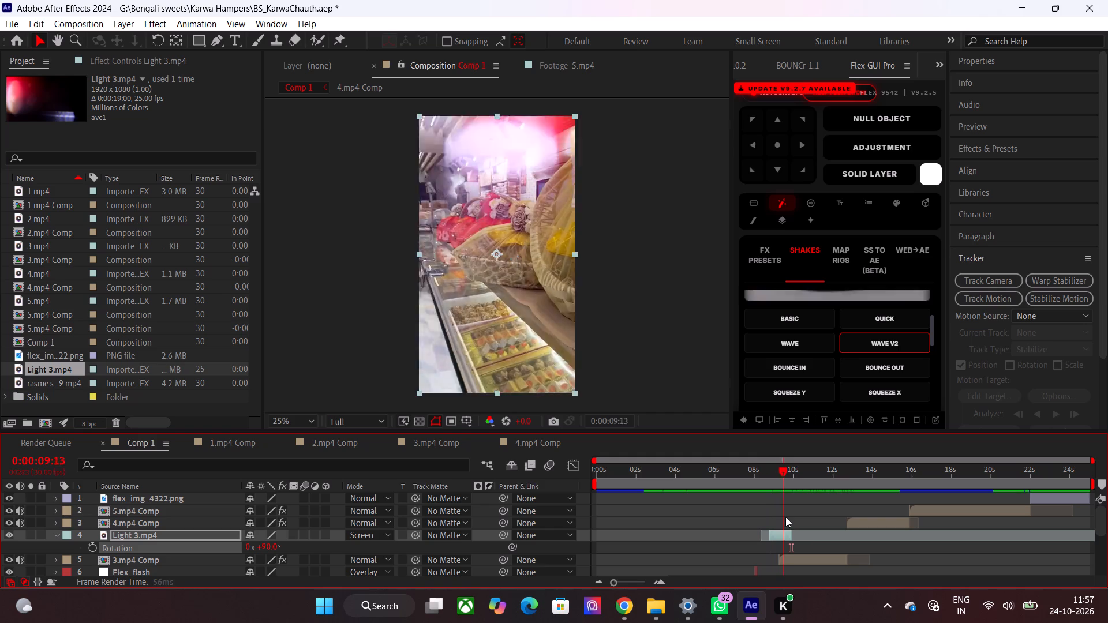
Move the current time to the cut between 3.mp4 Comp and 4.mp4 Comp at 0:00:12:20.
{"action": "left_click_drag", "start_coordinate": [785, 517], "coordinate": [855, 526]}
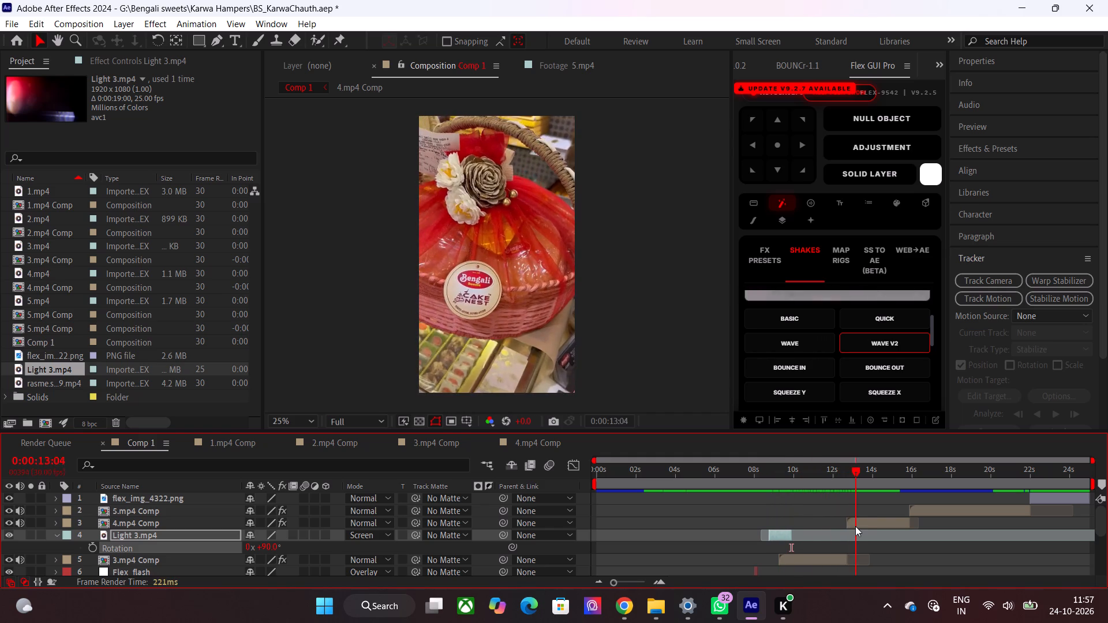
{"action": "left_click_drag", "start_coordinate": [855, 526], "coordinate": [845, 526]}
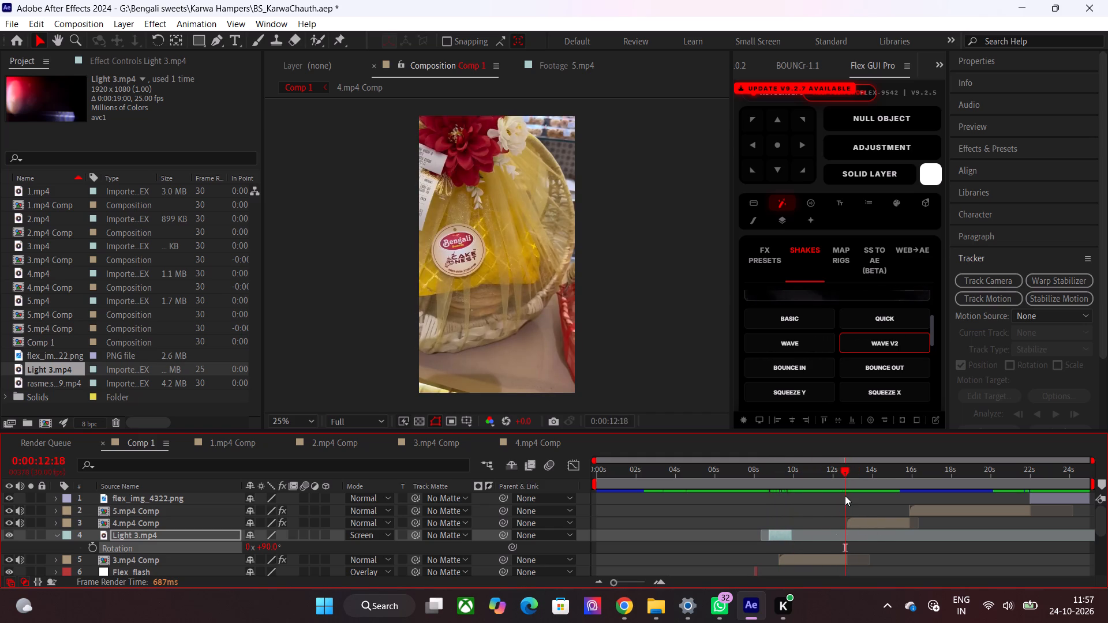
{"action": "left_click_drag", "start_coordinate": [839, 477], "coordinate": [846, 477]}
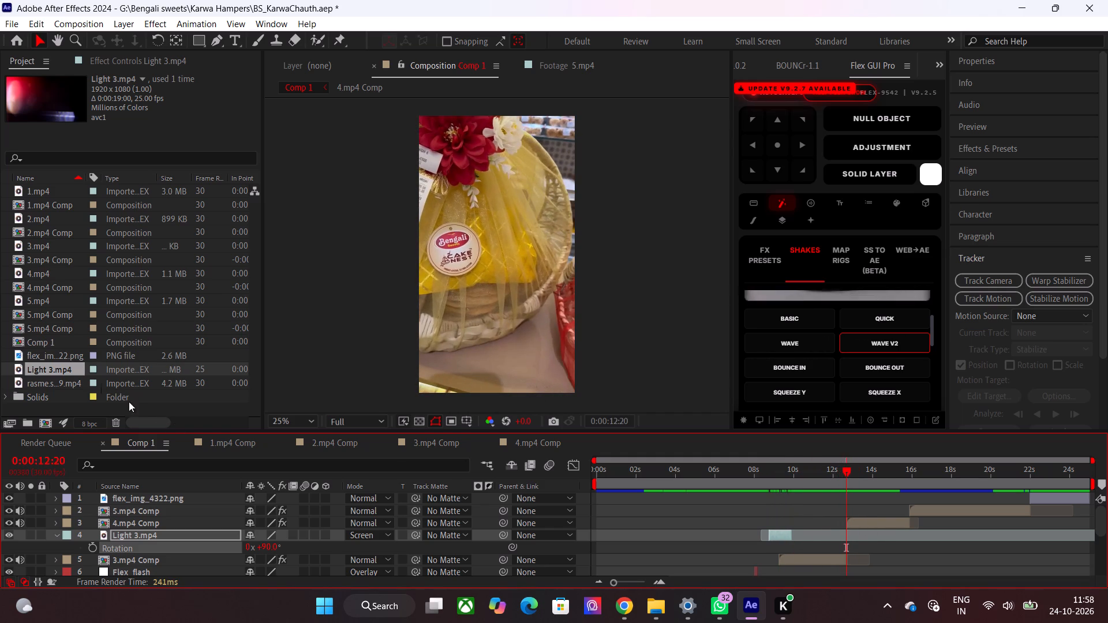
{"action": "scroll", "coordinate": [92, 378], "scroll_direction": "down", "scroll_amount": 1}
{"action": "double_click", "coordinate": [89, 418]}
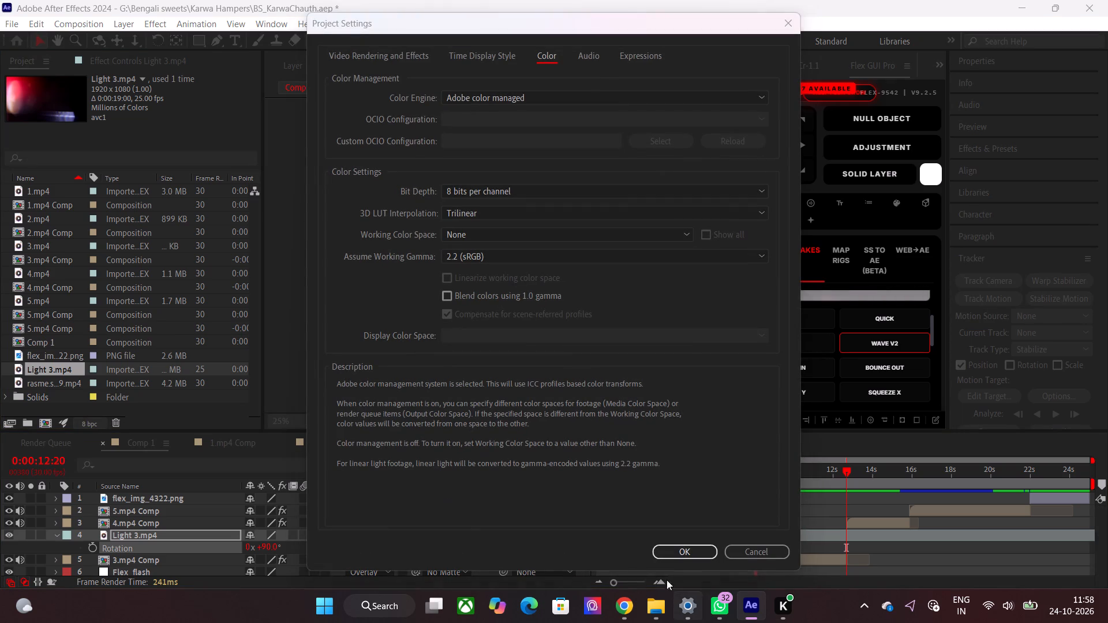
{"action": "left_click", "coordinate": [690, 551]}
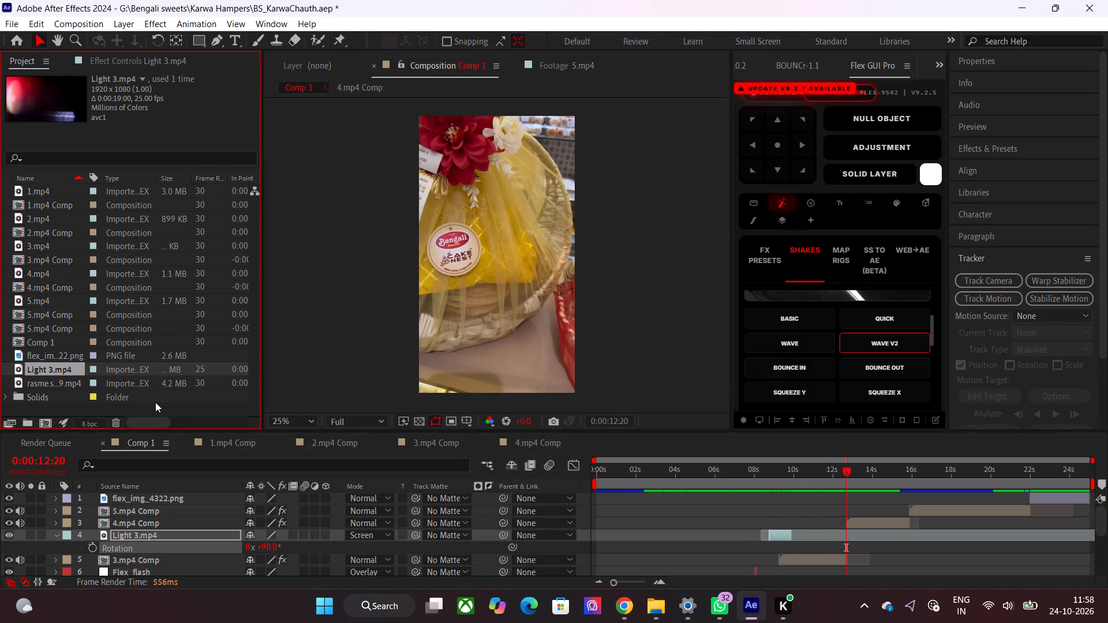
Import the lights 9.mp4 overlay from the 150+ Overlays folder's light search results.
{"action": "scroll", "coordinate": [134, 380], "scroll_direction": "down", "scroll_amount": 3}
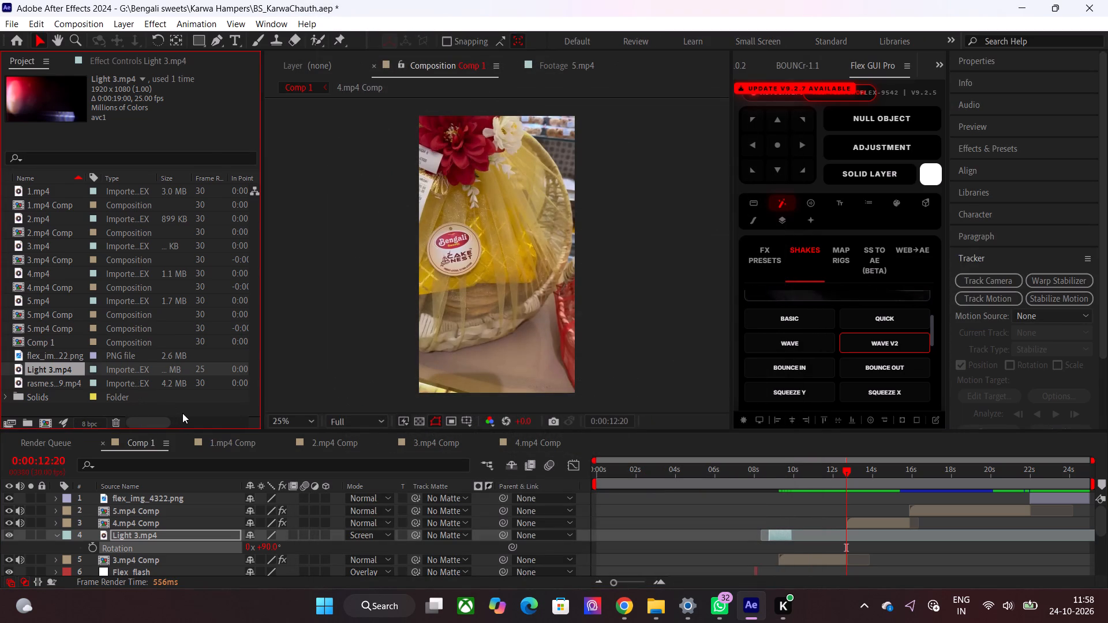
{"action": "double_click", "coordinate": [182, 413]}
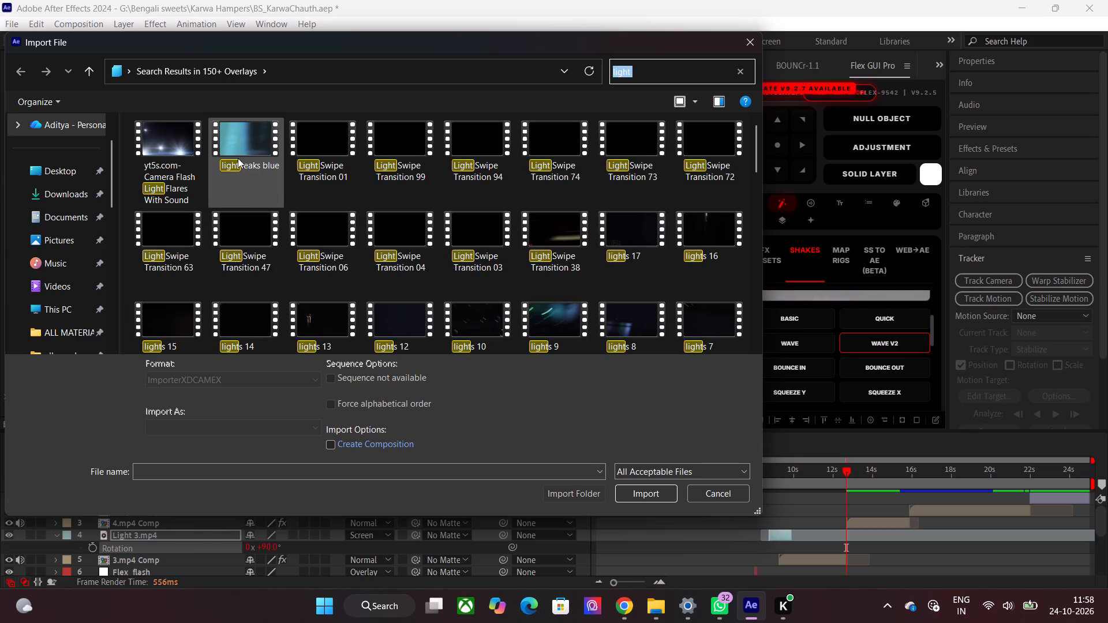
{"action": "scroll", "coordinate": [238, 158], "scroll_direction": "down", "scroll_amount": 3}
{"action": "scroll", "coordinate": [575, 208], "scroll_direction": "up", "scroll_amount": 2}
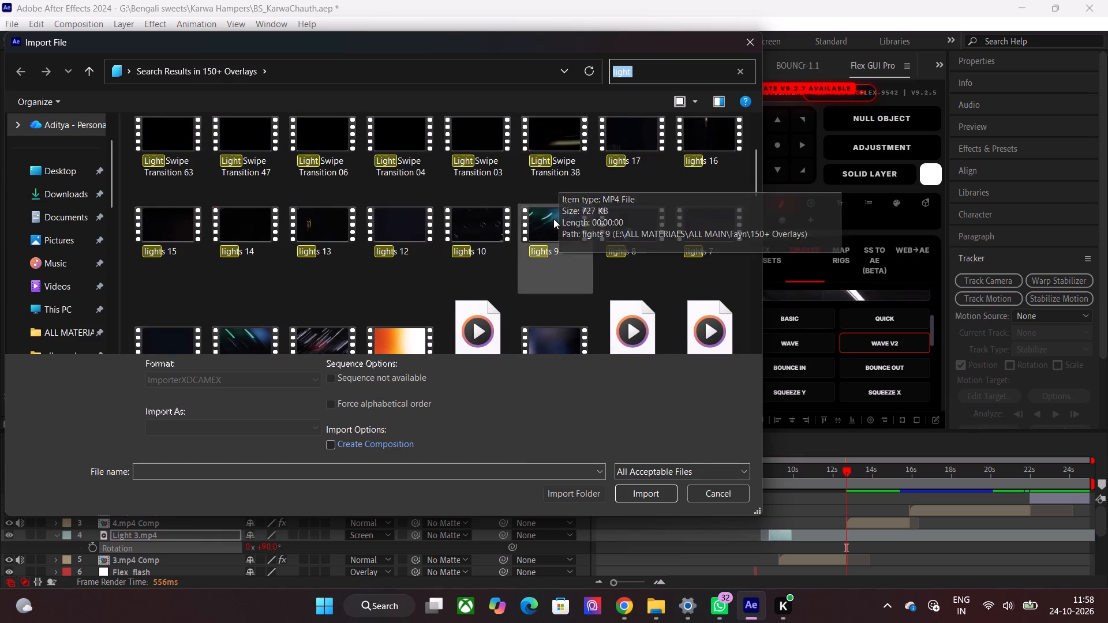
{"action": "double_click", "coordinate": [553, 219]}
Preview the lights 9.mp4 footage on its own and scrub through it.
{"action": "double_click", "coordinate": [58, 386]}
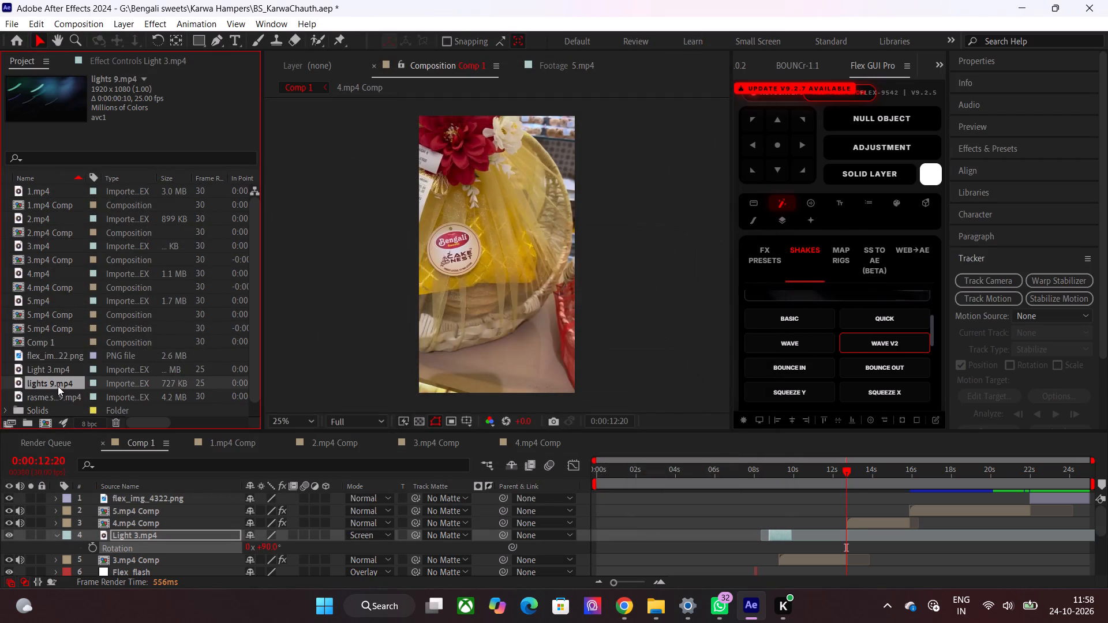
{"action": "left_click_drag", "start_coordinate": [268, 388], "coordinate": [339, 399]}
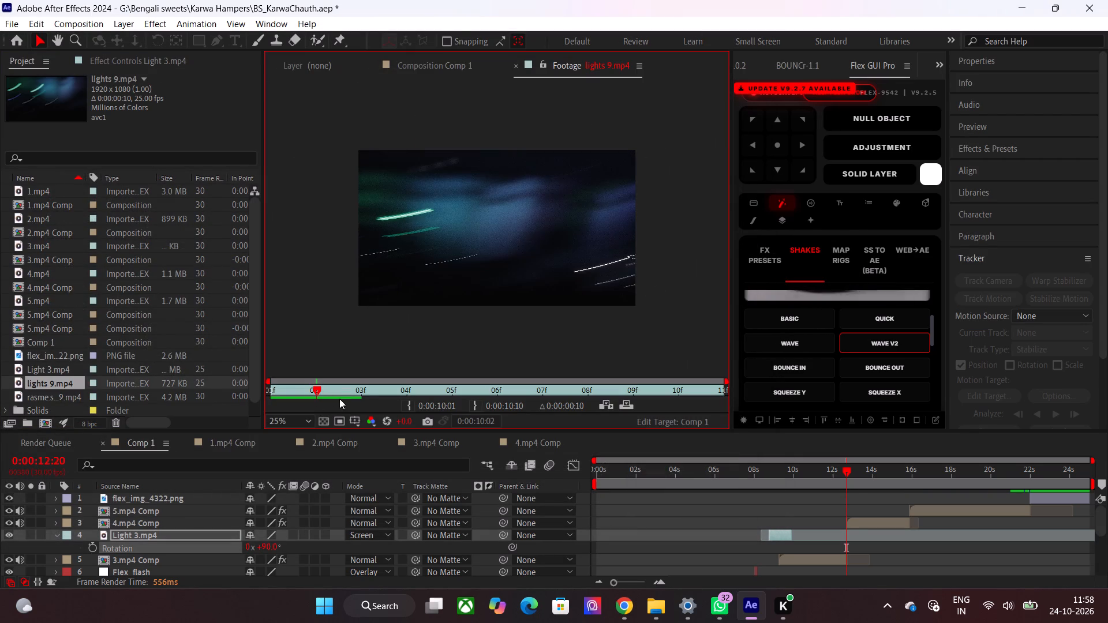
{"action": "left_click_drag", "start_coordinate": [339, 399], "coordinate": [274, 406]}
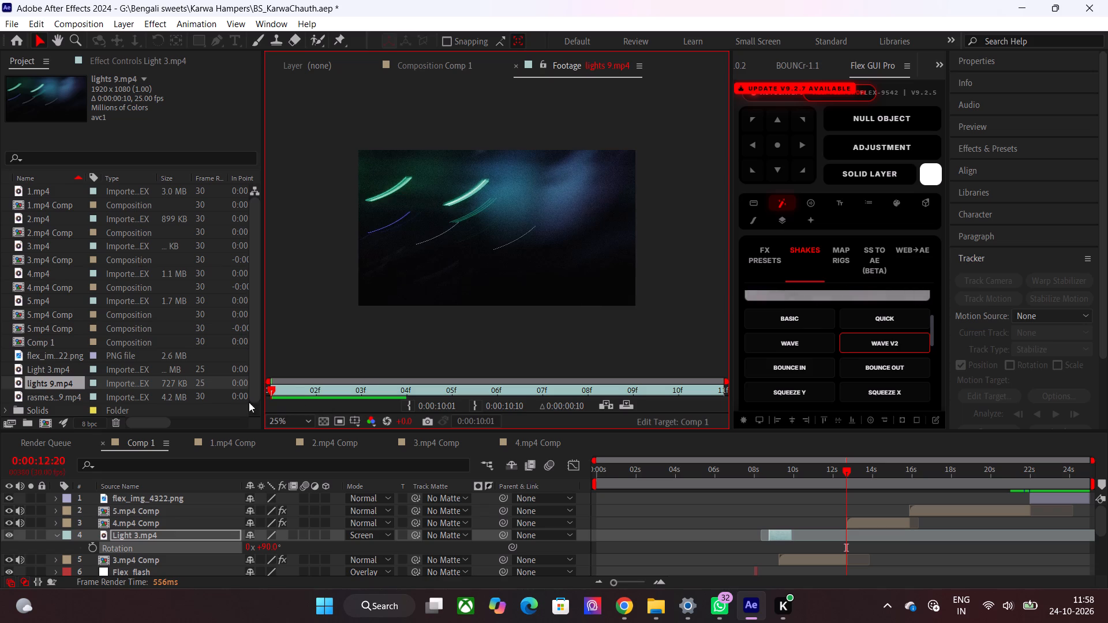
Add lights 9.mp4 to Comp 1 directly above 4.mp4 Comp and position it over the cut around 0:00:12:20.
{"action": "left_click_drag", "start_coordinate": [53, 384], "coordinate": [818, 520]}
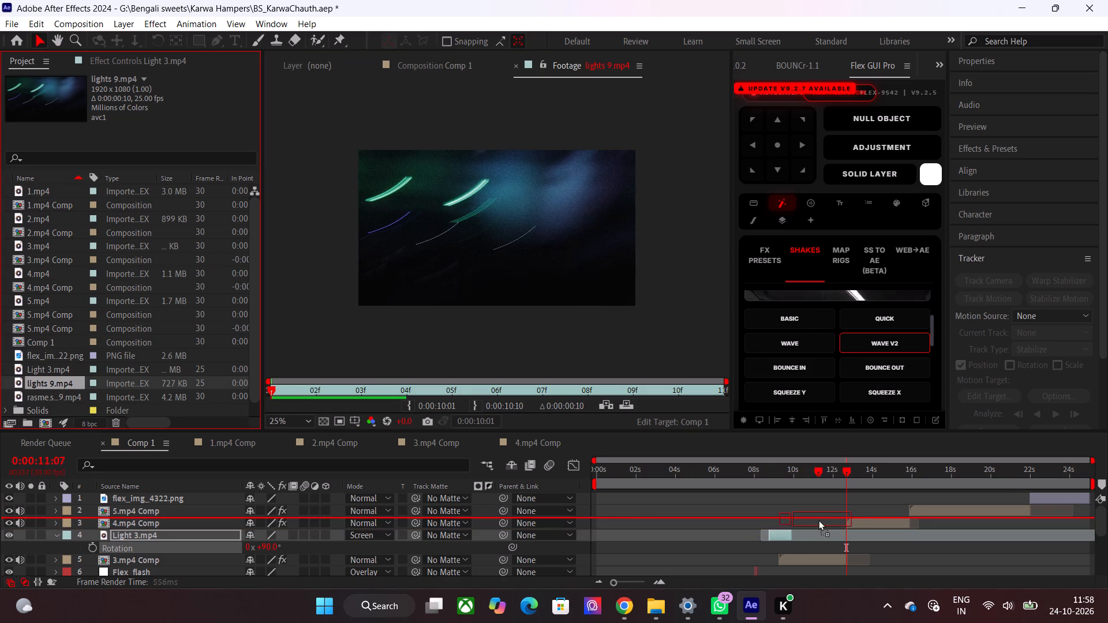
{"action": "left_click_drag", "start_coordinate": [818, 520], "coordinate": [820, 520]}
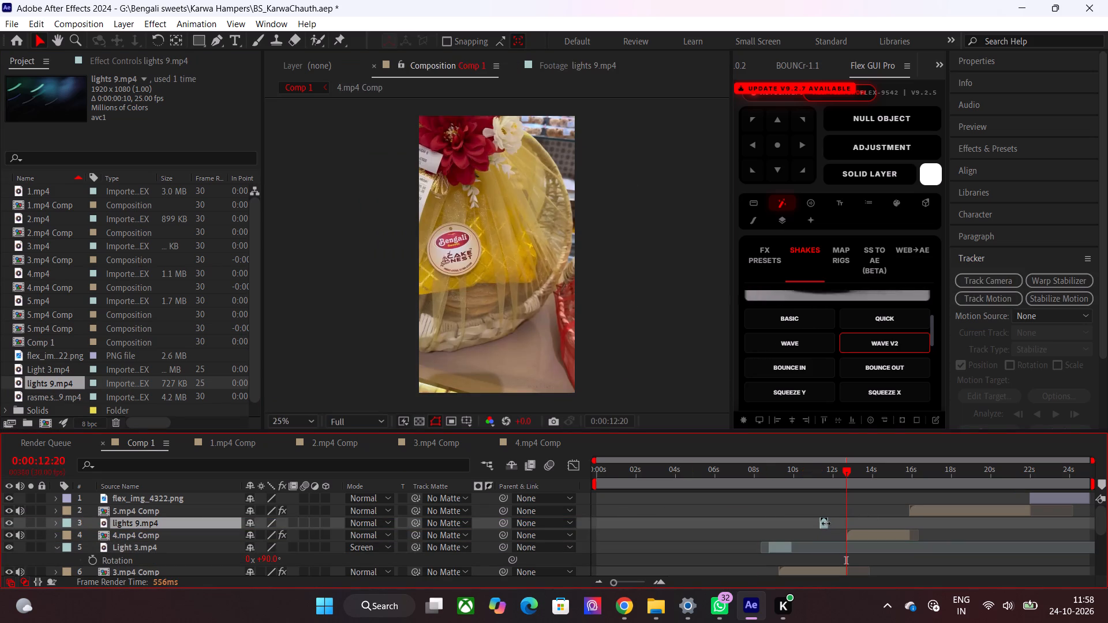
{"action": "left_click", "coordinate": [641, 585]}
{"action": "left_click_drag", "start_coordinate": [703, 523], "coordinate": [828, 527]}
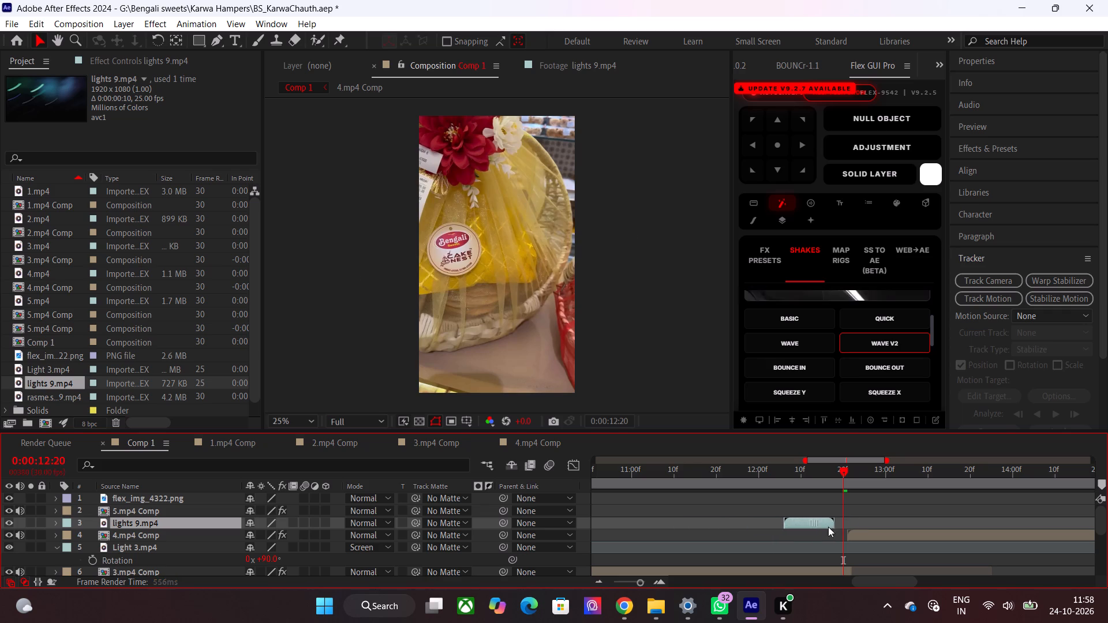
{"action": "left_click_drag", "start_coordinate": [828, 527], "coordinate": [839, 531]}
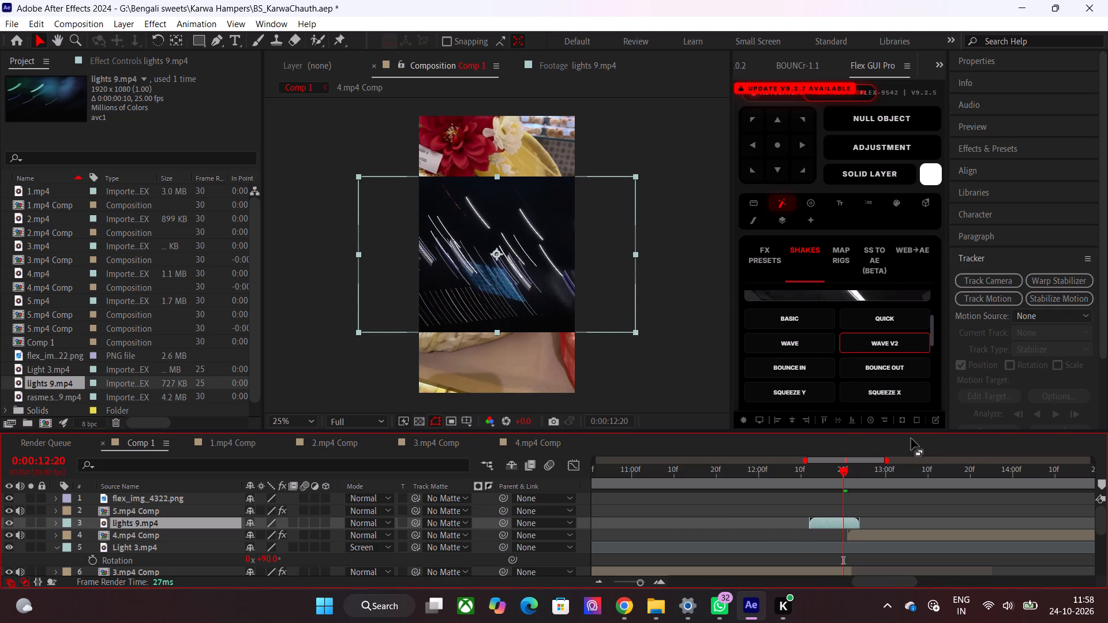
Scale the lights 9.mp4 layer to fill the vertical frame and set its blending mode to Screen.
{"action": "left_click", "coordinate": [917, 423]}
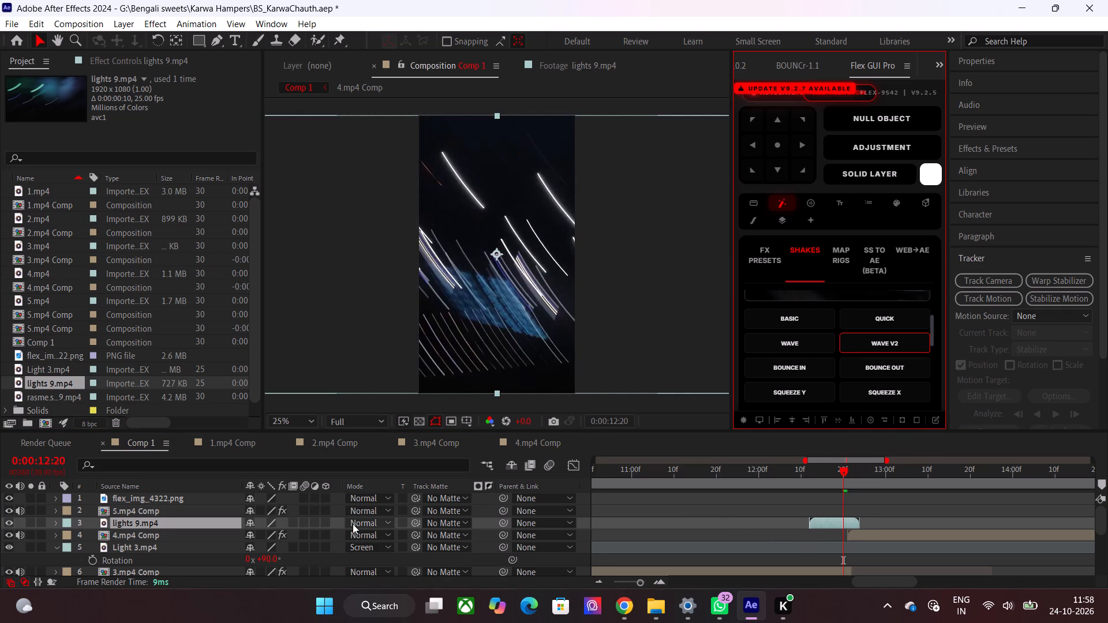
{"action": "left_click", "coordinate": [351, 524]}
{"action": "left_click", "coordinate": [406, 234]}
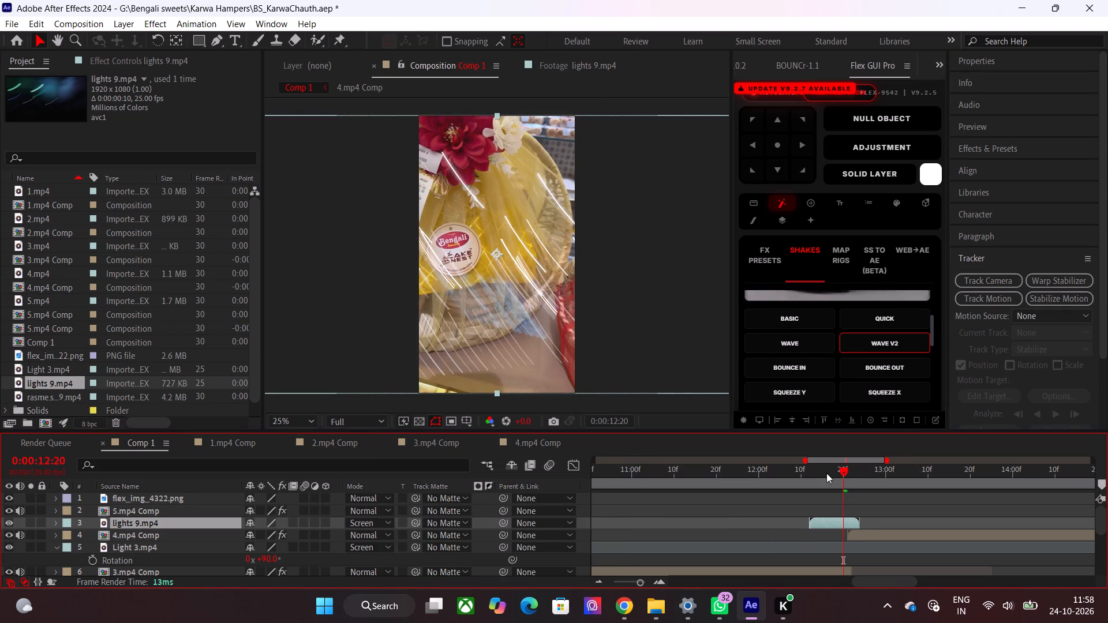
Slide the lights 9.mp4 layer along the cut so it starts at about 0:00:12:19, scrubbing to check the transition.
{"action": "left_click_drag", "start_coordinate": [826, 473], "coordinate": [870, 486]}
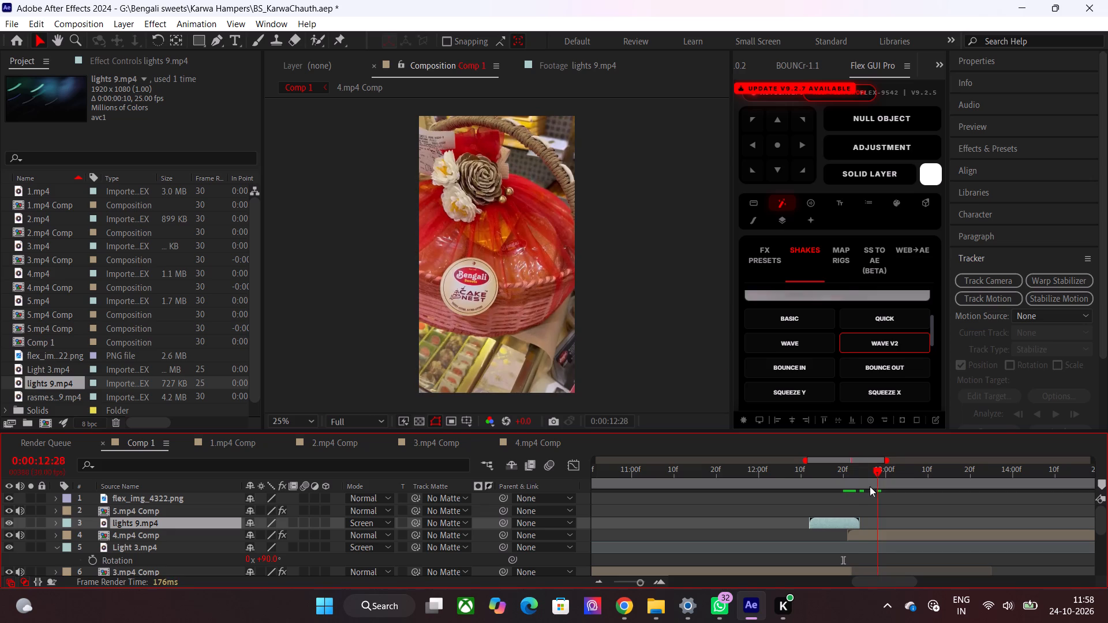
{"action": "left_click_drag", "start_coordinate": [870, 486], "coordinate": [850, 493]}
{"action": "left_click_drag", "start_coordinate": [843, 523], "coordinate": [858, 523]}
{"action": "left_click_drag", "start_coordinate": [847, 467], "coordinate": [835, 473]}
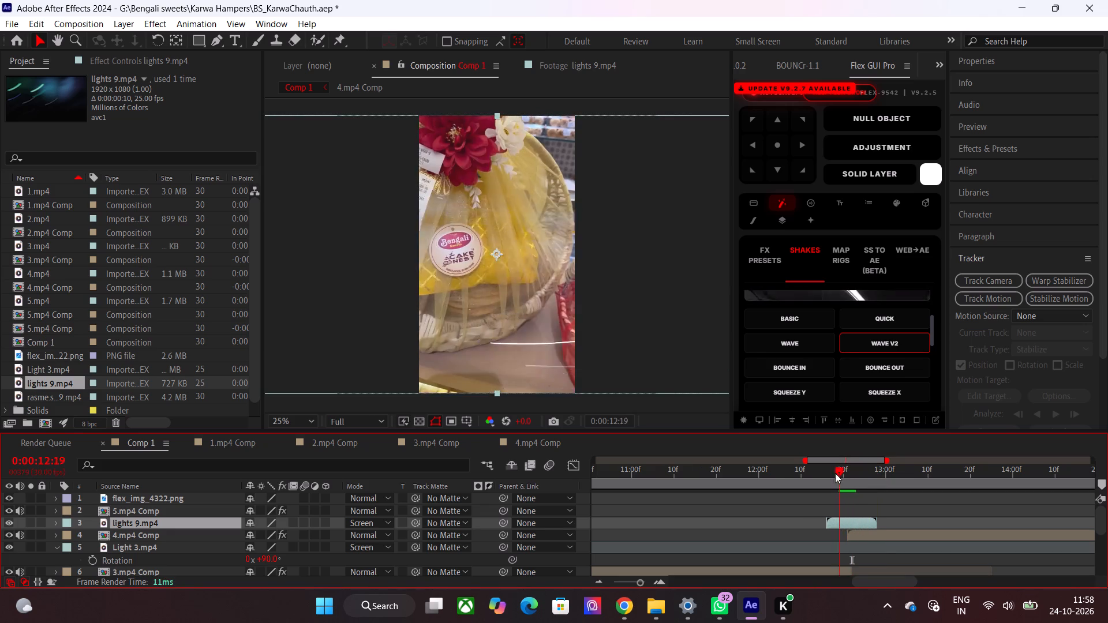
{"action": "left_click_drag", "start_coordinate": [835, 473], "coordinate": [818, 500]}
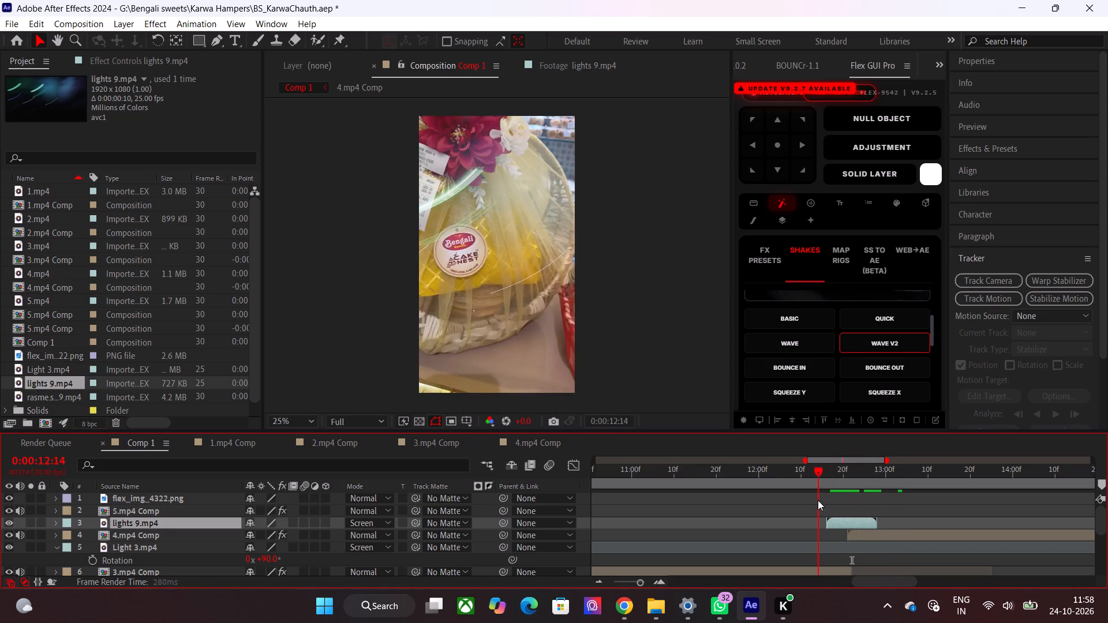
{"action": "left_click_drag", "start_coordinate": [818, 500], "coordinate": [832, 501]}
{"action": "left_click_drag", "start_coordinate": [834, 524], "coordinate": [848, 524]}
{"action": "left_click_drag", "start_coordinate": [859, 521], "coordinate": [847, 521]}
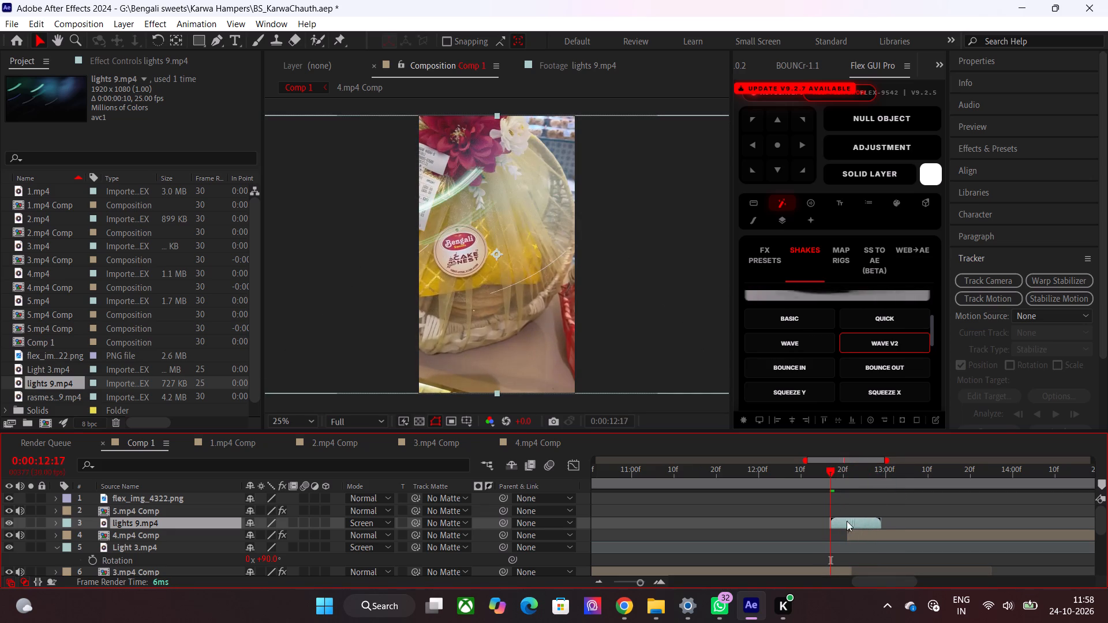
{"action": "left_click_drag", "start_coordinate": [847, 521], "coordinate": [846, 521]}
{"action": "left_click_drag", "start_coordinate": [833, 479], "coordinate": [859, 491]}
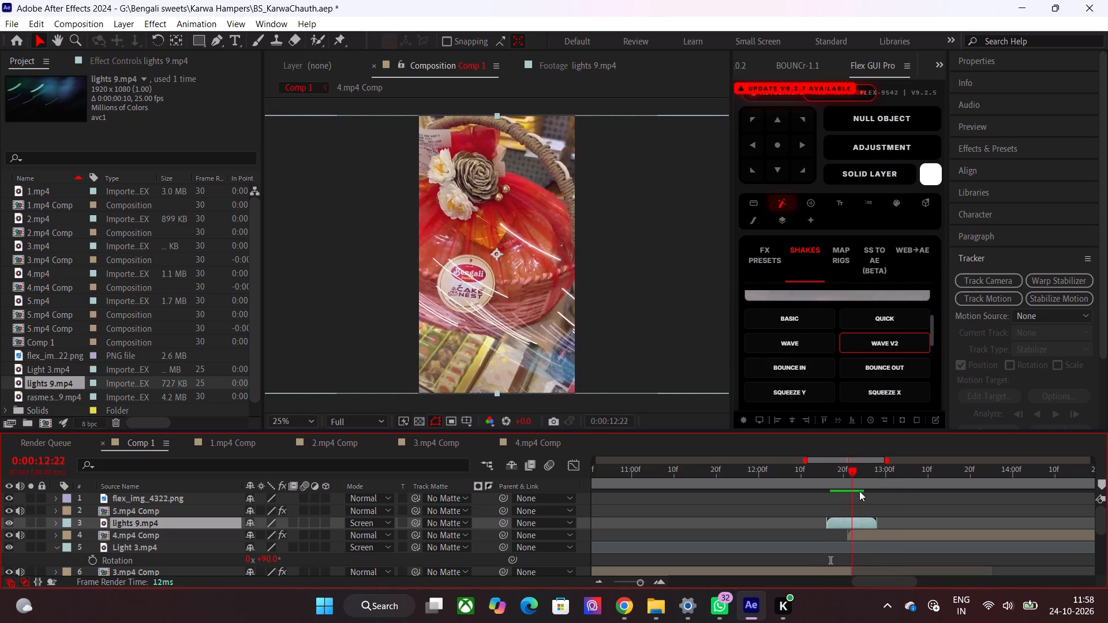
{"action": "left_click_drag", "start_coordinate": [859, 491], "coordinate": [827, 501]}
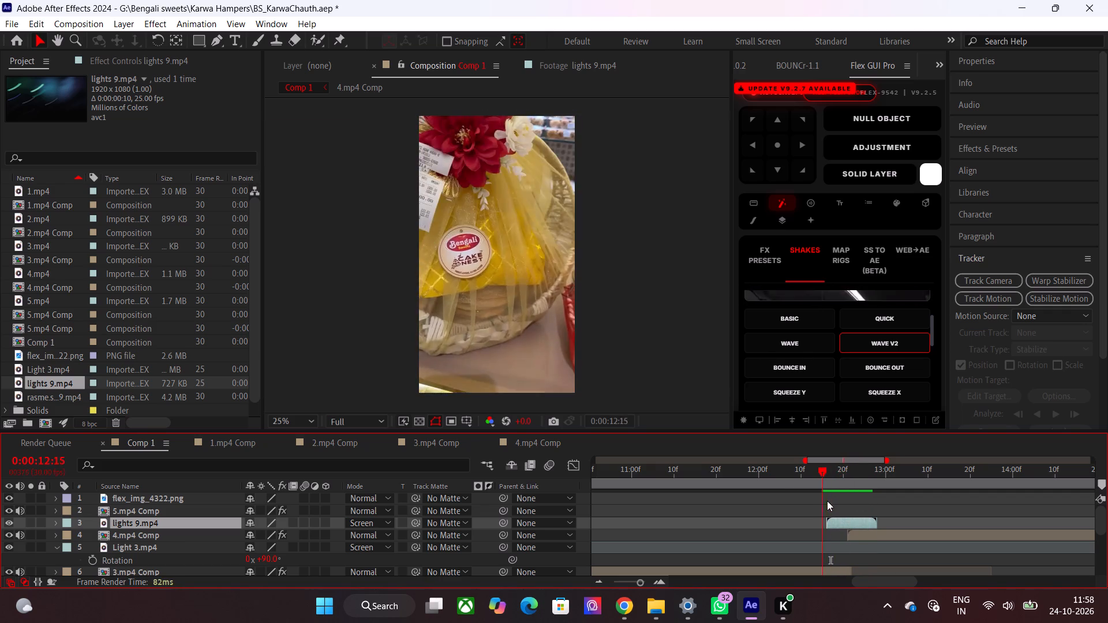
{"action": "left_click_drag", "start_coordinate": [827, 501], "coordinate": [847, 501]}
{"action": "left_click_drag", "start_coordinate": [844, 521], "coordinate": [847, 521]}
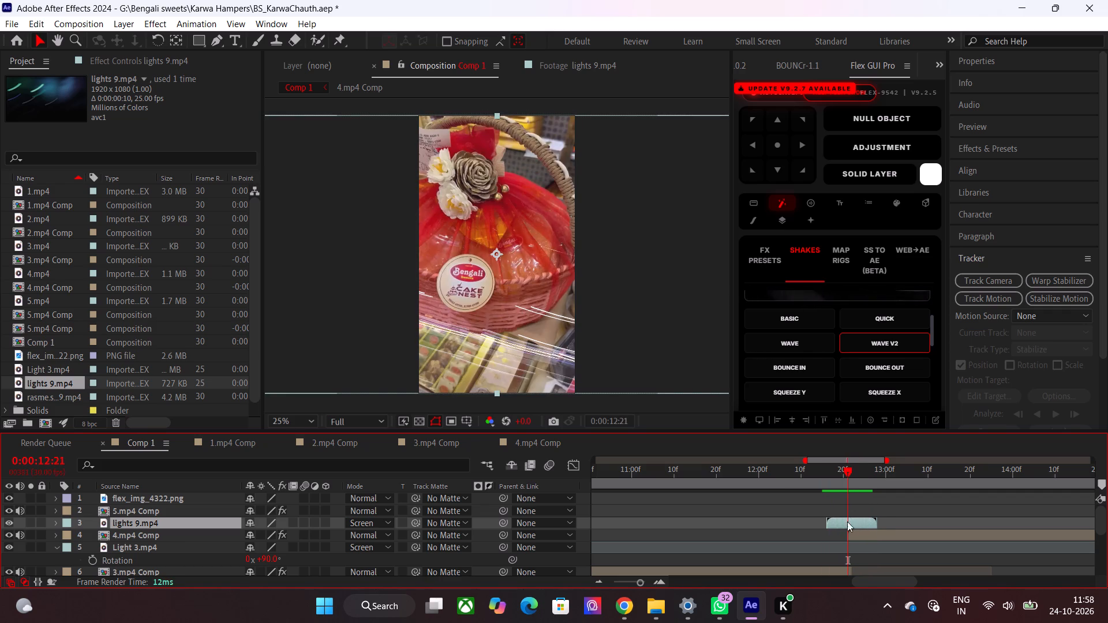
{"action": "left_click_drag", "start_coordinate": [847, 521], "coordinate": [856, 523]}
{"action": "left_click_drag", "start_coordinate": [843, 456], "coordinate": [839, 466]}
{"action": "left_click_drag", "start_coordinate": [843, 470], "coordinate": [854, 474]}
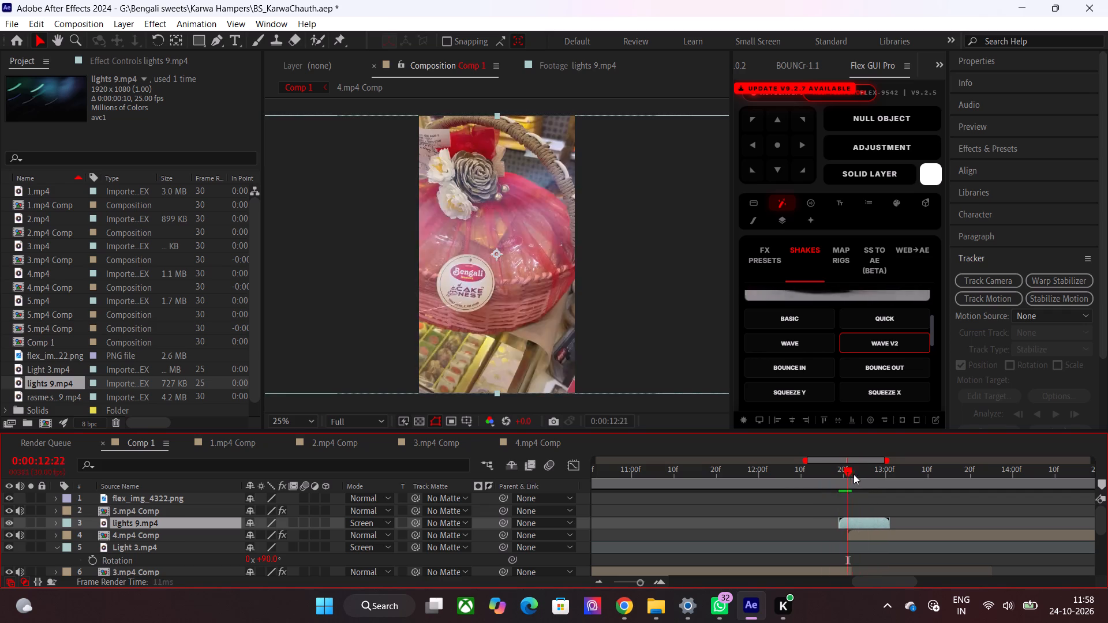
{"action": "left_click_drag", "start_coordinate": [854, 474], "coordinate": [830, 486]}
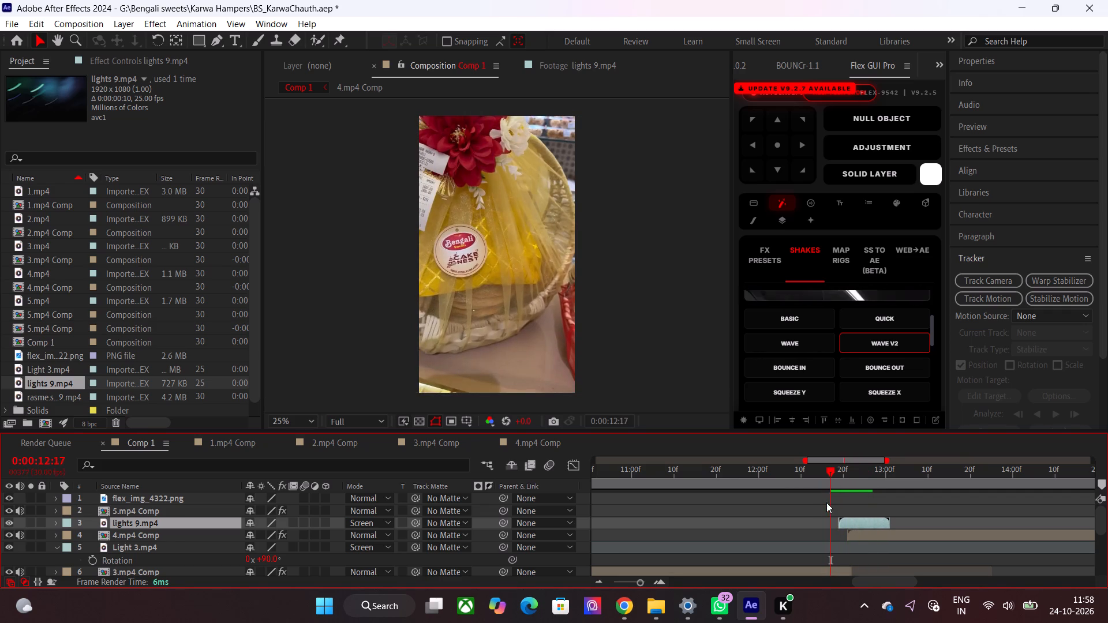
Add an adjustment layer directly above 3.mp4 Comp, matching that clip's duration.
{"action": "scroll", "coordinate": [825, 504], "scroll_direction": "down", "scroll_amount": 1}
{"action": "left_click", "coordinate": [817, 528]}
{"action": "left_click", "coordinate": [799, 536]}
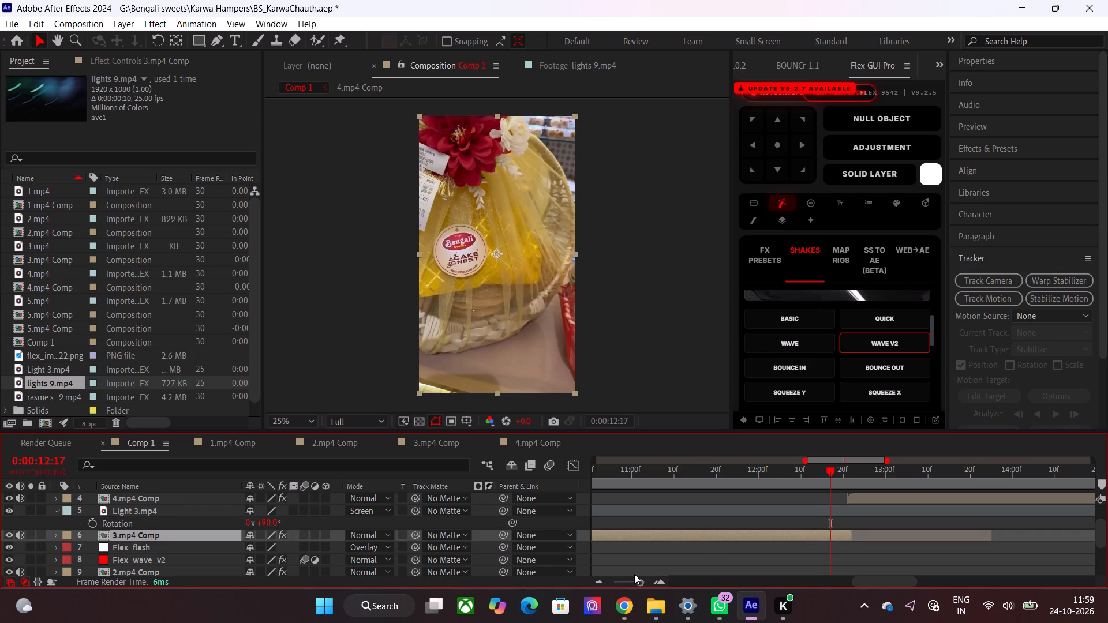
{"action": "left_click", "coordinate": [632, 582]}
{"action": "scroll", "coordinate": [793, 498], "scroll_direction": "up", "scroll_amount": 1}
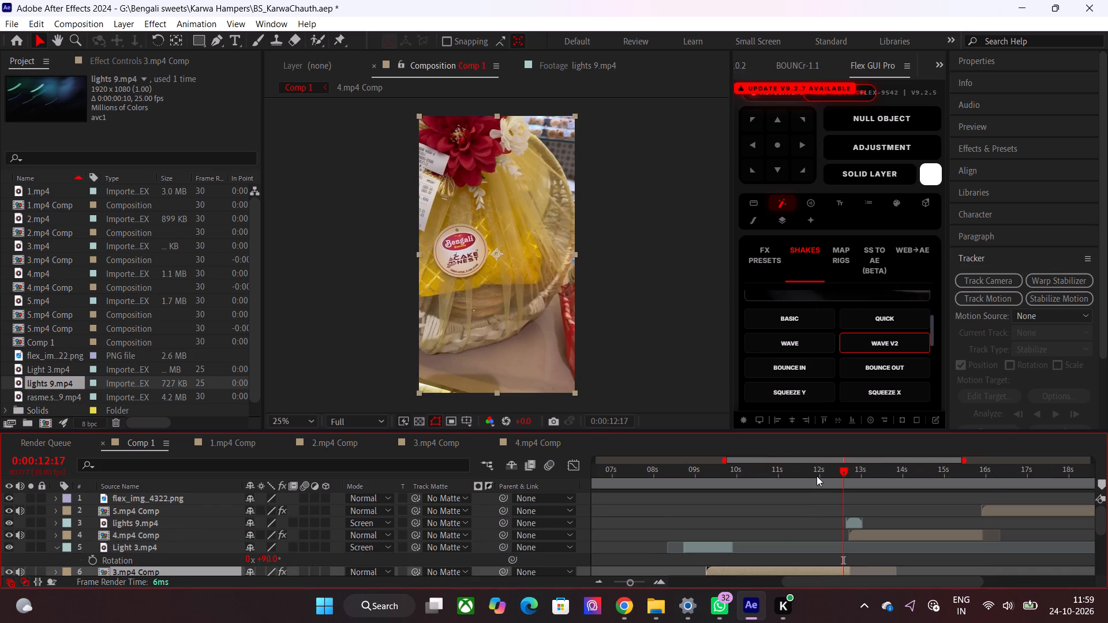
{"action": "left_click", "coordinate": [817, 475]}
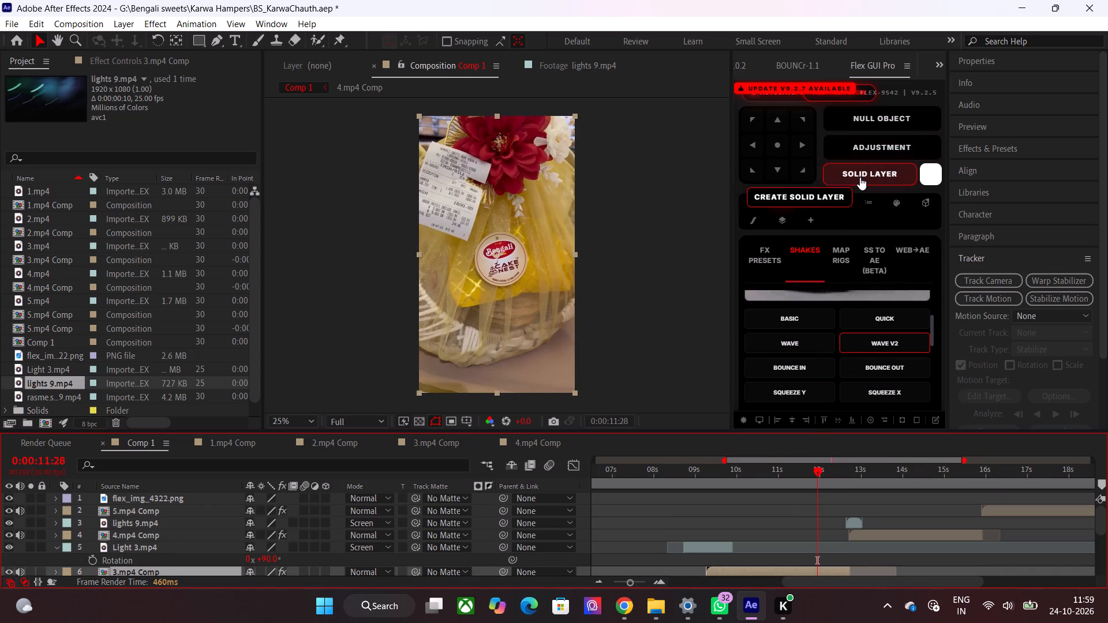
{"action": "left_click_drag", "start_coordinate": [873, 127], "coordinate": [873, 164]}
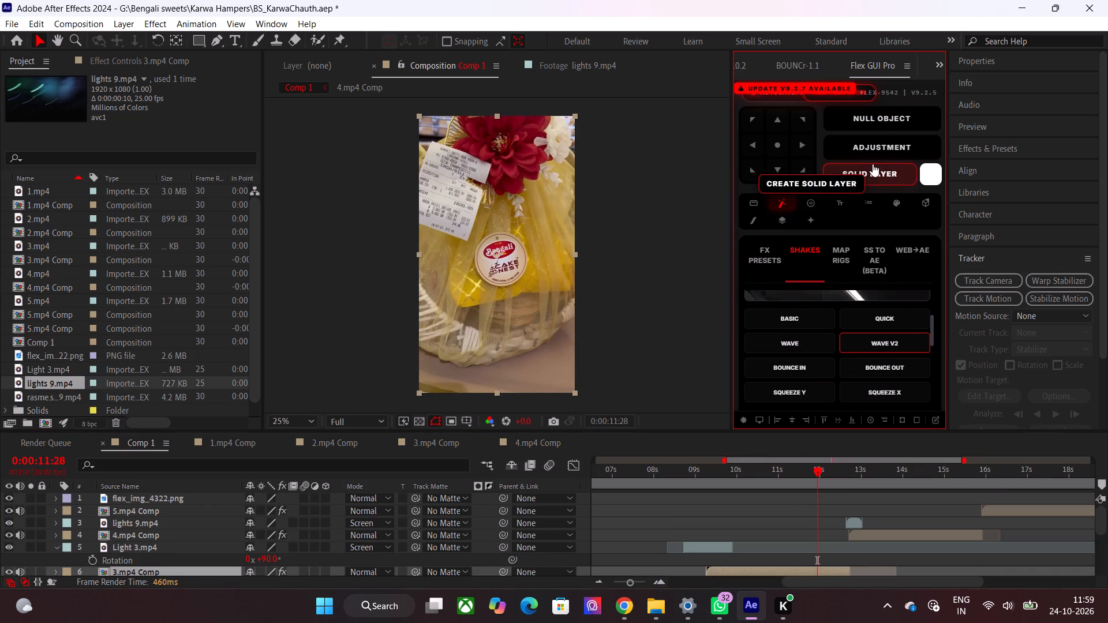
{"action": "left_click", "coordinate": [873, 149]}
Apply the S_BlurMoCurves effect to the Adj adjustment layer above 3.mp4 Comp.
{"action": "scroll", "coordinate": [836, 509], "scroll_direction": "down", "scroll_amount": 1}
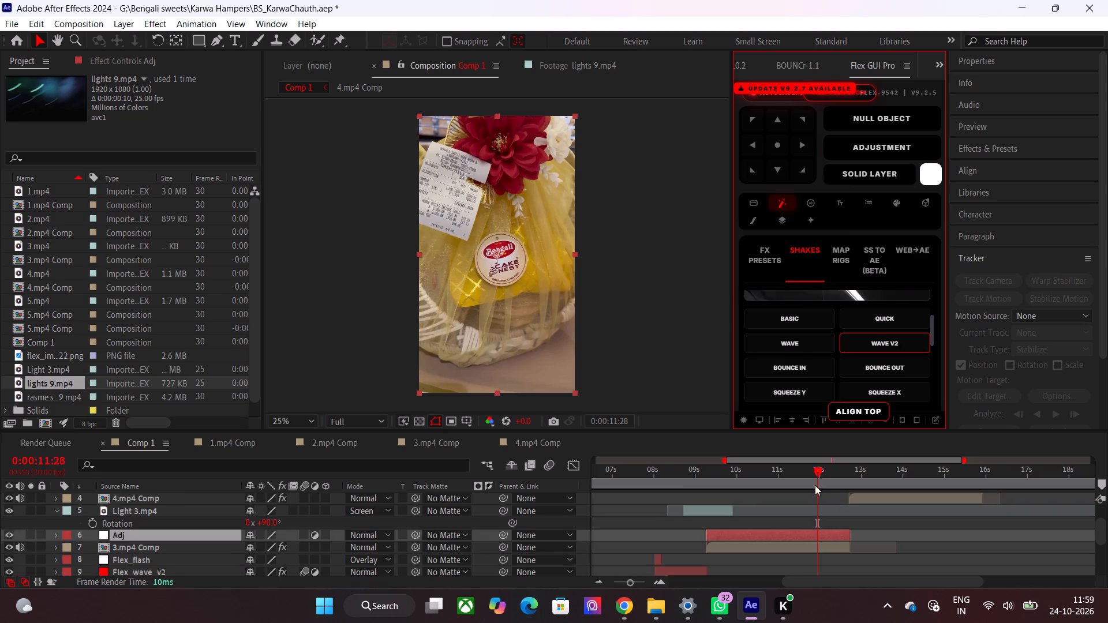
{"action": "left_click_drag", "start_coordinate": [822, 464], "coordinate": [839, 464]}
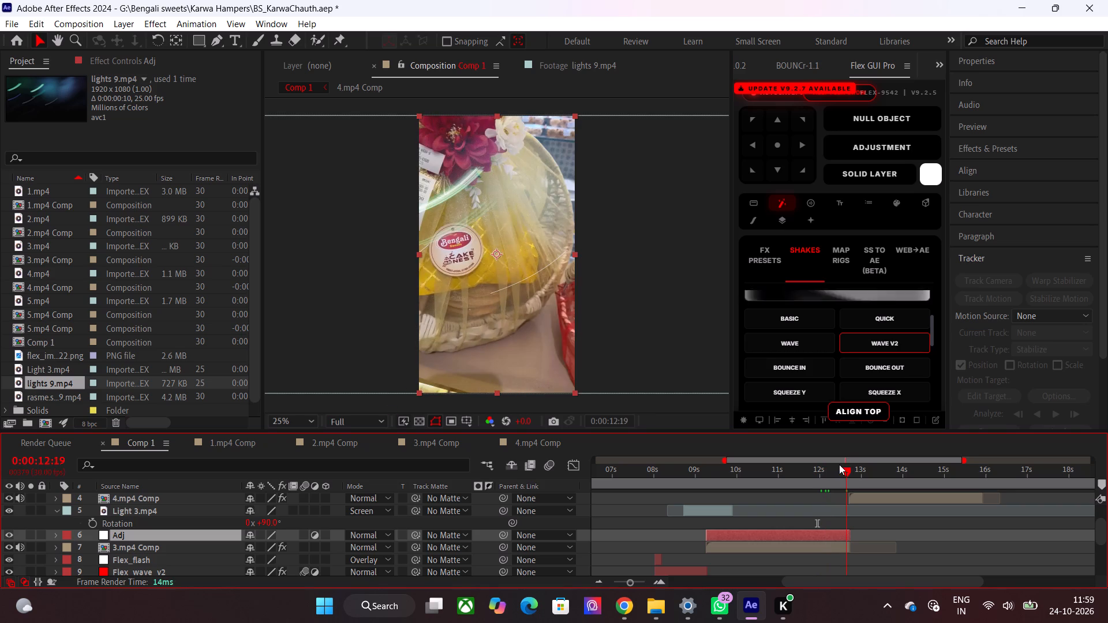
{"action": "left_click_drag", "start_coordinate": [839, 464], "coordinate": [854, 464]}
{"action": "key", "text": "ctrl+Tab"}
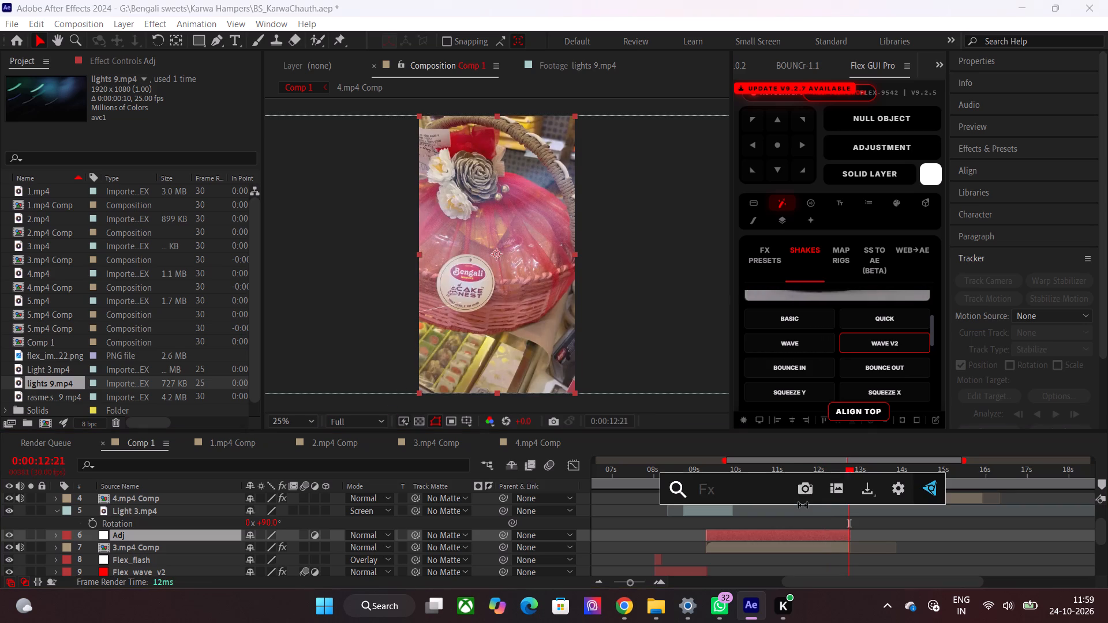
{"action": "type", "text": "blurmo"}
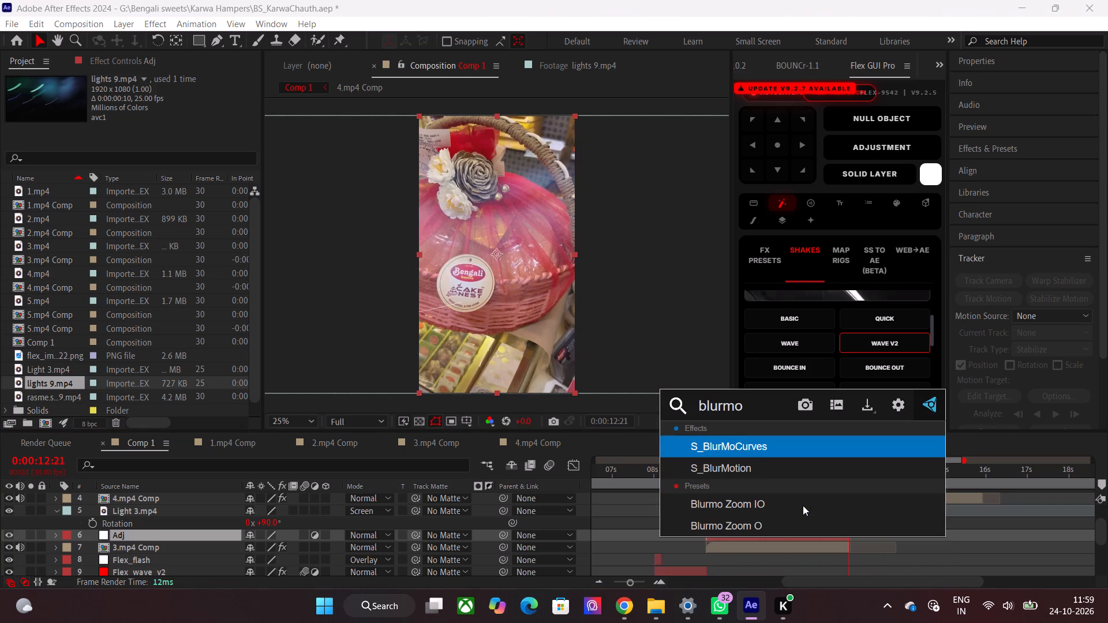
{"action": "left_click", "coordinate": [757, 449]}
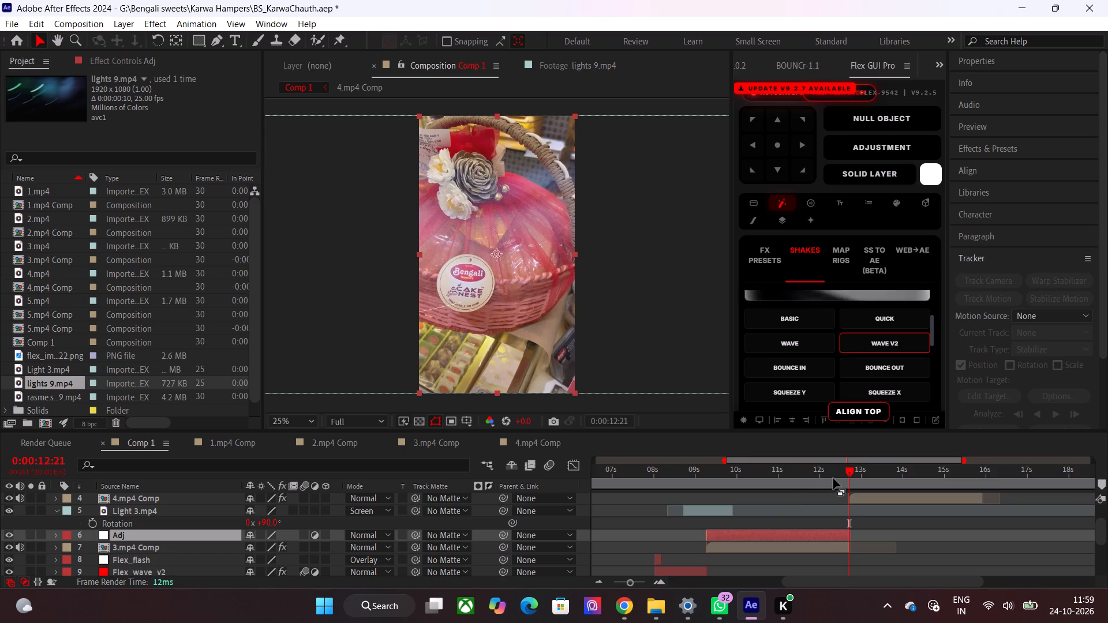
Set a starting Shift X keyframe for S_BlurMoCurves on the Adj layer at 0:00:12:12.
{"action": "left_click", "coordinate": [833, 478]}
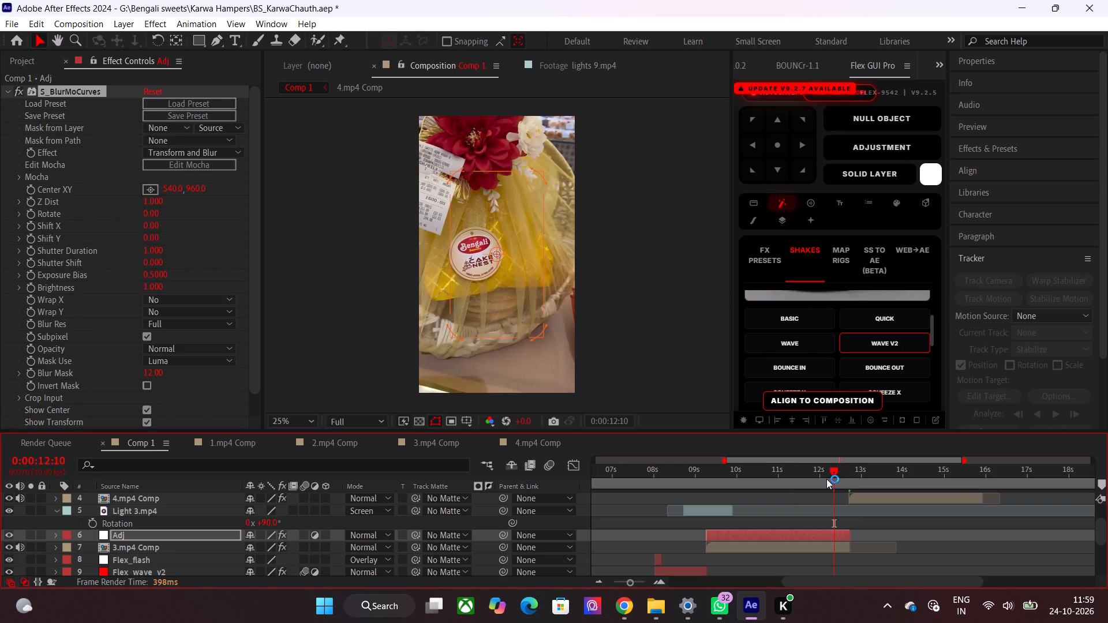
{"action": "left_click_drag", "start_coordinate": [826, 479], "coordinate": [837, 479]}
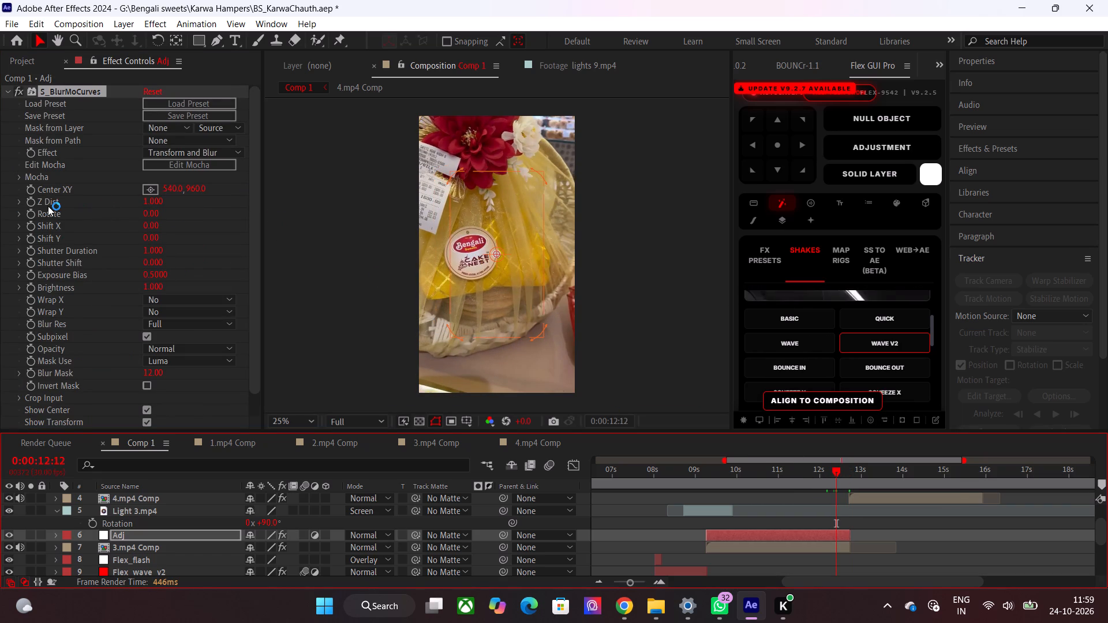
{"action": "left_click", "coordinate": [55, 228]}
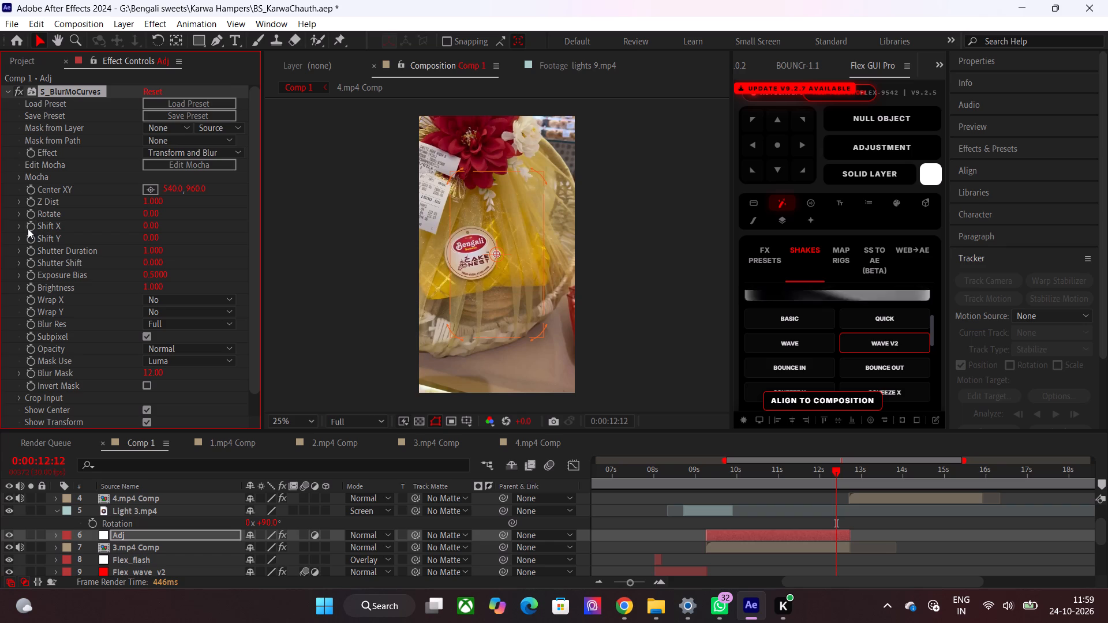
{"action": "left_click", "coordinate": [28, 228]}
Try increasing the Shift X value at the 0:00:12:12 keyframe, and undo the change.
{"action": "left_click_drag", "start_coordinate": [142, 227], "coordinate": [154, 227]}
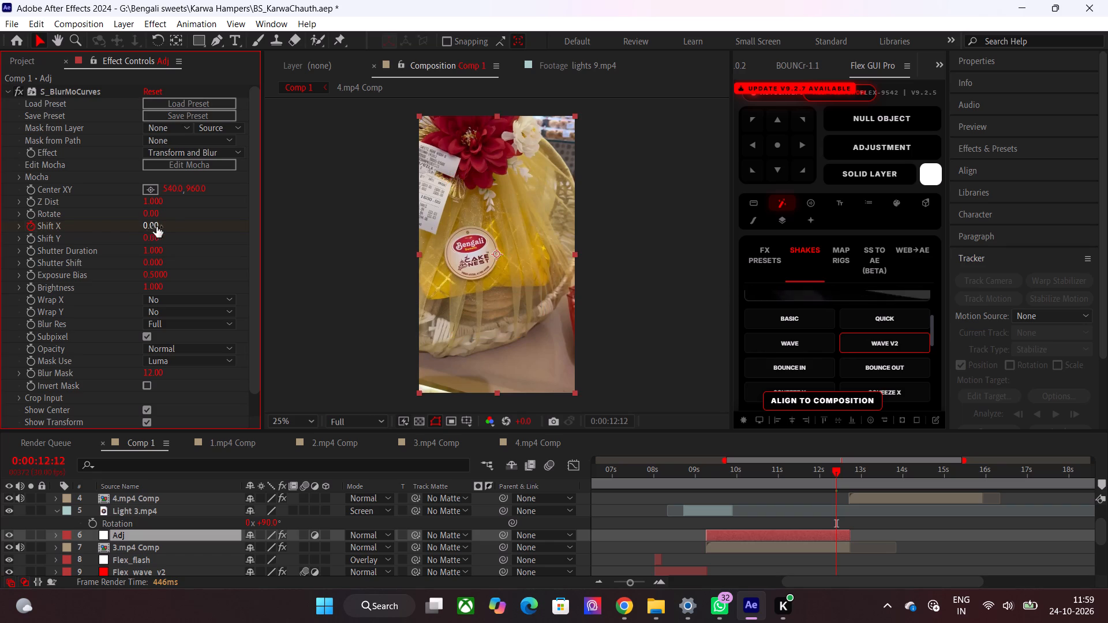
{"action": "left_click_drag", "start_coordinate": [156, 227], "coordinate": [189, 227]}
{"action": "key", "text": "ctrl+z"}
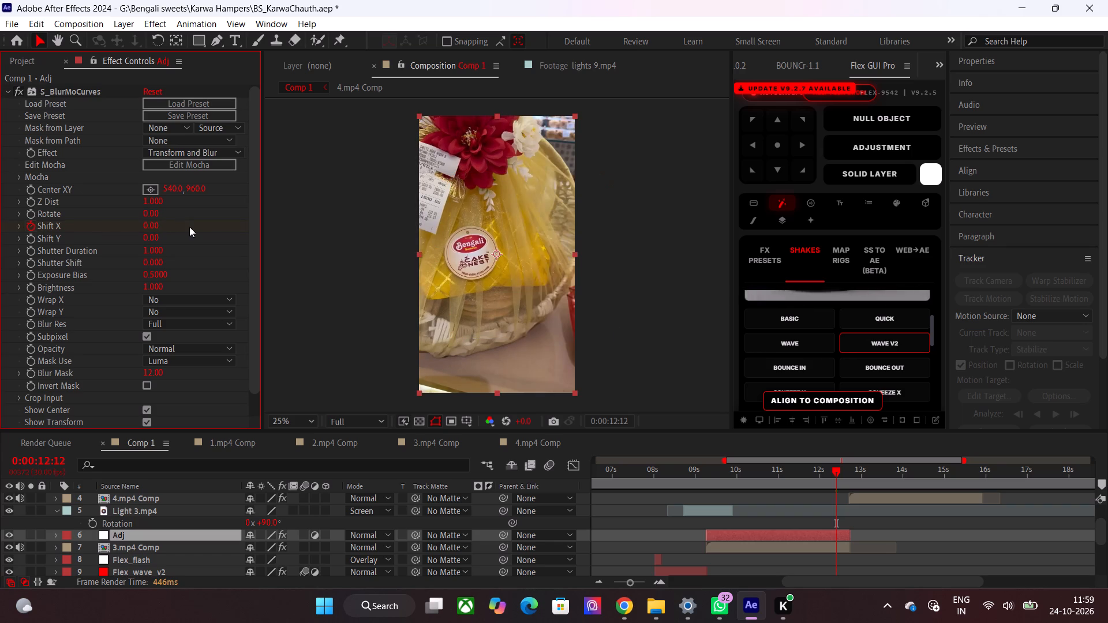
Set Wrap X and Wrap Y to Reflect in S_BlurMoCurves on the Adj layer above 3.mp4 Comp.
{"action": "left_click", "coordinate": [186, 303]}
{"action": "left_click", "coordinate": [197, 342]}
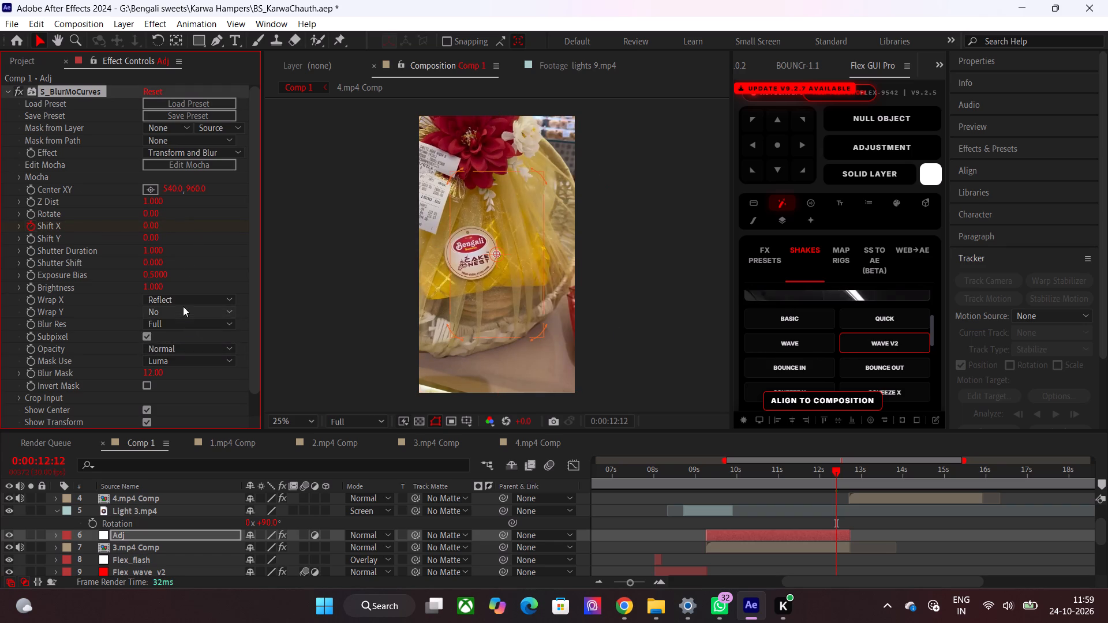
{"action": "left_click", "coordinate": [183, 306]}
{"action": "left_click", "coordinate": [181, 350]}
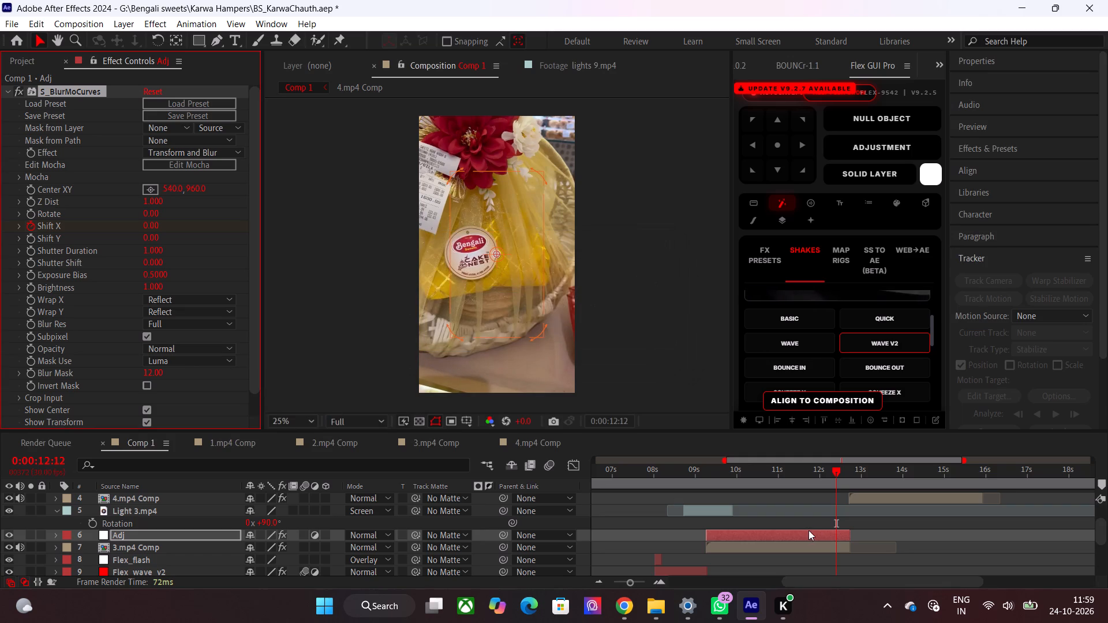
Move the starting Shift X keyframe back to about 0:00:12:02 and add an ending keyframe of 990 at 0:00:12:21.
{"action": "left_click", "coordinate": [834, 461]}
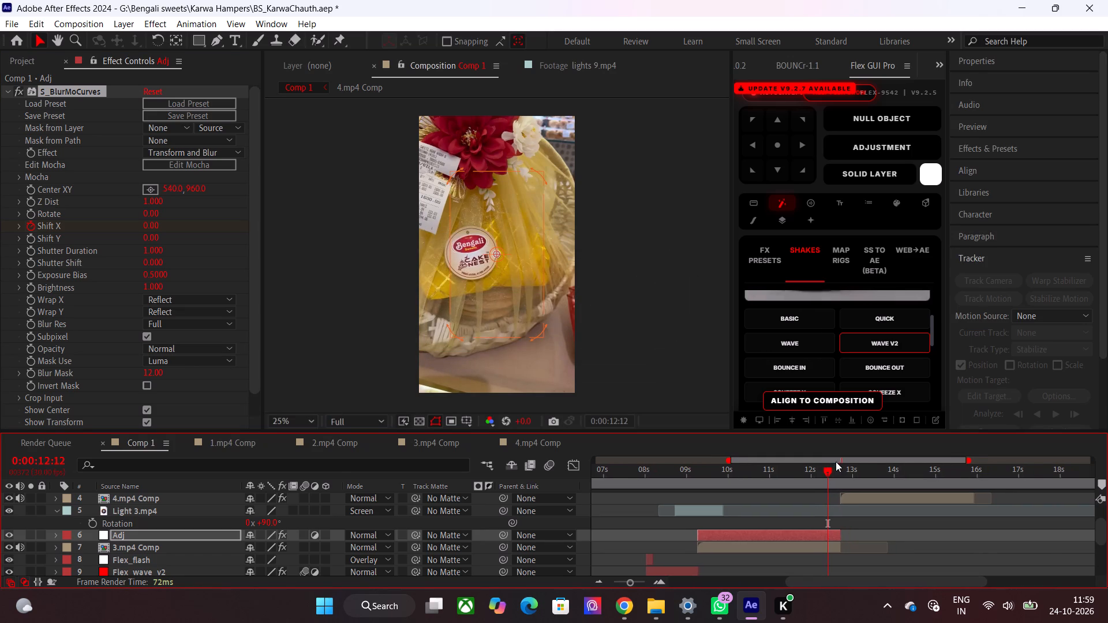
{"action": "left_click_drag", "start_coordinate": [826, 479], "coordinate": [840, 481]}
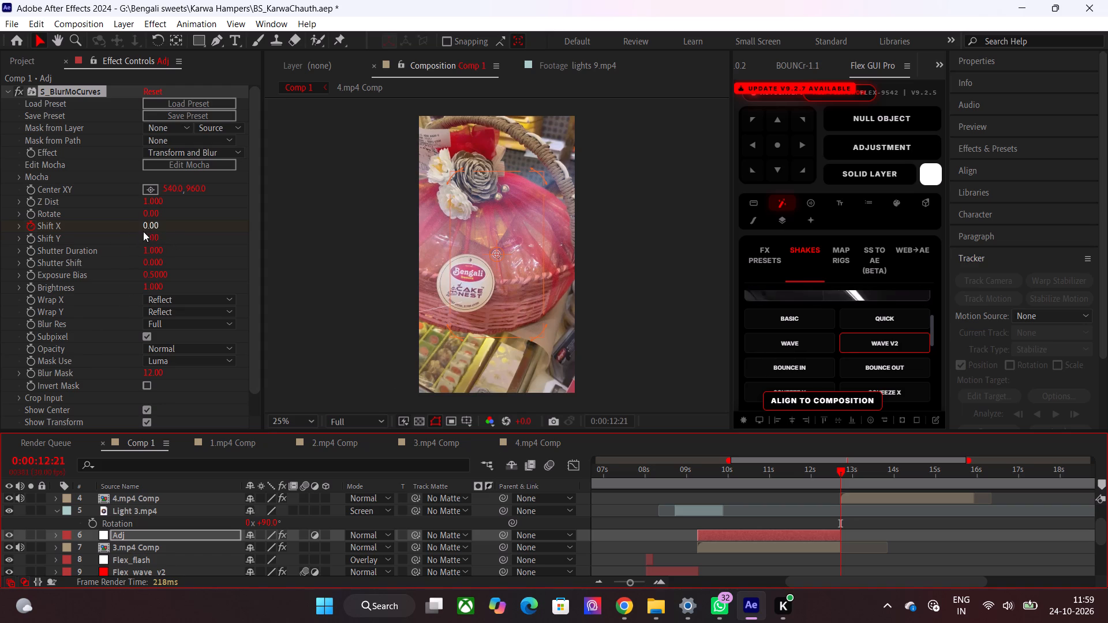
{"action": "key", "text": "u"}
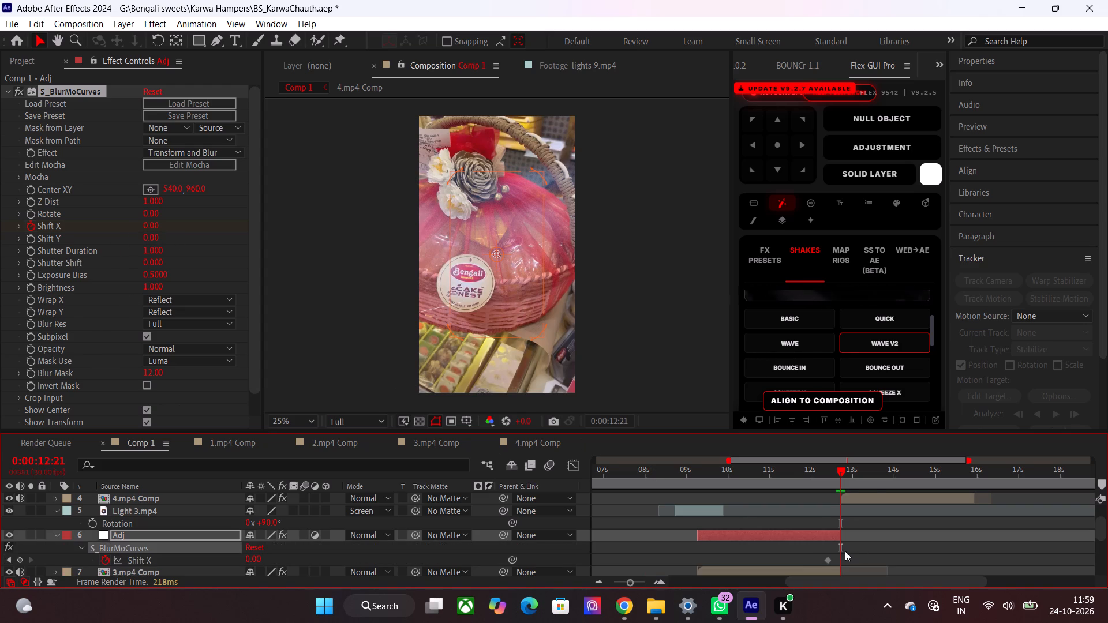
{"action": "left_click_drag", "start_coordinate": [826, 560], "coordinate": [812, 560]}
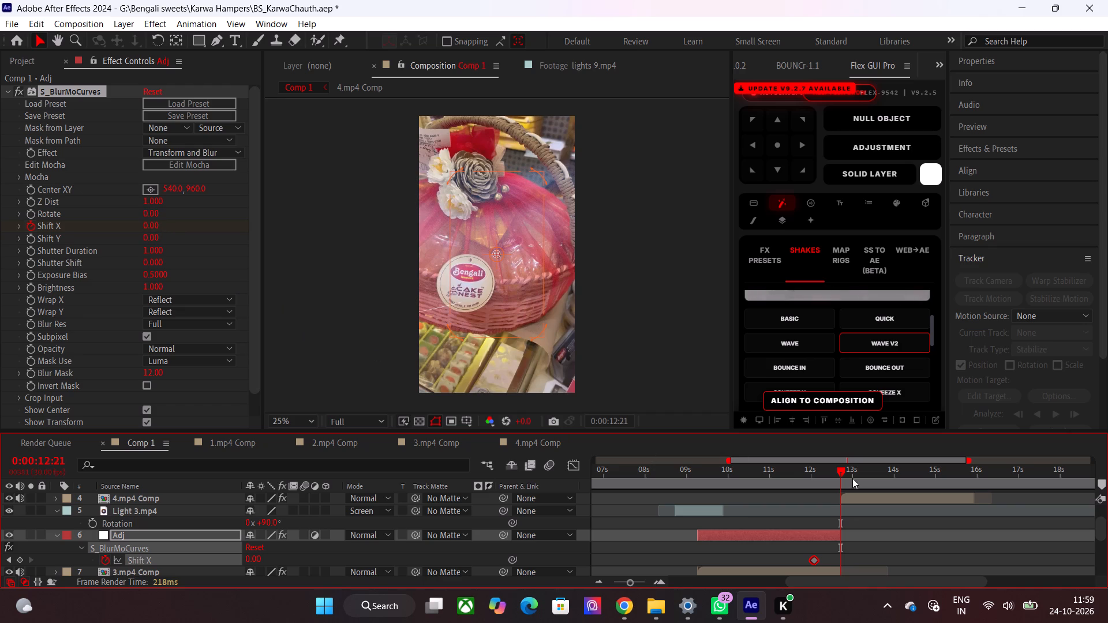
{"action": "left_click_drag", "start_coordinate": [151, 224], "coordinate": [171, 227]}
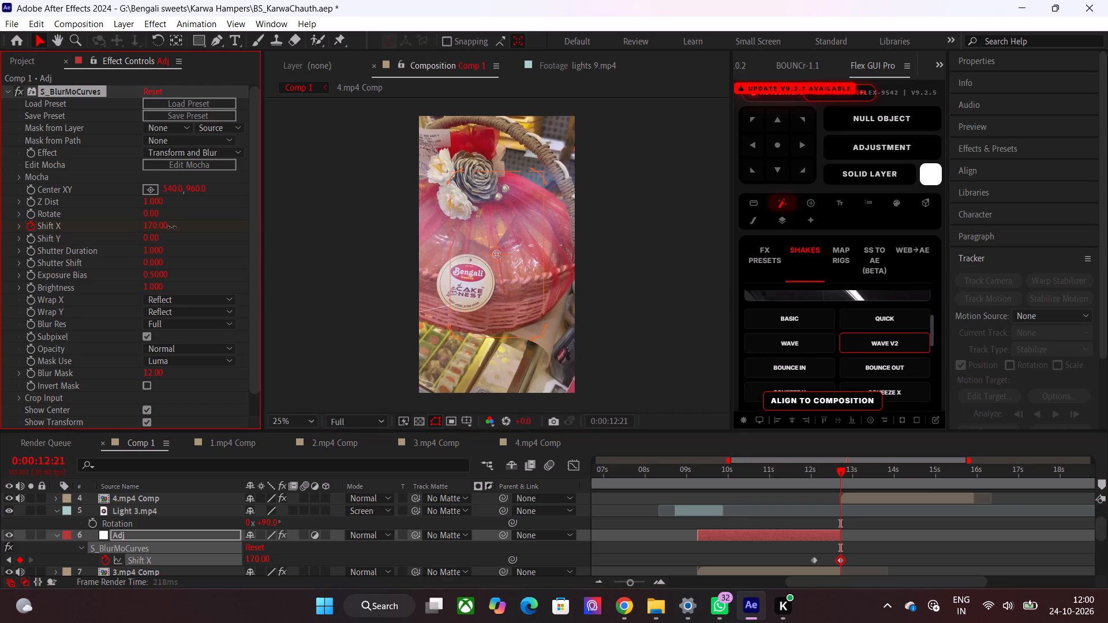
{"action": "left_click_drag", "start_coordinate": [171, 227], "coordinate": [237, 227]}
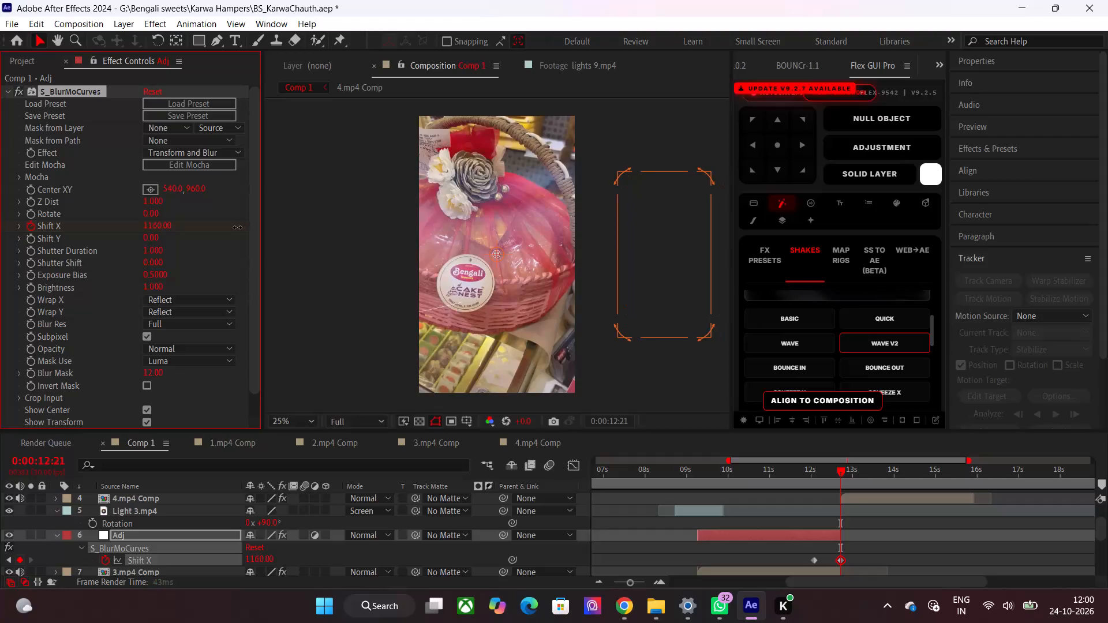
{"action": "left_click_drag", "start_coordinate": [237, 227], "coordinate": [225, 227]}
Apply Easy Ease to both Shift X keyframes on the Adj layer above 3.mp4 Comp.
{"action": "left_click_drag", "start_coordinate": [854, 545], "coordinate": [802, 564]}
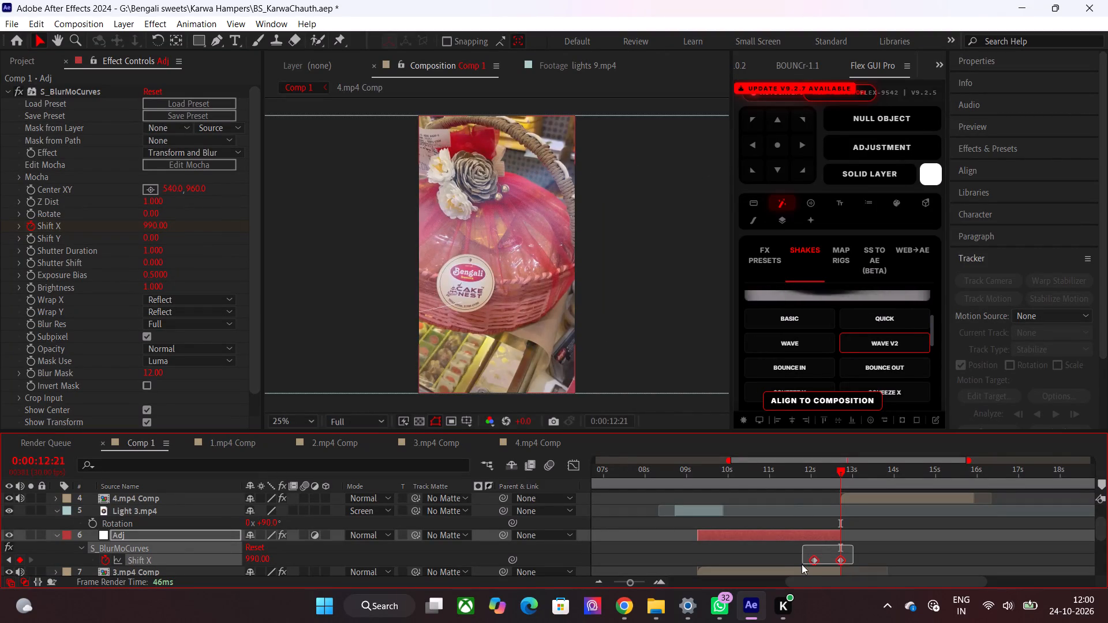
{"action": "left_click_drag", "start_coordinate": [802, 564], "coordinate": [799, 565]}
{"action": "key", "text": "ctrl+alt+9"}
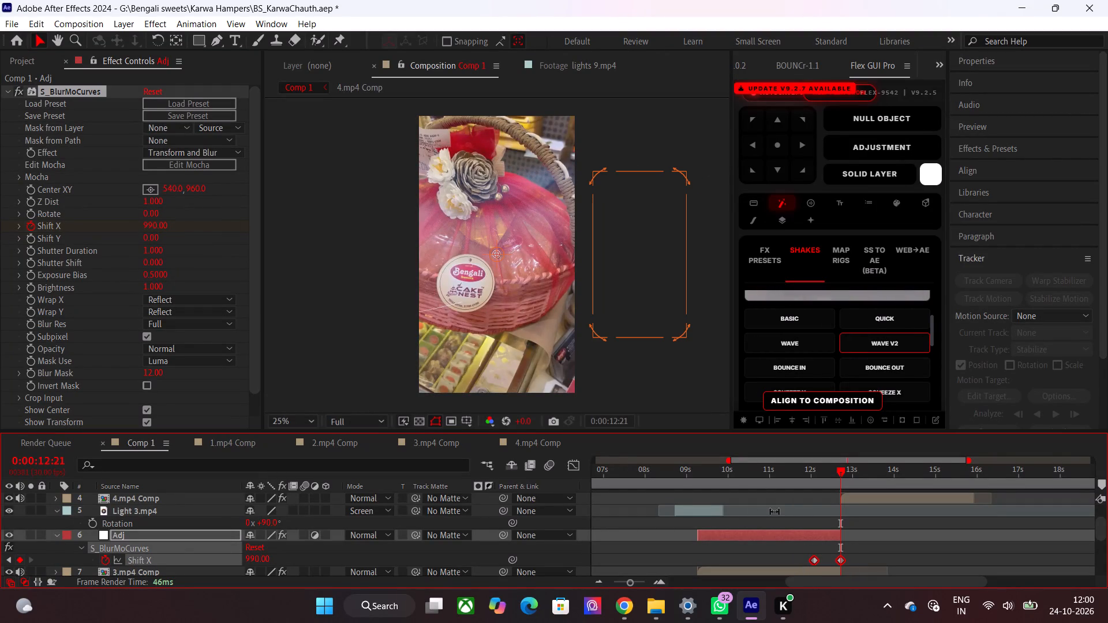
{"action": "left_click", "coordinate": [810, 509]}
{"action": "left_click_drag", "start_coordinate": [865, 555], "coordinate": [791, 571]}
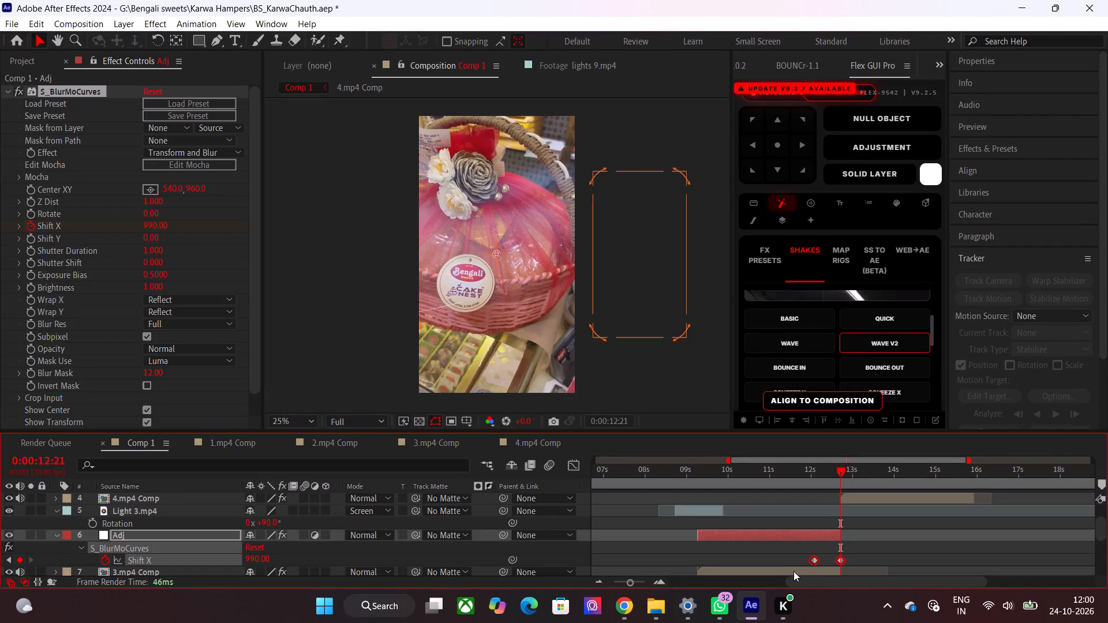
{"action": "key", "text": "F9"}
Reshape the Shift X value curve in the Graph Editor so it starts slowly and rises steeply into the 0:00:12:21 keyframe.
{"action": "left_click", "coordinate": [567, 456]}
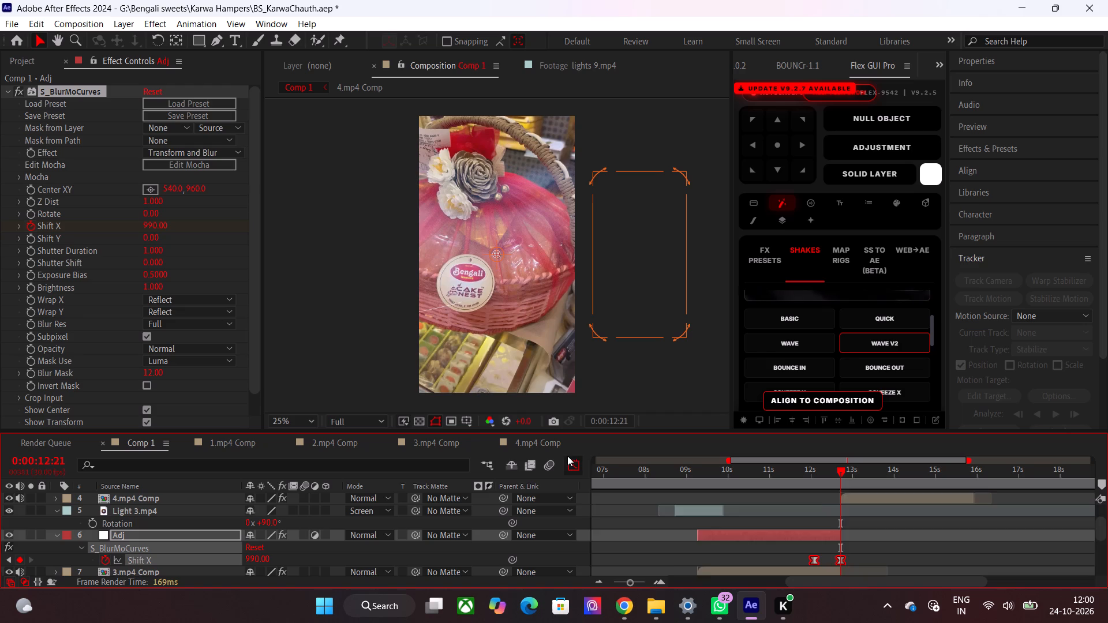
{"action": "left_click", "coordinate": [639, 582]}
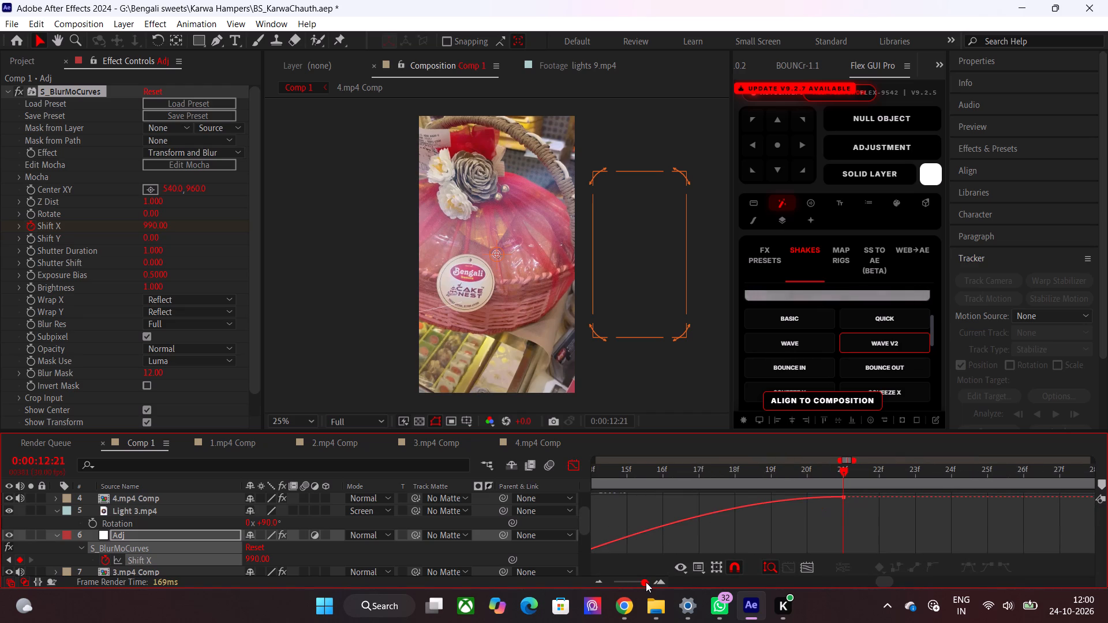
{"action": "left_click", "coordinate": [647, 582]}
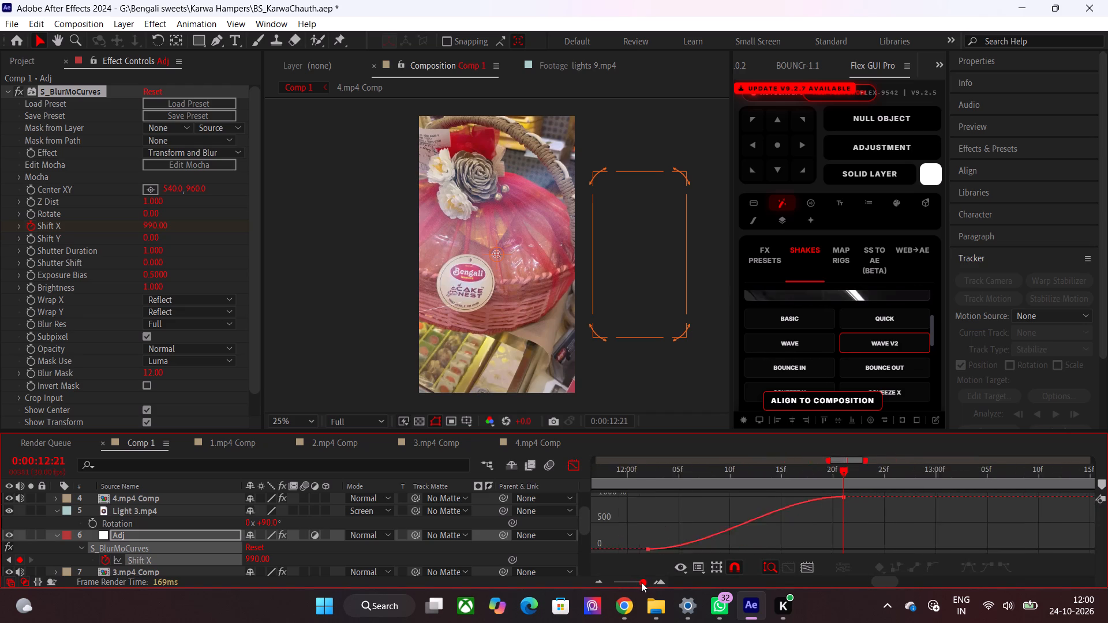
{"action": "left_click", "coordinate": [644, 547]}
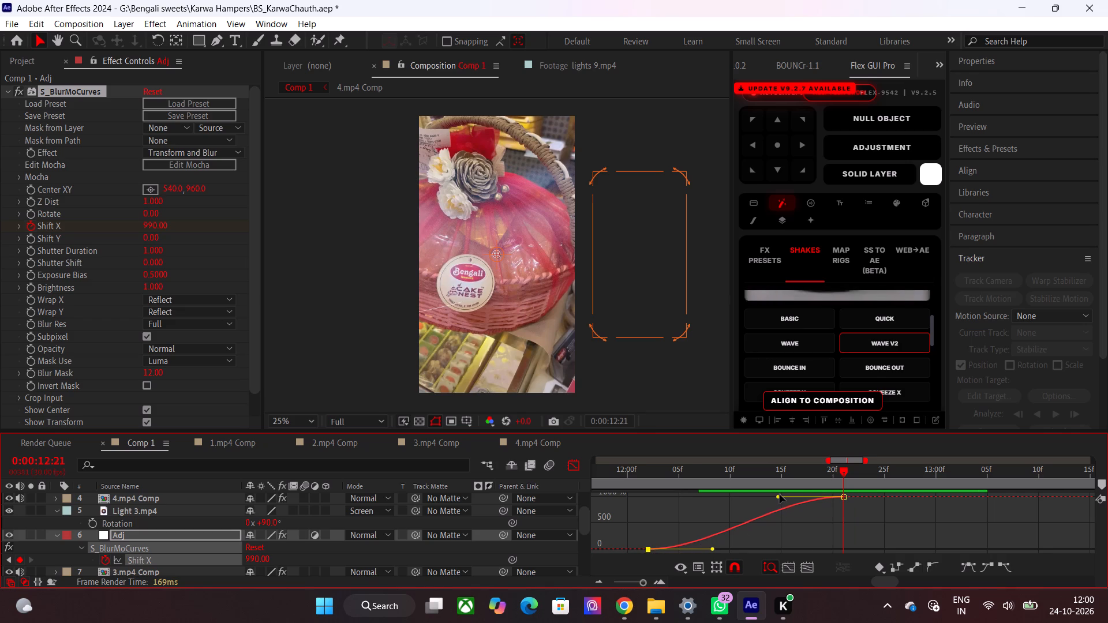
{"action": "left_click_drag", "start_coordinate": [780, 494], "coordinate": [851, 536]}
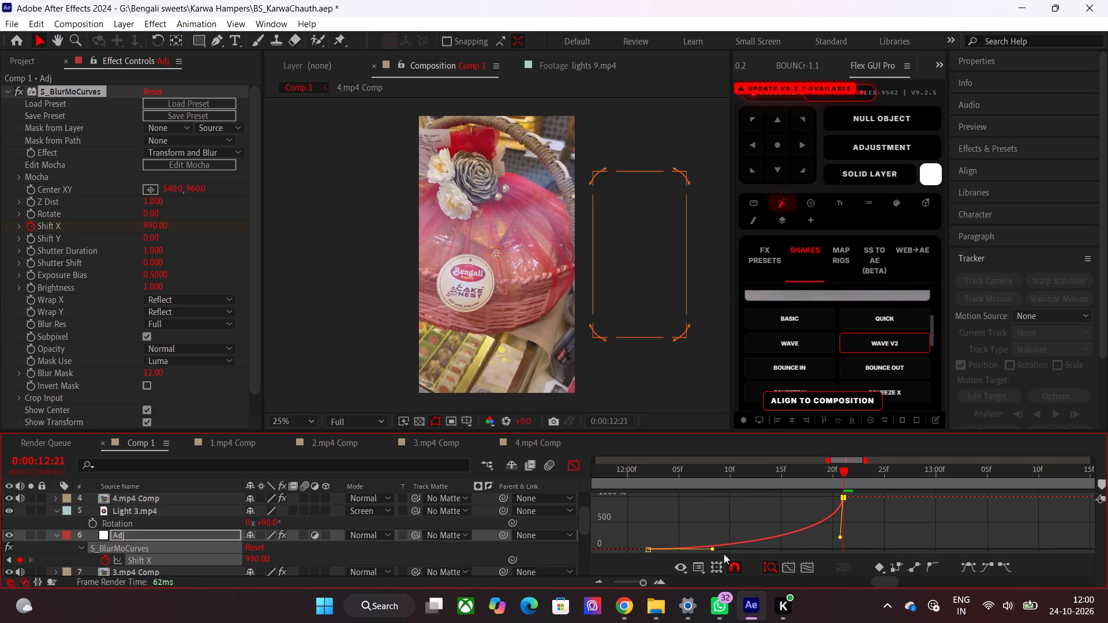
{"action": "left_click_drag", "start_coordinate": [714, 548], "coordinate": [805, 548]}
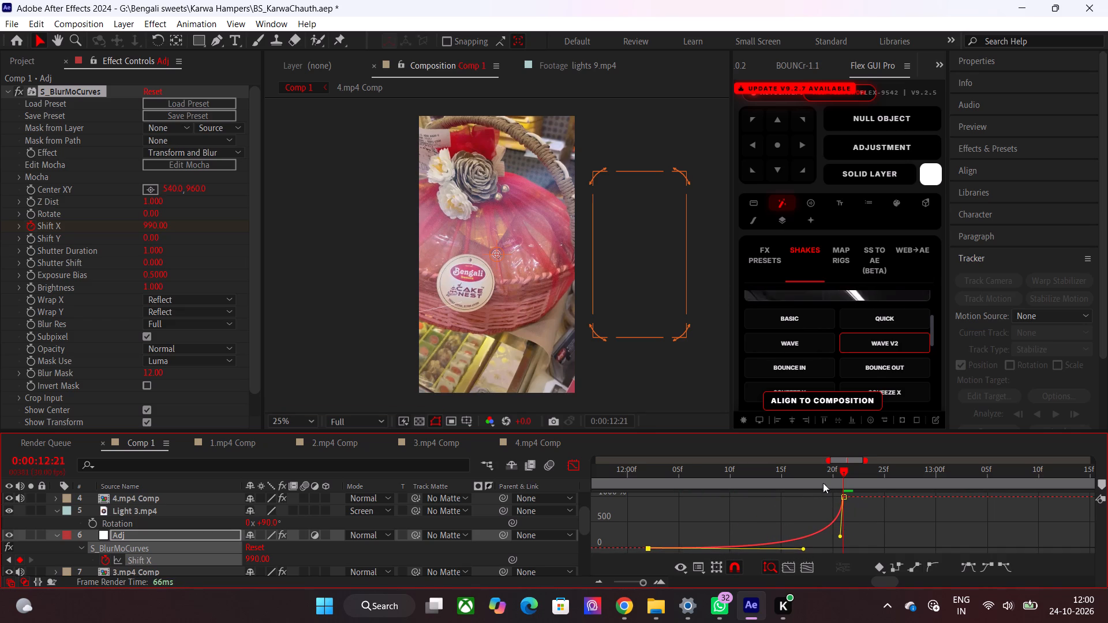
Preview the Shift X blur transition around 0:00:12:10 to 0:00:12:25, check its speed graph, and leave the Graph Editor.
{"action": "left_click_drag", "start_coordinate": [830, 470], "coordinate": [697, 494]}
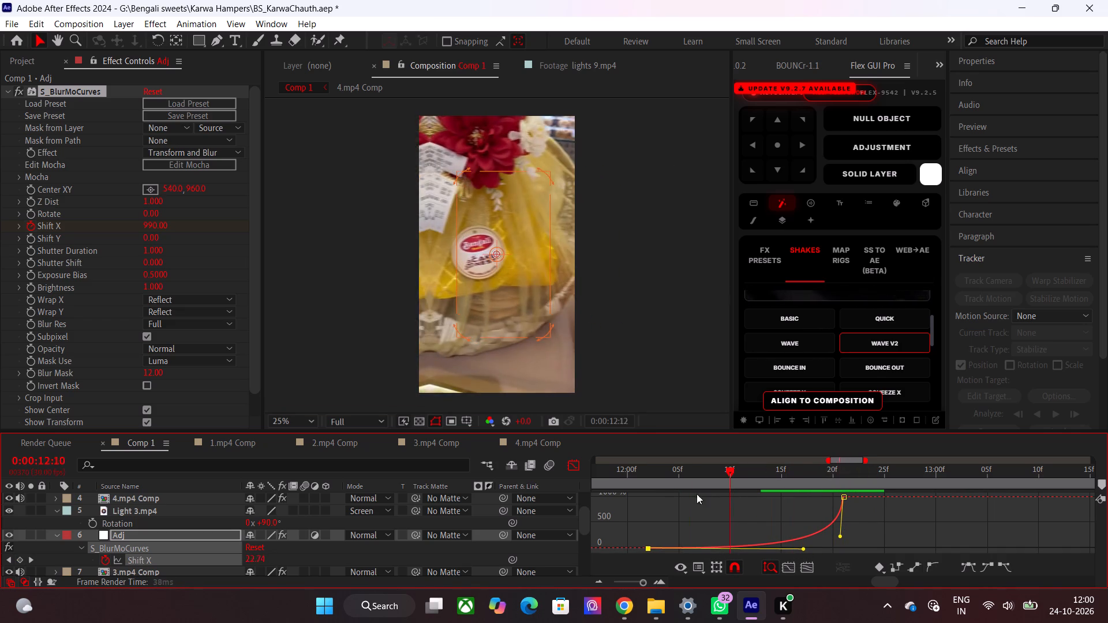
{"action": "left_click_drag", "start_coordinate": [697, 494], "coordinate": [880, 531]}
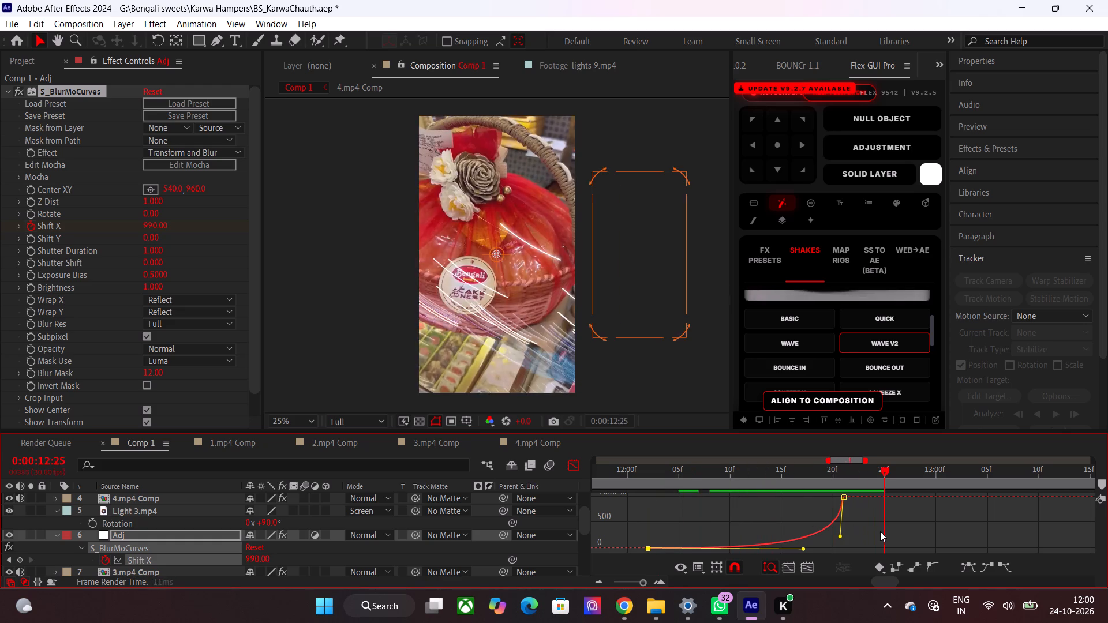
{"action": "left_click_drag", "start_coordinate": [880, 531], "coordinate": [898, 536]}
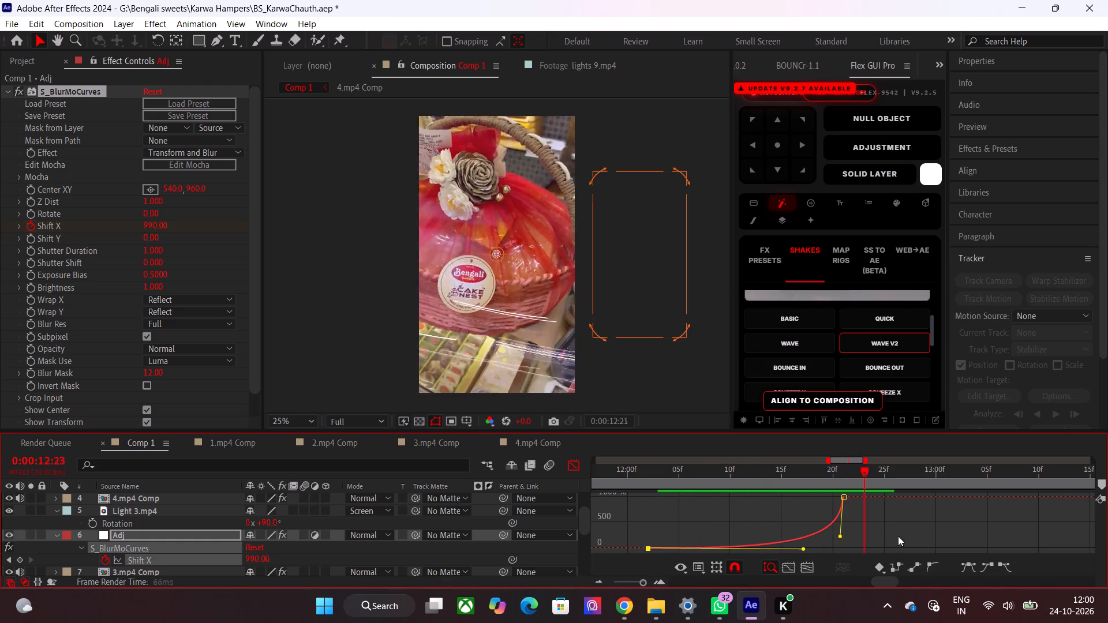
{"action": "left_click_drag", "start_coordinate": [898, 536], "coordinate": [812, 543]}
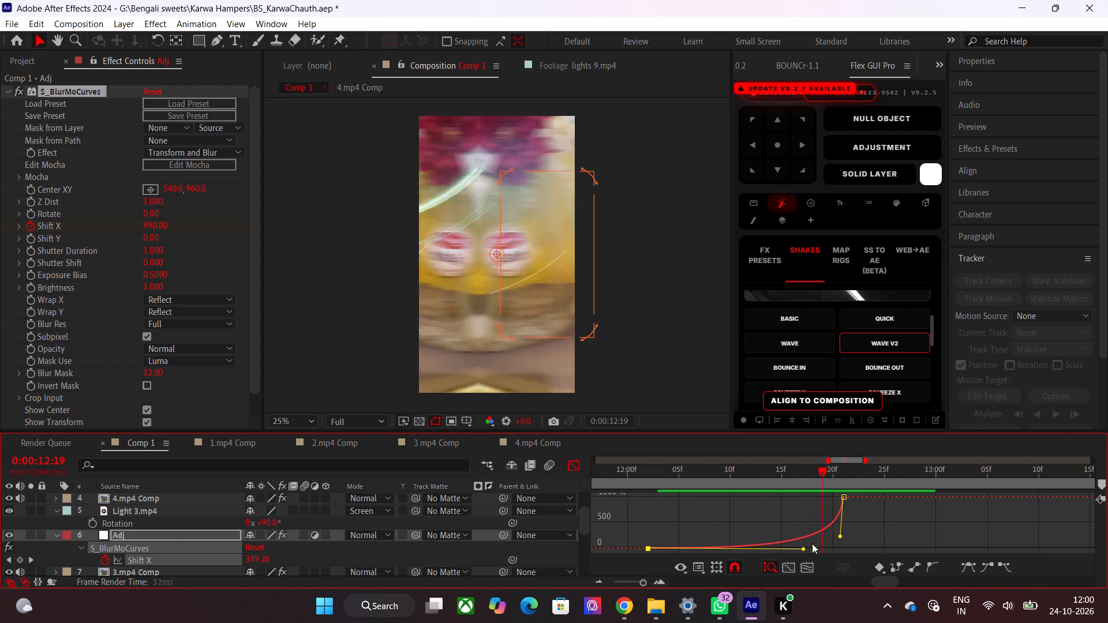
{"action": "left_click_drag", "start_coordinate": [812, 543], "coordinate": [822, 542]}
{"action": "right_click", "coordinate": [797, 526]}
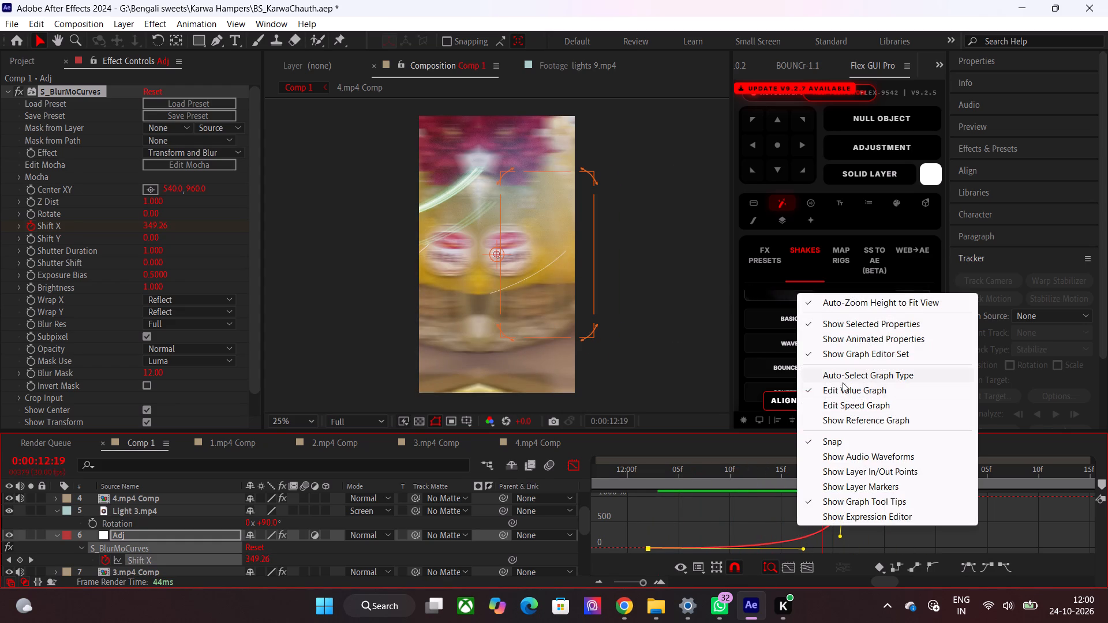
{"action": "left_click", "coordinate": [841, 402]}
{"action": "right_click", "coordinate": [812, 523]}
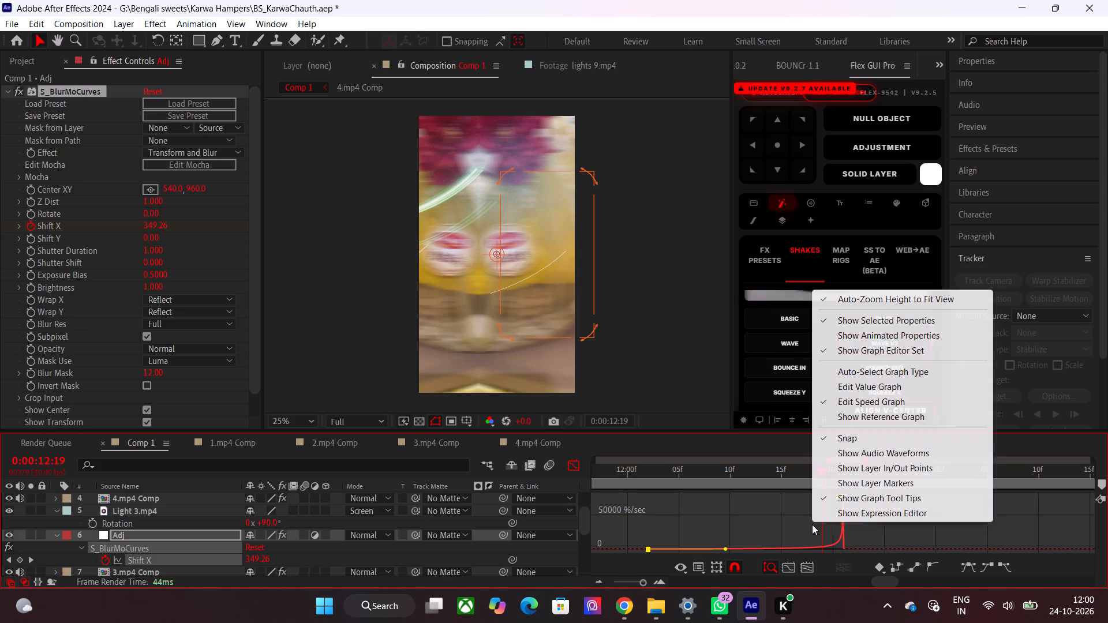
{"action": "left_click", "coordinate": [870, 389]}
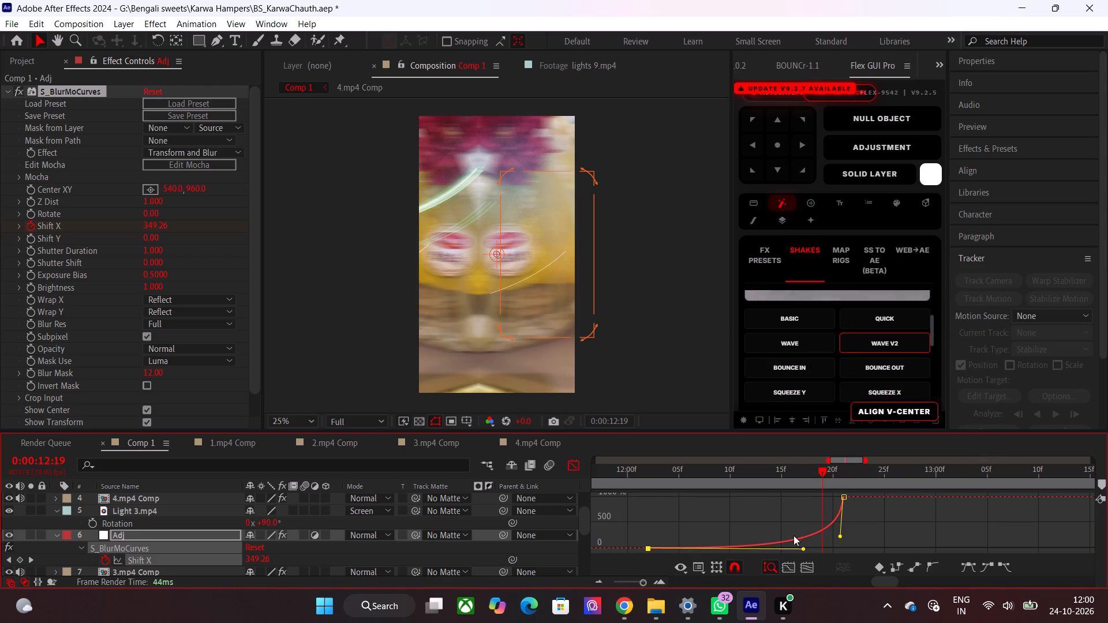
{"action": "left_click", "coordinate": [579, 464]}
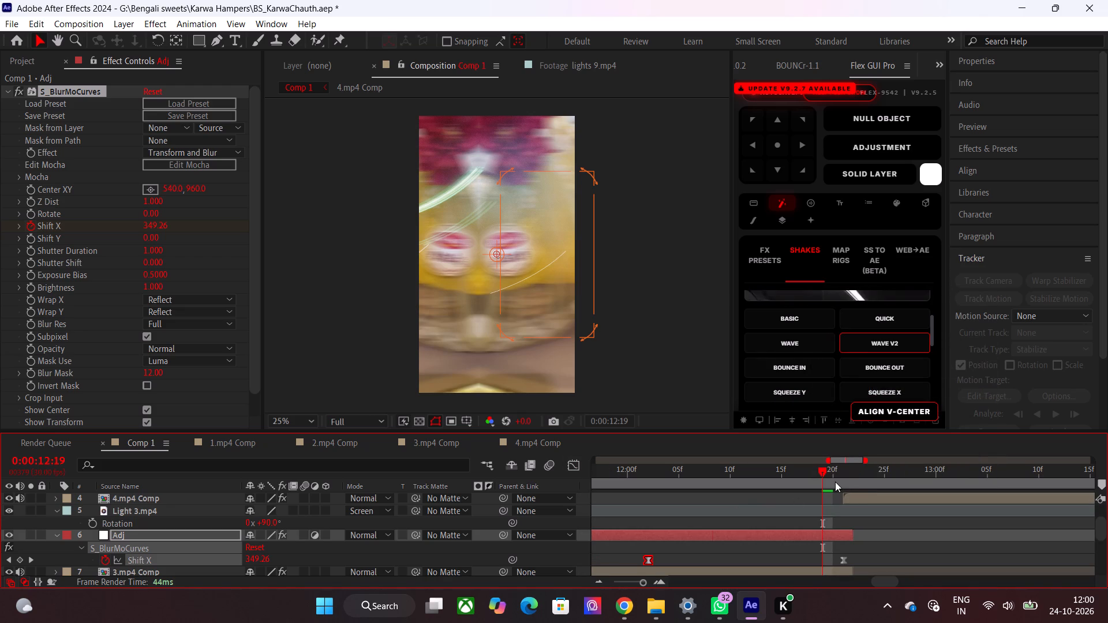
Add an adjustment layer directly above 4.mp4 Comp, starting at 0:00:12:21 with that clip.
{"action": "left_click", "coordinate": [835, 482]}
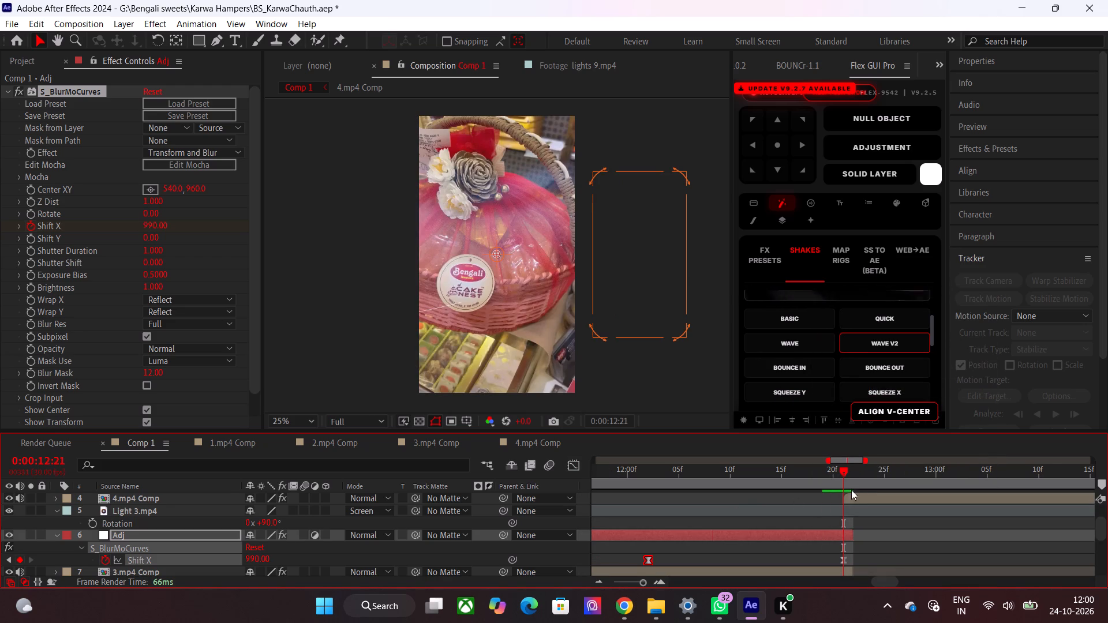
{"action": "left_click", "coordinate": [855, 494]}
{"action": "scroll", "coordinate": [863, 524], "scroll_direction": "up", "scroll_amount": 1}
{"action": "left_click", "coordinate": [873, 152]}
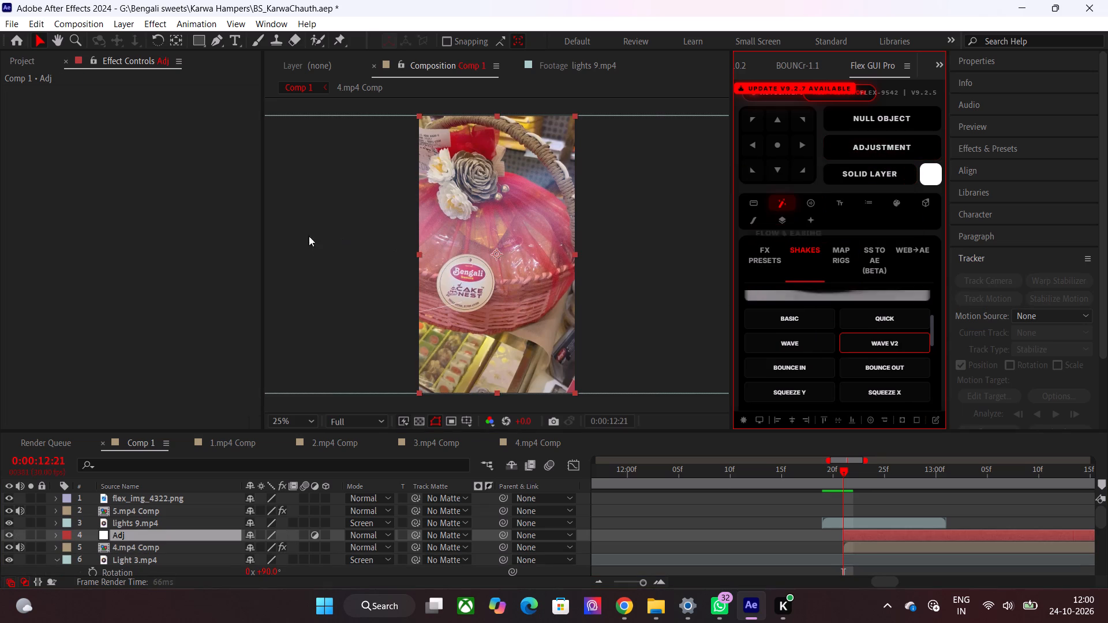
Apply the S_BlurMoCurves effect to the new Adj layer above 4.mp4 Comp.
{"action": "key", "text": "ctrl+Tab"}
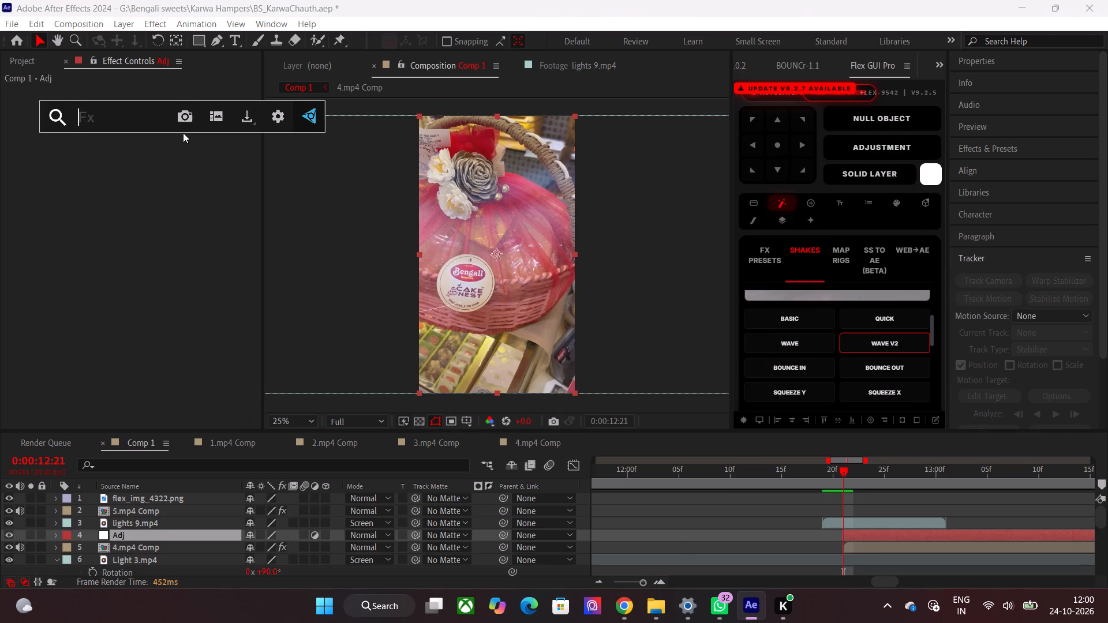
{"action": "type", "text": "bluirm"}
{"action": "key", "text": "BackSpace"}
{"action": "key", "text": "BackSpace"}
{"action": "key", "text": "BackSpace"}
{"action": "key", "text": "BackSpace"}
{"action": "key", "text": "r"}
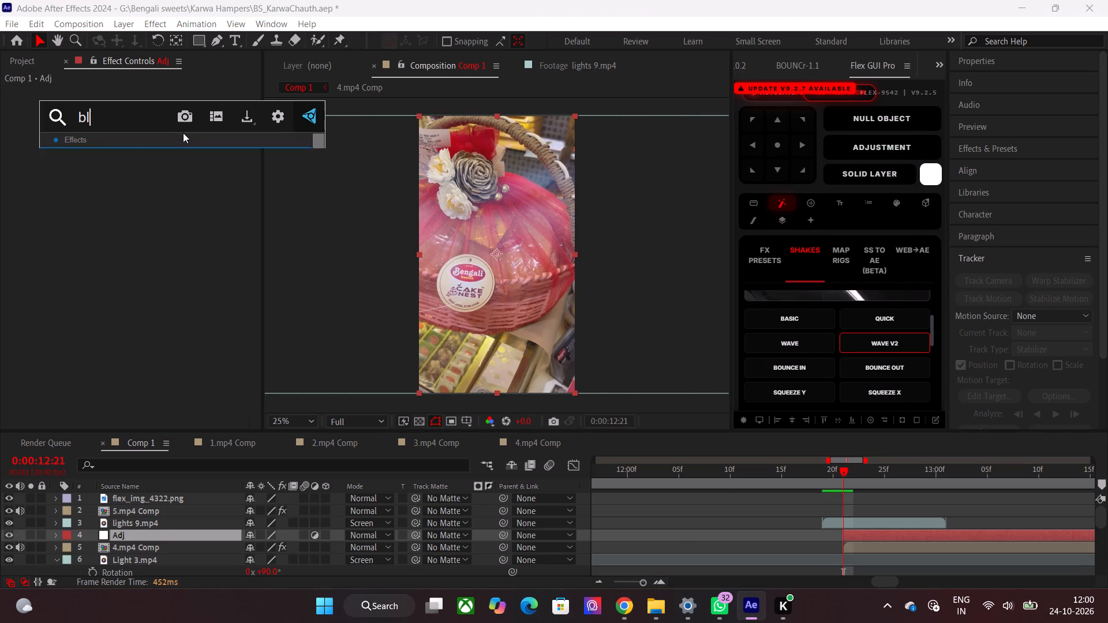
{"action": "key", "text": "BackSpace"}
{"action": "type", "text": "ur"}
{"action": "key", "text": "m"}
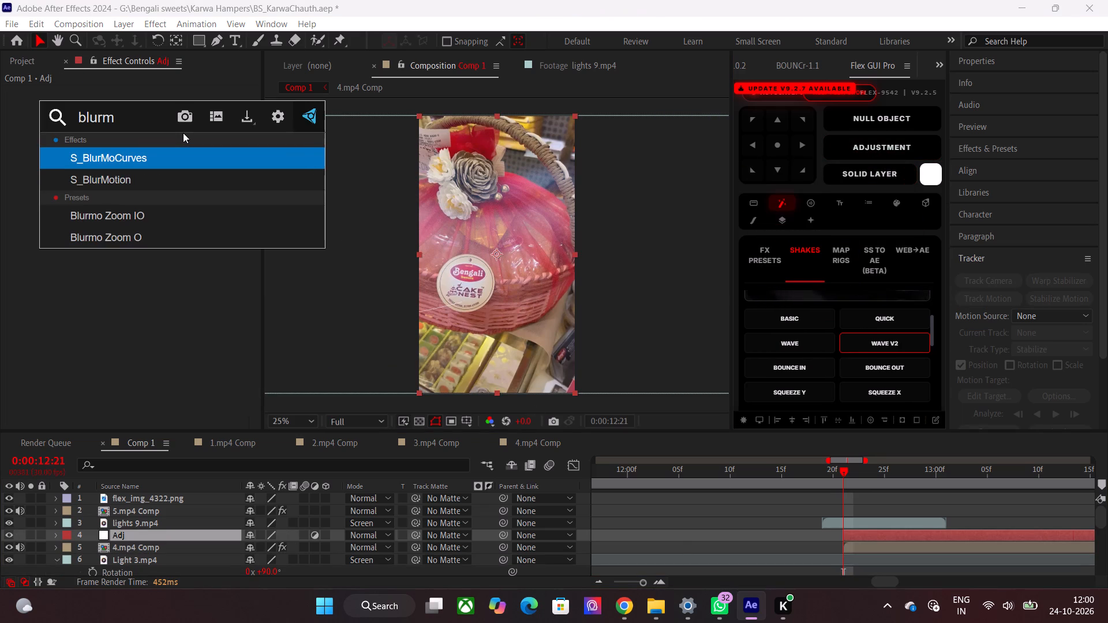
{"action": "key", "text": "Return"}
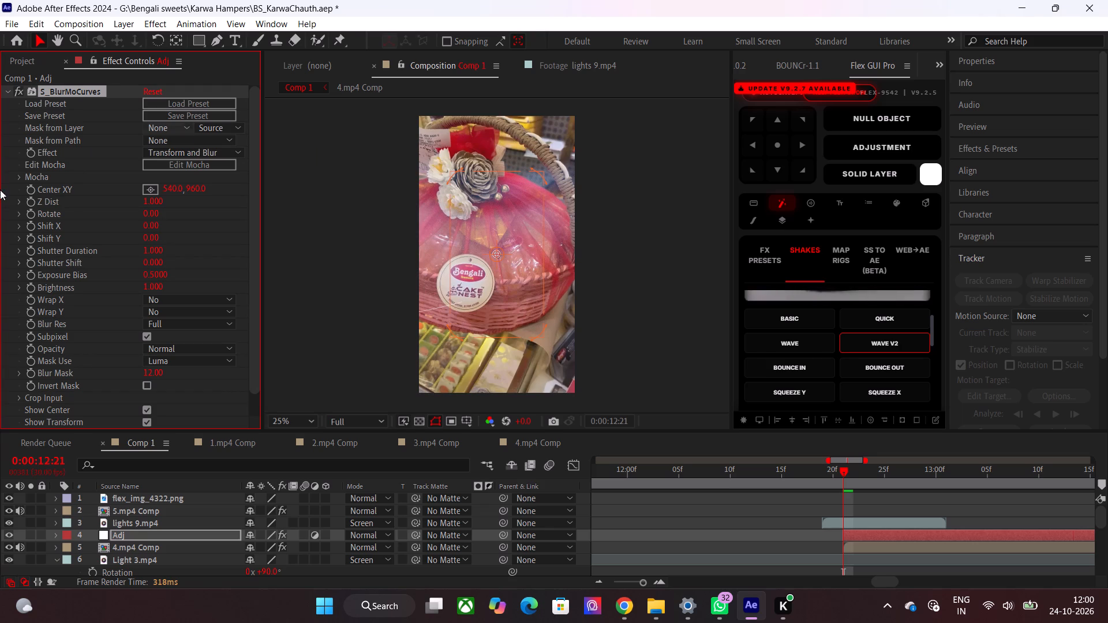
Set Wrap X and Wrap Y to Reflect in S_BlurMoCurves on the Adj layer above 4.mp4 Comp.
{"action": "left_click", "coordinate": [159, 305]}
{"action": "left_click", "coordinate": [175, 342]}
{"action": "left_click", "coordinate": [175, 314]}
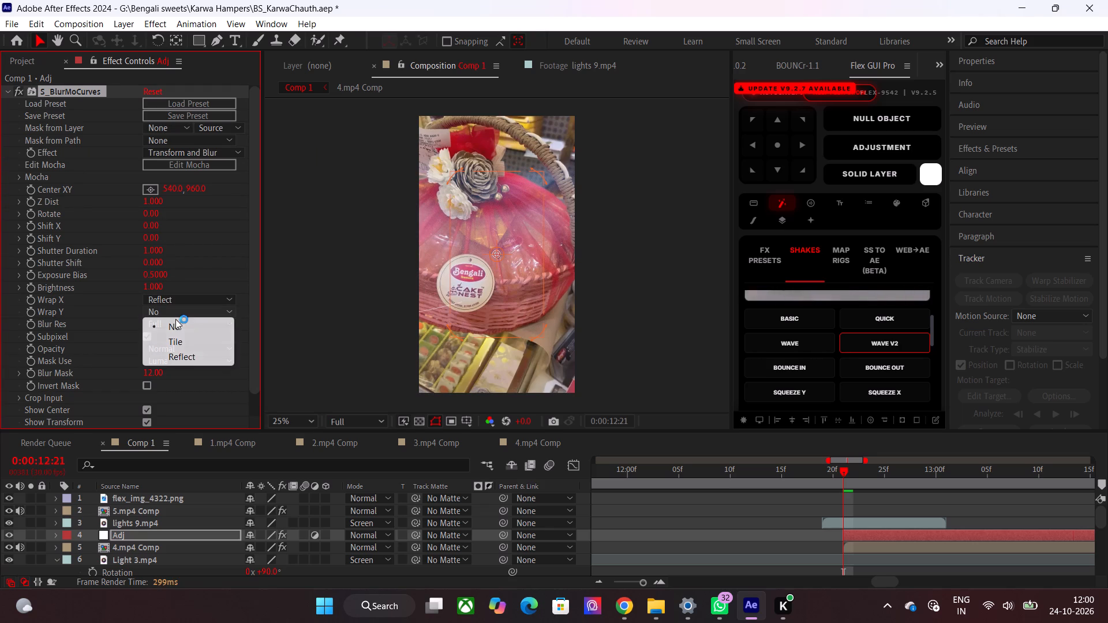
{"action": "left_click", "coordinate": [187, 359]}
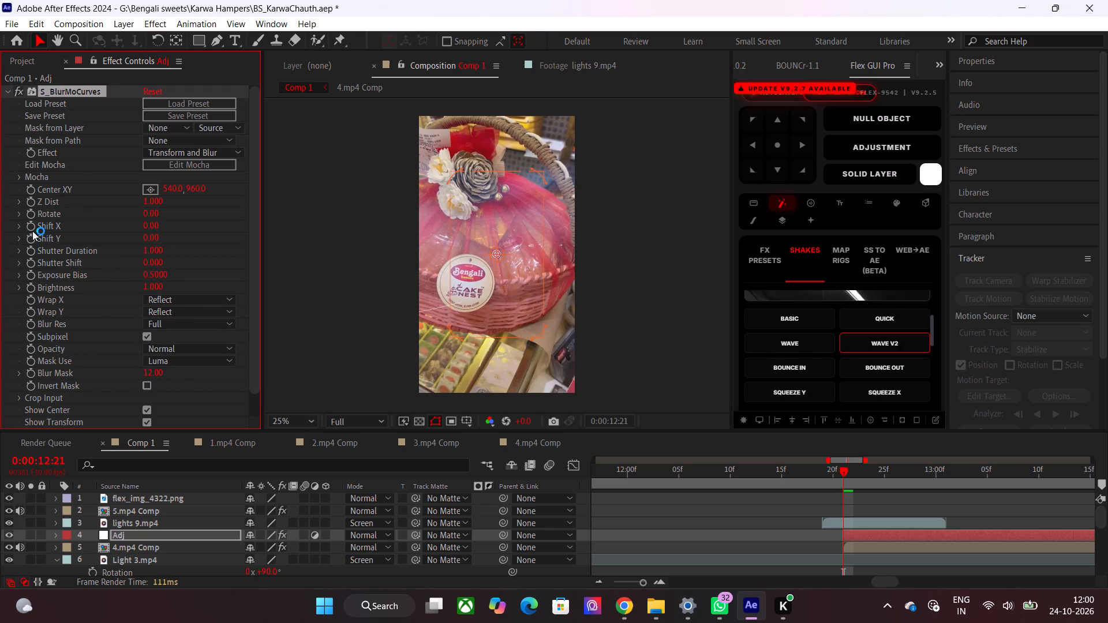
Add a Shift X keyframe of 0 on the Adj layer above 4.mp4 Comp and place it at about 0:00:13:06.
{"action": "left_click", "coordinate": [32, 226]}
{"action": "type", "text": "7u"}
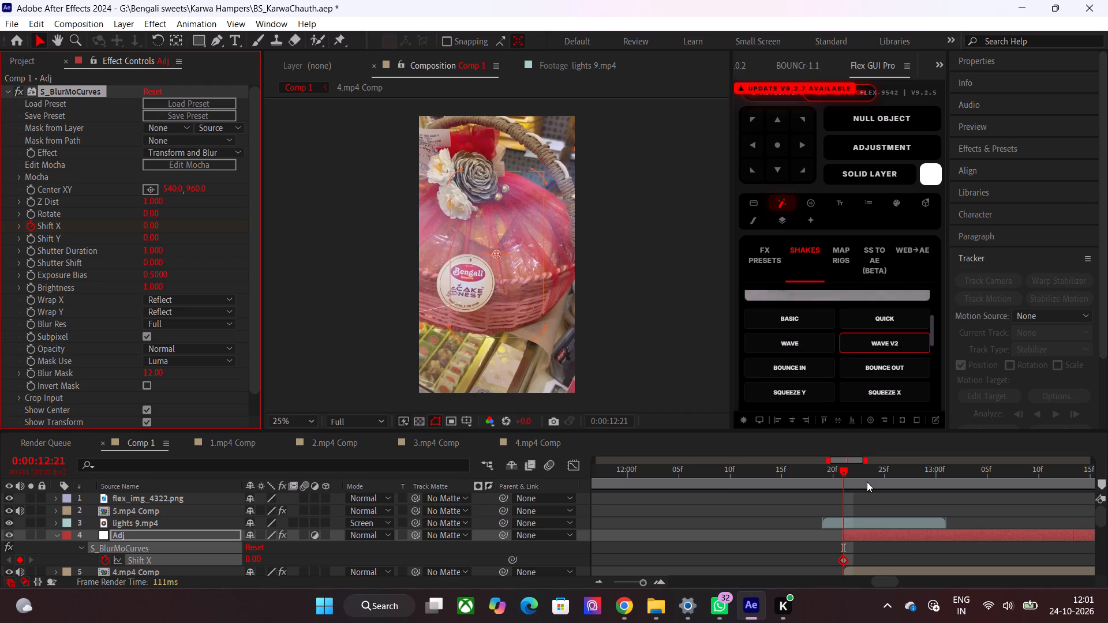
{"action": "left_click_drag", "start_coordinate": [846, 562], "coordinate": [1005, 562]}
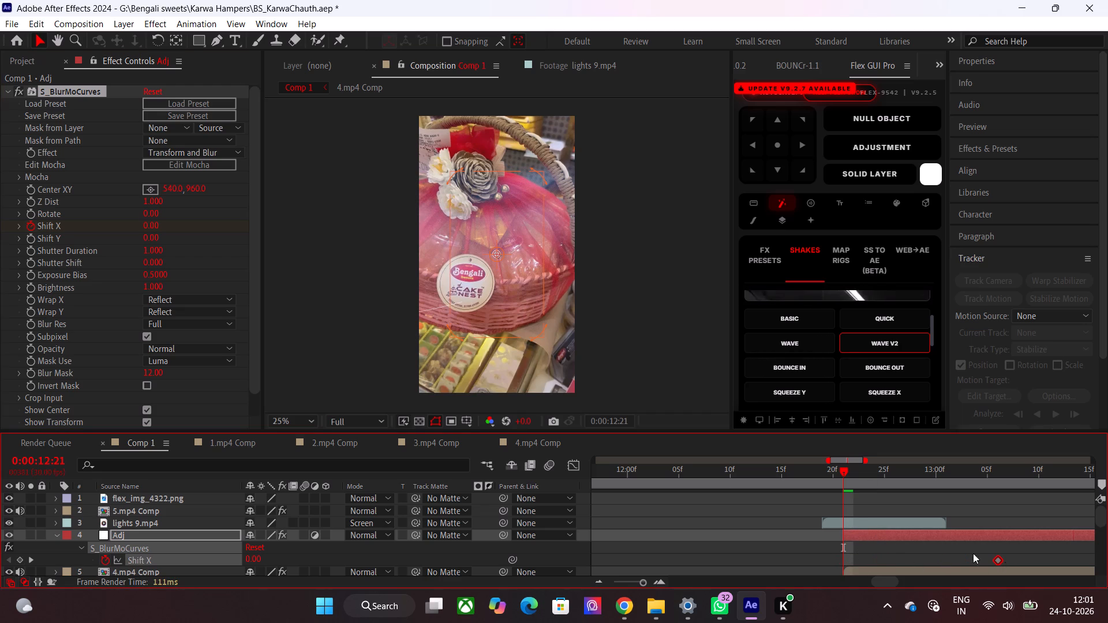
Keyframe Shift X at -950 at 0:00:12:21 in S_BlurMoCurves on the Adj layer above 4.mp4 Comp.
{"action": "left_click_drag", "start_coordinate": [152, 226], "coordinate": [174, 228]}
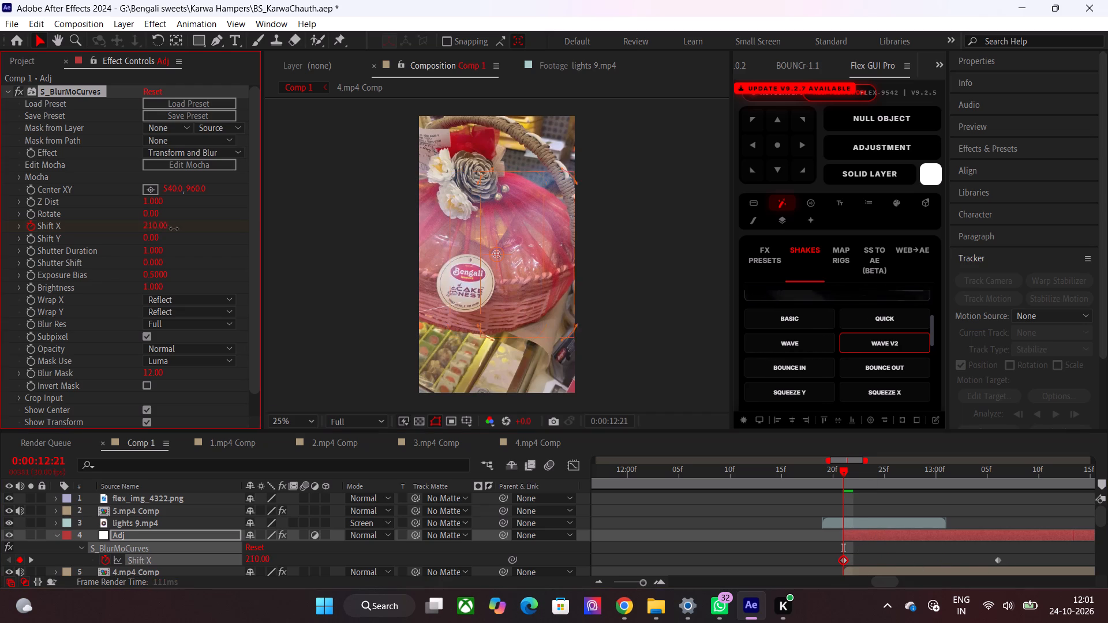
{"action": "left_click_drag", "start_coordinate": [174, 228], "coordinate": [221, 228]}
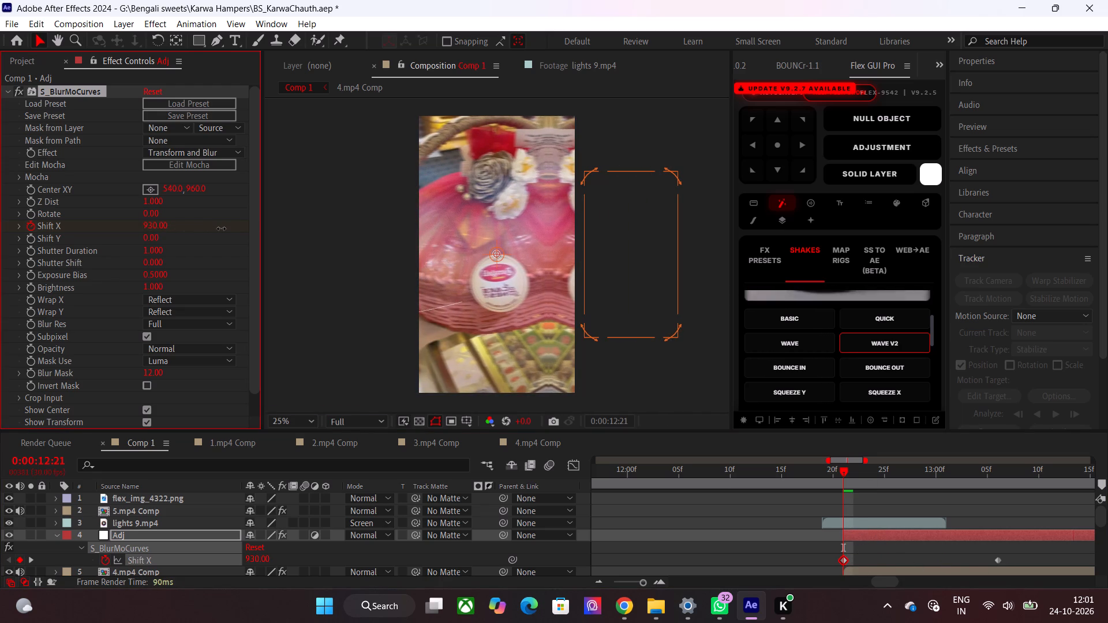
{"action": "left_click_drag", "start_coordinate": [221, 228], "coordinate": [107, 242]}
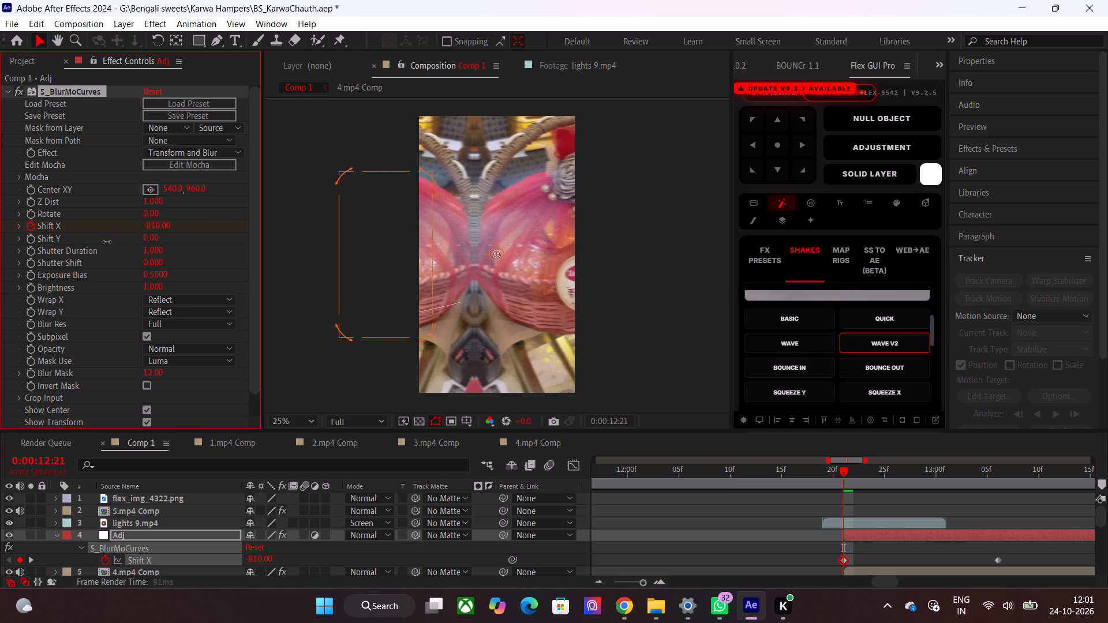
{"action": "left_click_drag", "start_coordinate": [107, 242], "coordinate": [100, 243]}
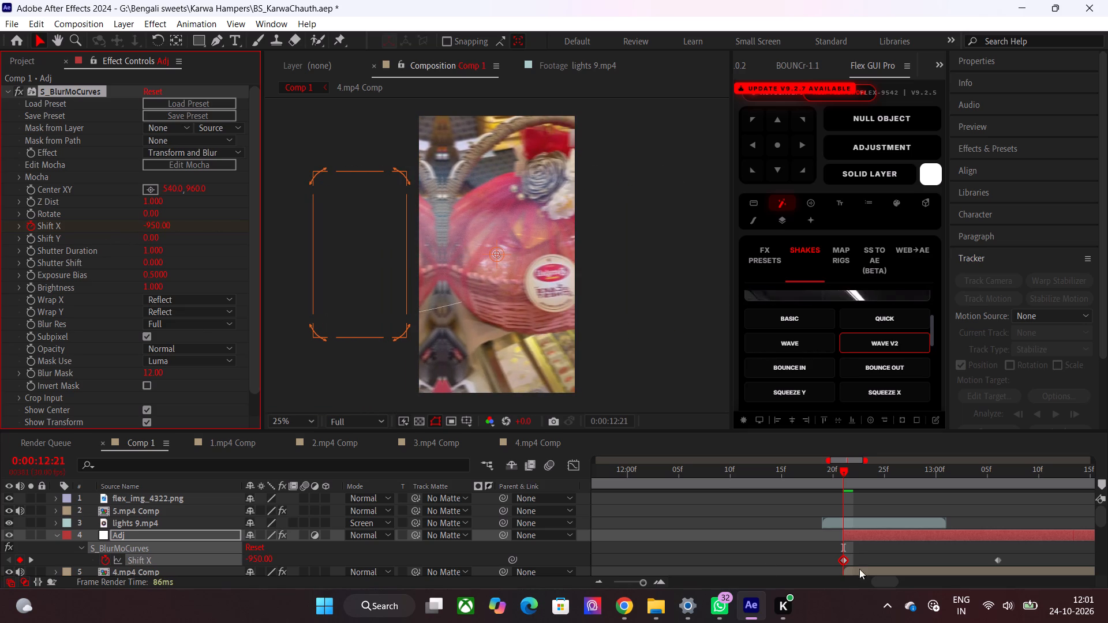
Apply Easy Ease to both Shift X keyframes on the Adj layer above 4.mp4 Comp and open their curve in the graph editor.
{"action": "left_click_drag", "start_coordinate": [1022, 550], "coordinate": [793, 561]}
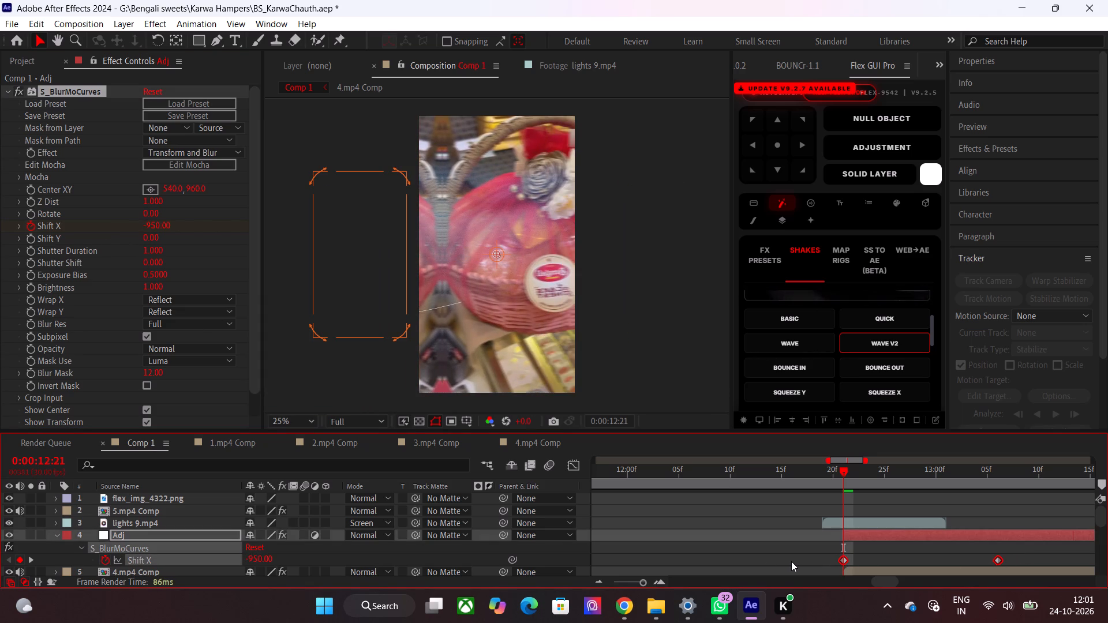
{"action": "key", "text": "F9"}
{"action": "left_click", "coordinate": [568, 460]}
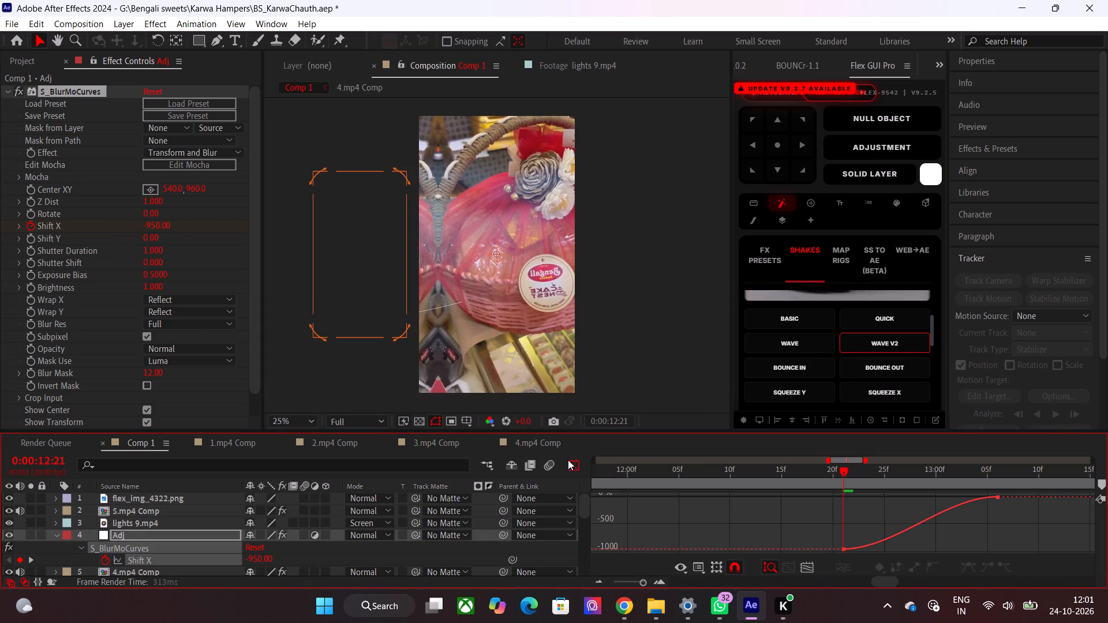
{"action": "left_click", "coordinate": [852, 551]}
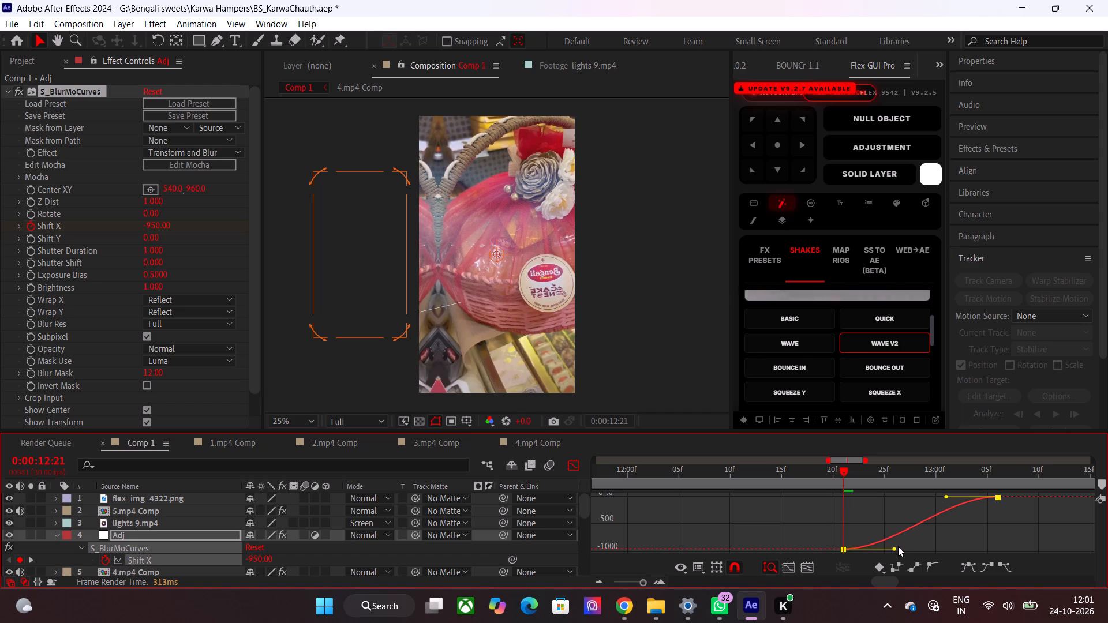
Reshape the Shift X curve on the Adj layer so it starts steeply and eases out gradually into the 0 keyframe.
{"action": "left_click_drag", "start_coordinate": [893, 549], "coordinate": [831, 511]}
{"action": "left_click_drag", "start_coordinate": [944, 494], "coordinate": [887, 496]}
{"action": "left_click", "coordinate": [977, 504]}
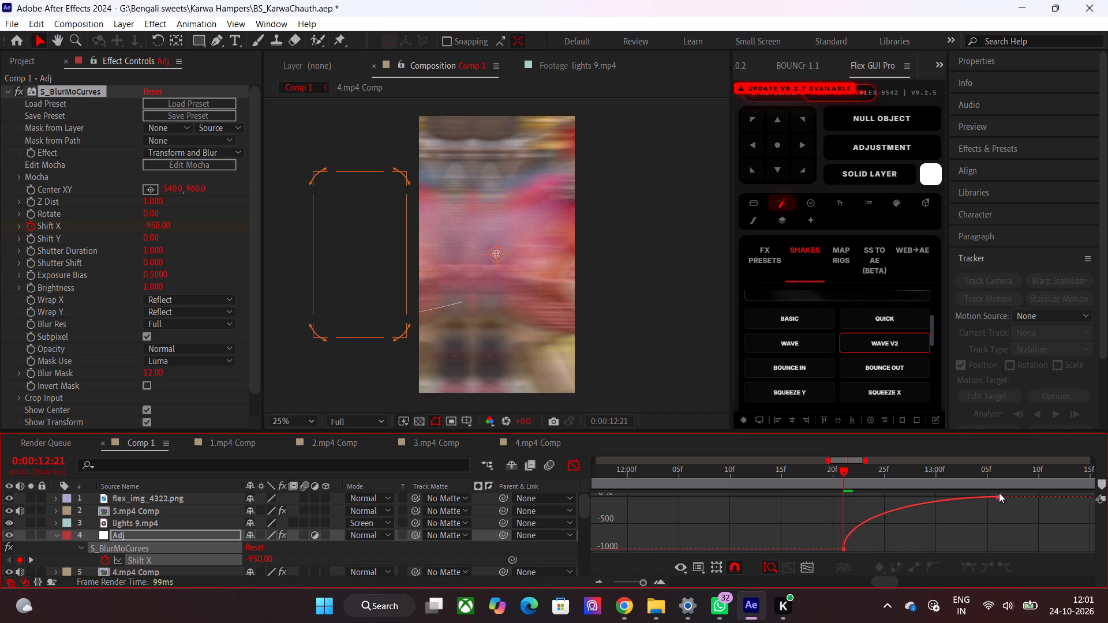
{"action": "double_click", "coordinate": [1004, 498]}
{"action": "left_click", "coordinate": [997, 497]}
{"action": "left_click_drag", "start_coordinate": [946, 496], "coordinate": [933, 496]}
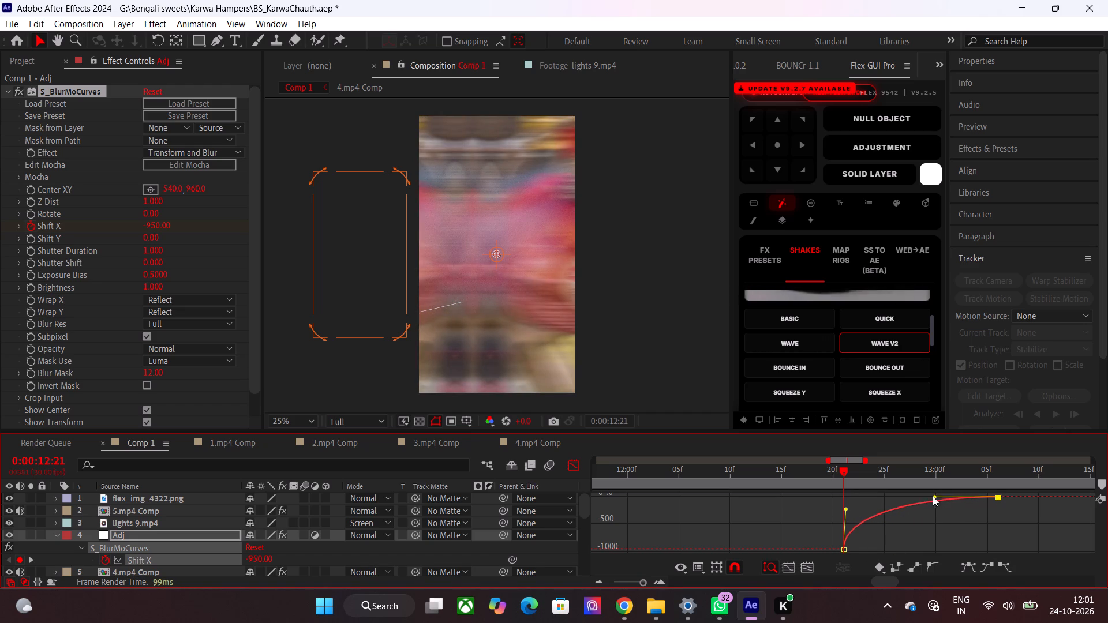
{"action": "left_click_drag", "start_coordinate": [933, 496], "coordinate": [895, 494]}
Scrub across the transition into 4.mp4 Comp to check the new Shift X curve, and return to 0:00:11:13.
{"action": "left_click_drag", "start_coordinate": [847, 481], "coordinate": [798, 480]}
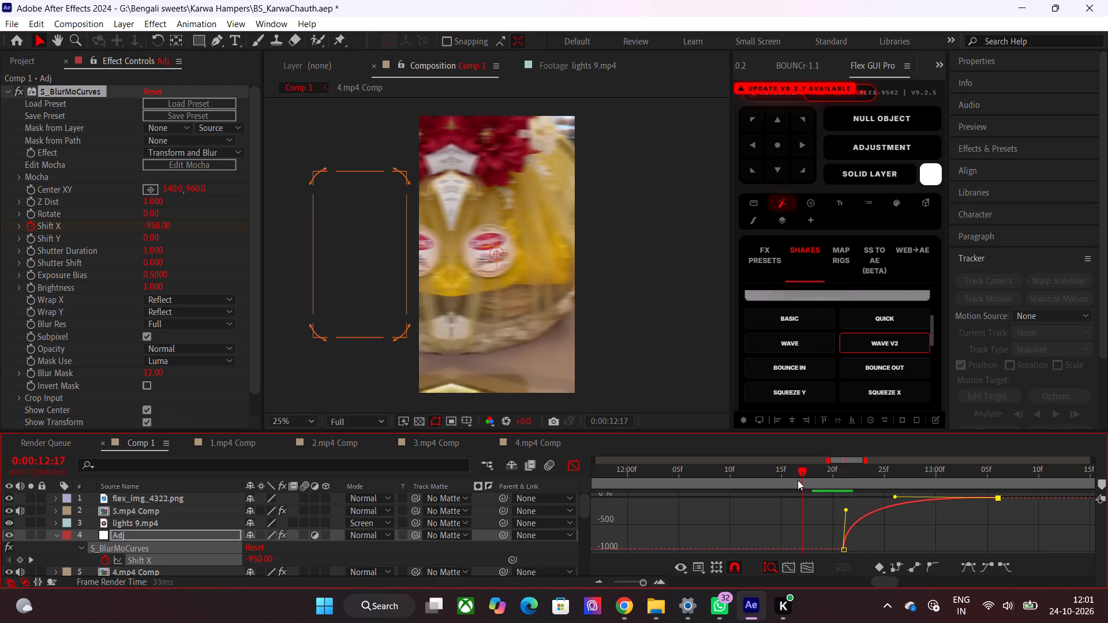
{"action": "left_click_drag", "start_coordinate": [798, 480], "coordinate": [902, 490]}
{"action": "left_click_drag", "start_coordinate": [632, 580], "coordinate": [625, 580]}
{"action": "left_click", "coordinate": [799, 488]}
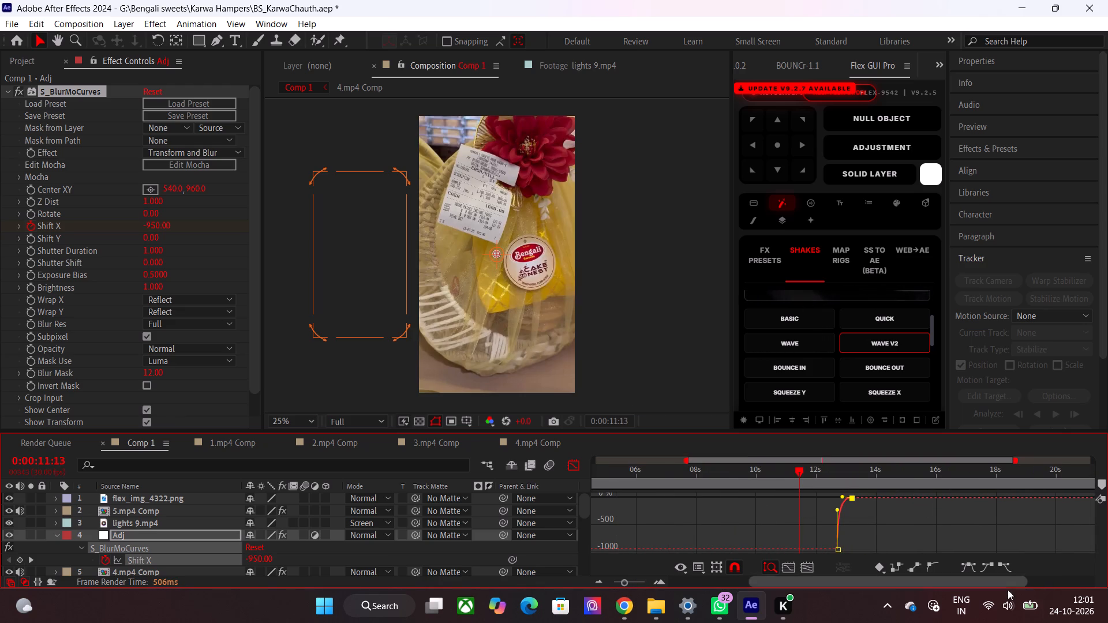
Set the system volume to 3.
{"action": "left_click", "coordinate": [1012, 596]}
{"action": "left_click", "coordinate": [939, 521]}
{"action": "left_click", "coordinate": [892, 527]}
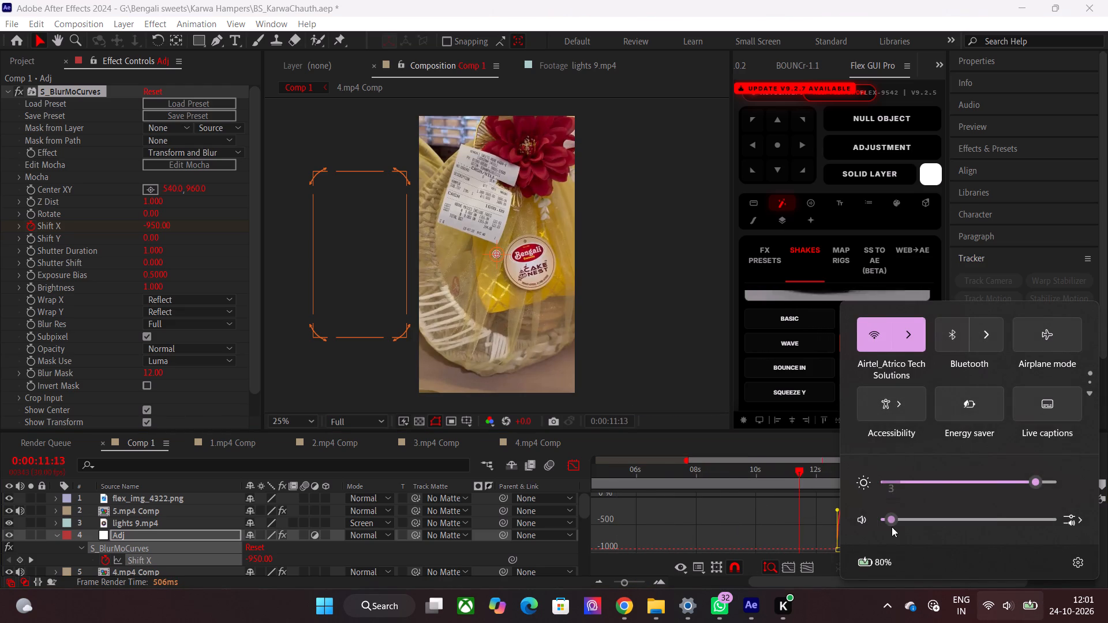
{"action": "left_click", "coordinate": [1011, 612]}
Close the graph editor and preview the transition from 3.mp4 Comp to 4.mp4 Comp, replaying from 0:00:12:02.
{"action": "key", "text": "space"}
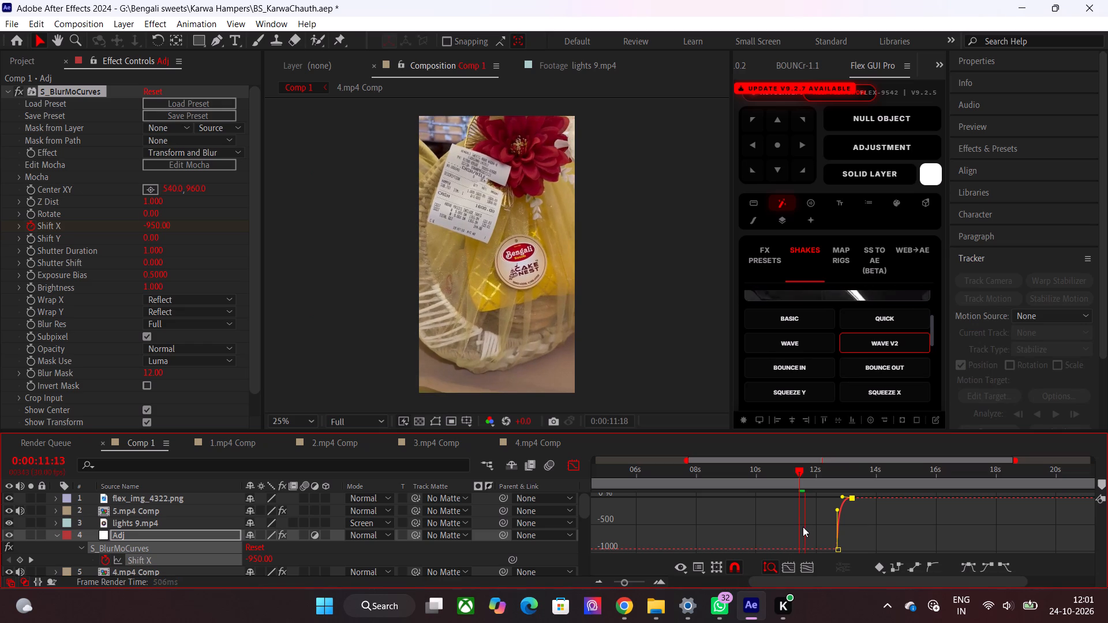
{"action": "left_click", "coordinate": [621, 583]}
{"action": "left_click", "coordinate": [574, 467]}
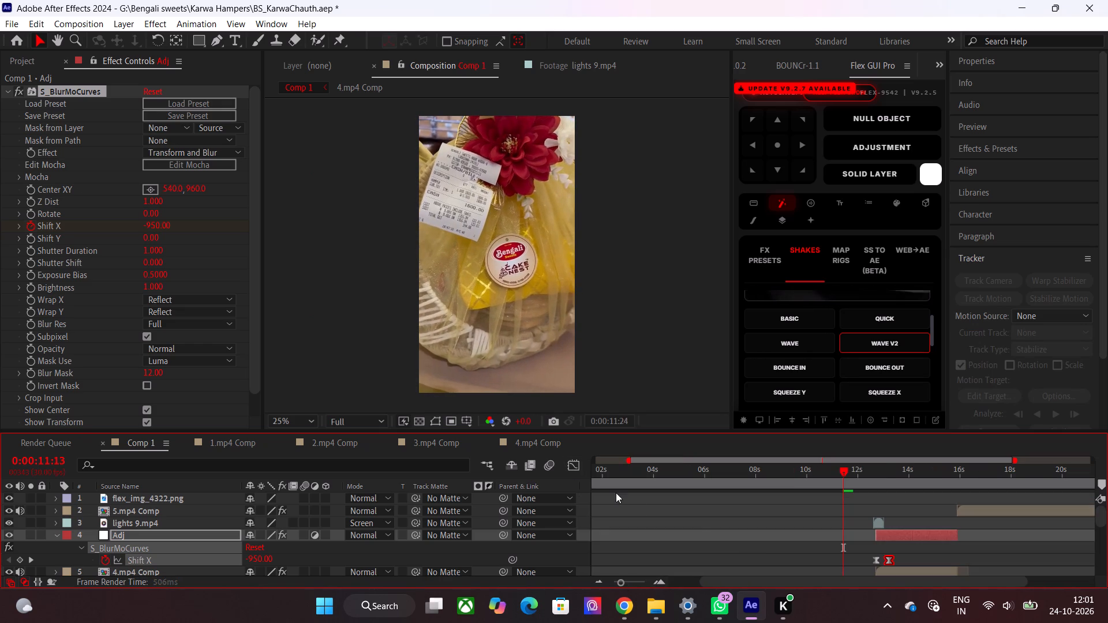
{"action": "scroll", "coordinate": [768, 534], "scroll_direction": "down", "scroll_amount": 2}
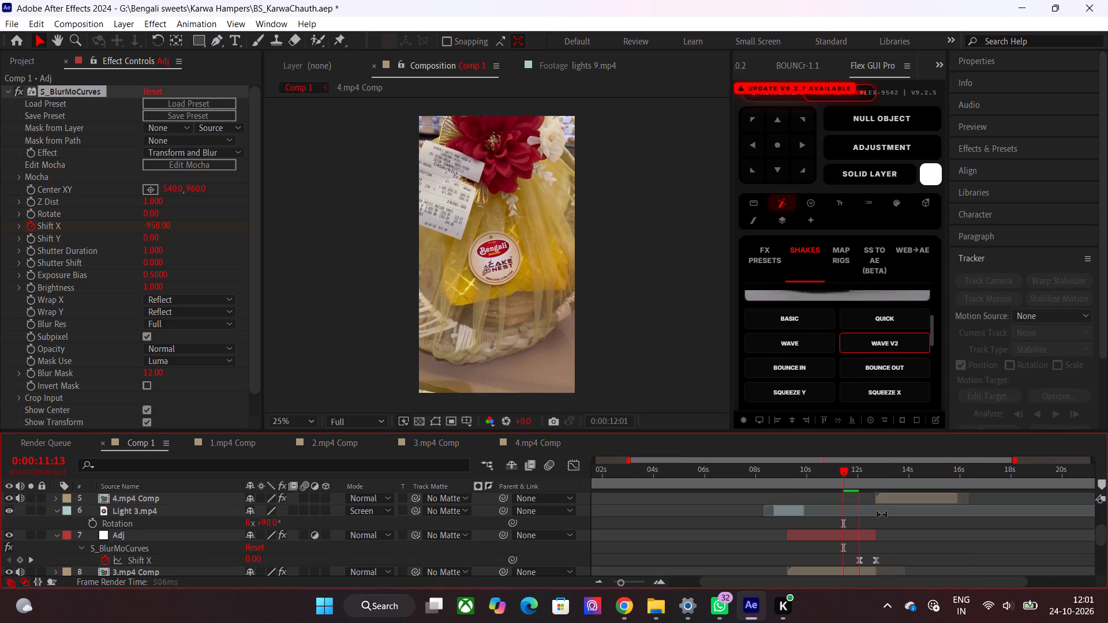
{"action": "scroll", "coordinate": [885, 516], "scroll_direction": "up", "scroll_amount": 2}
{"action": "left_click", "coordinate": [858, 491]}
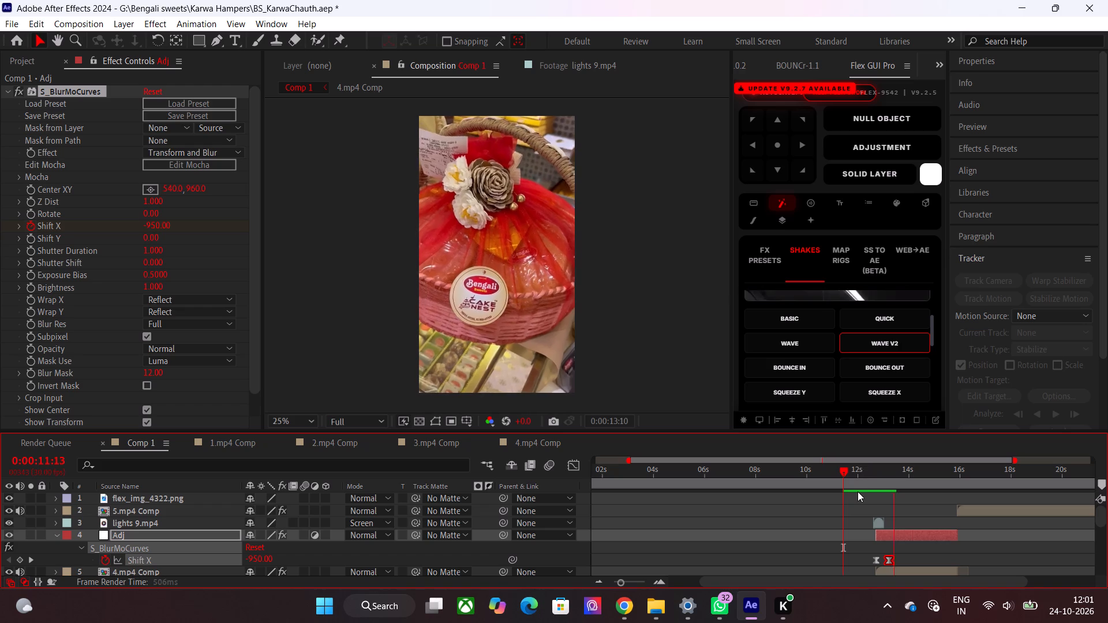
{"action": "left_click", "coordinate": [859, 485]}
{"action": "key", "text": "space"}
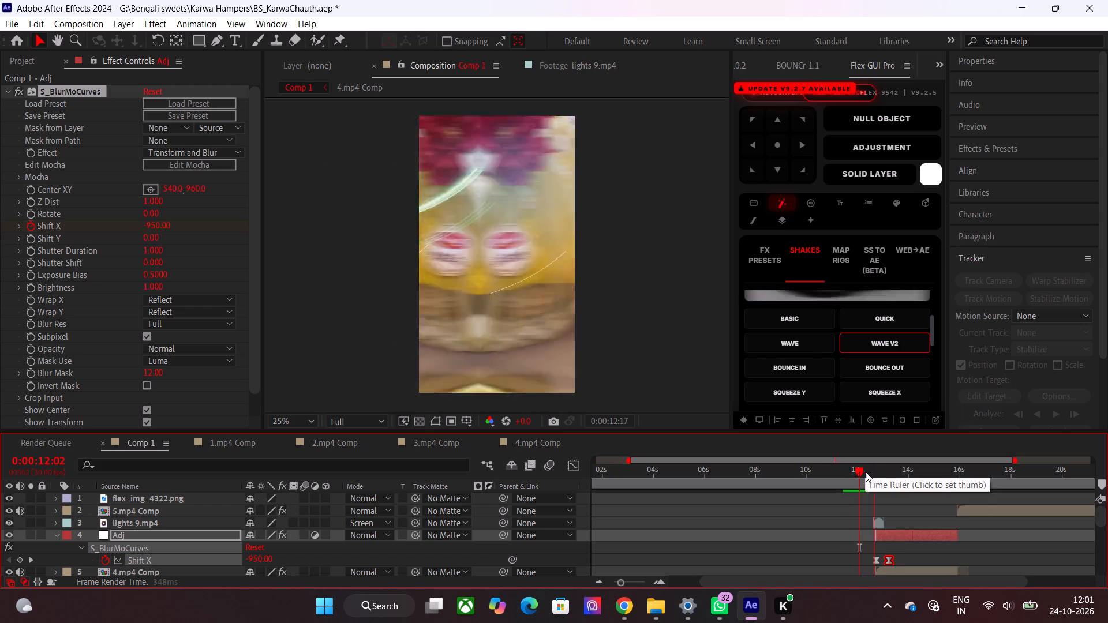
{"action": "left_click", "coordinate": [863, 472]}
Hide the lights 9.mp4 layer.
{"action": "left_click", "coordinate": [884, 519]}
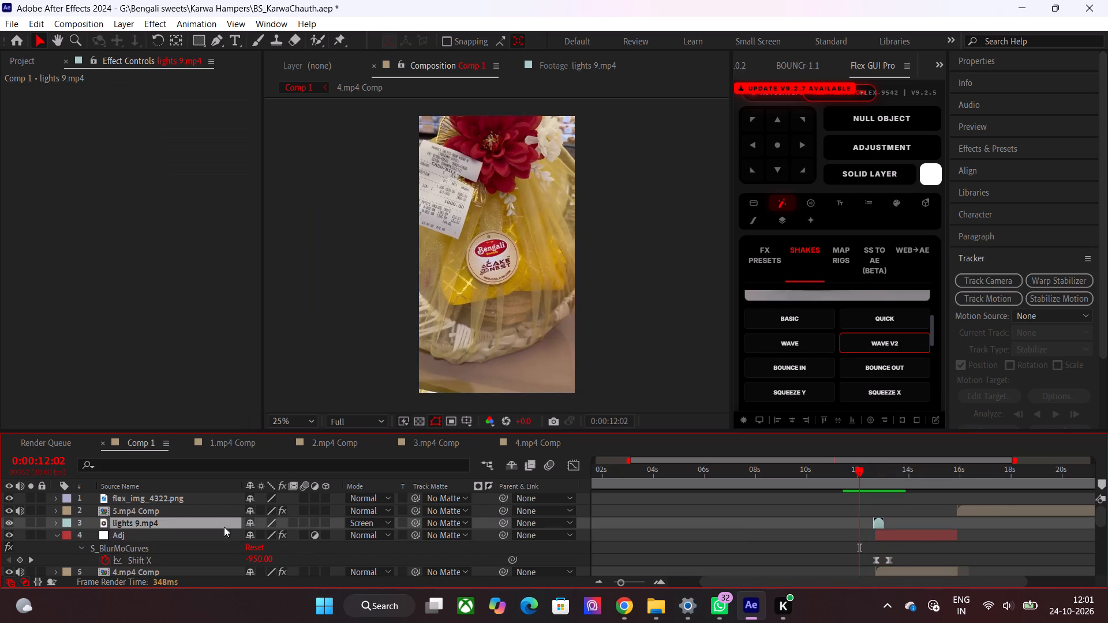
{"action": "left_click", "coordinate": [8, 527]}
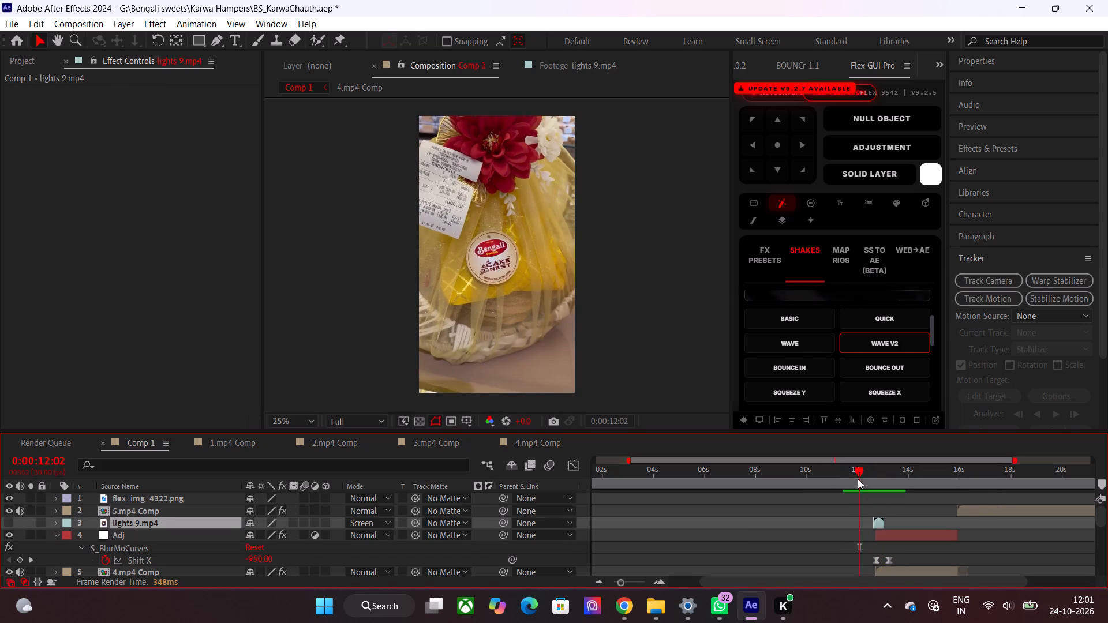
Preview the transition into 4.mp4 Comp from 0:00:12:02 without the light overlay, scrubbing up to 0:00:13:02.
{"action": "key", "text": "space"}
{"action": "left_click", "coordinate": [862, 473]}
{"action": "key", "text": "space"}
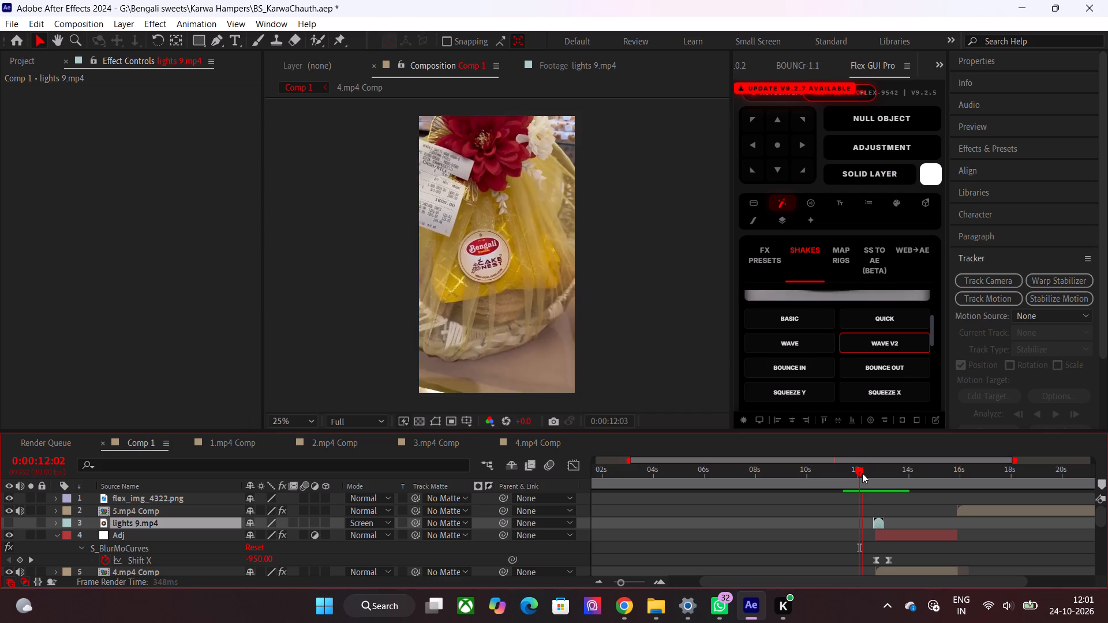
{"action": "left_click_drag", "start_coordinate": [862, 473], "coordinate": [888, 483]}
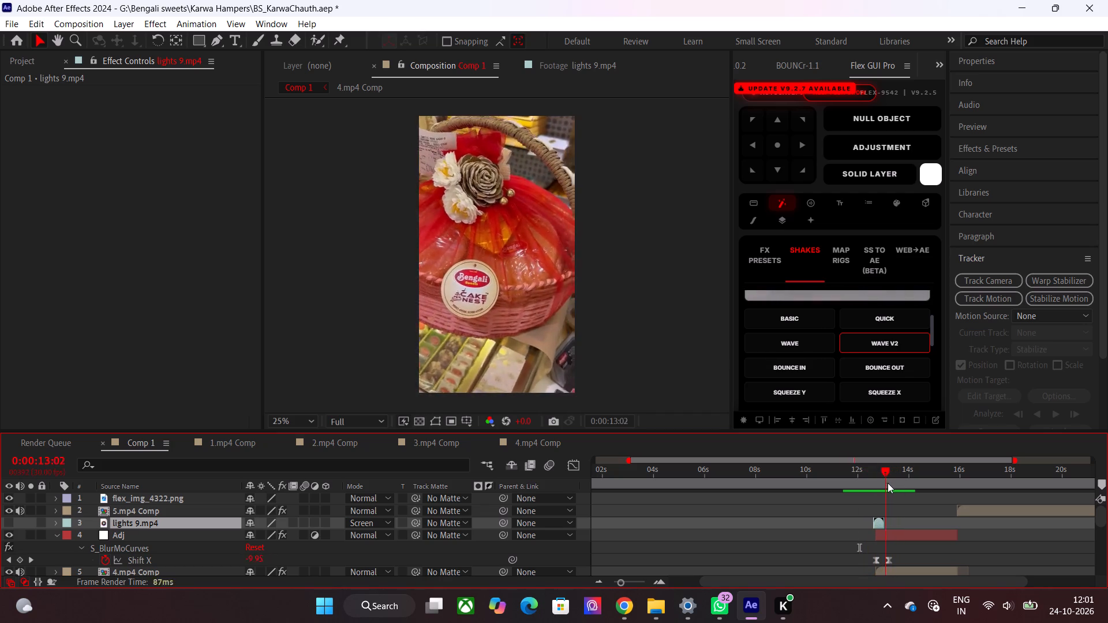
Reset both Shift X keyframes on the Adj layer above 3.mp4 Comp to linear and reapply Easy Ease.
{"action": "left_click_drag", "start_coordinate": [888, 483], "coordinate": [878, 487]}
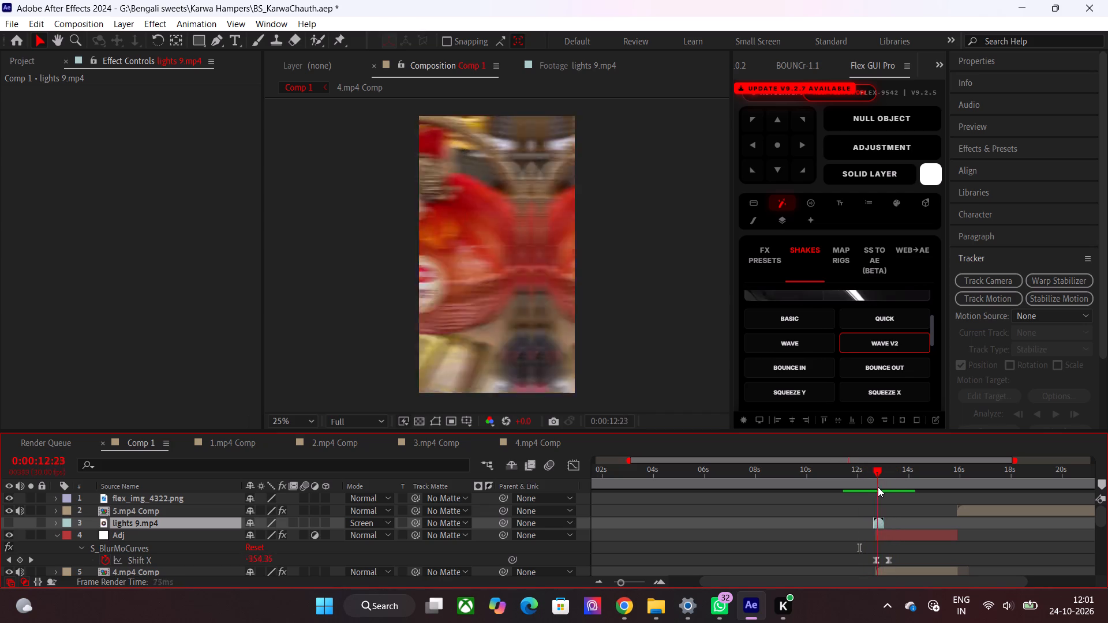
{"action": "left_click_drag", "start_coordinate": [878, 487], "coordinate": [862, 487]}
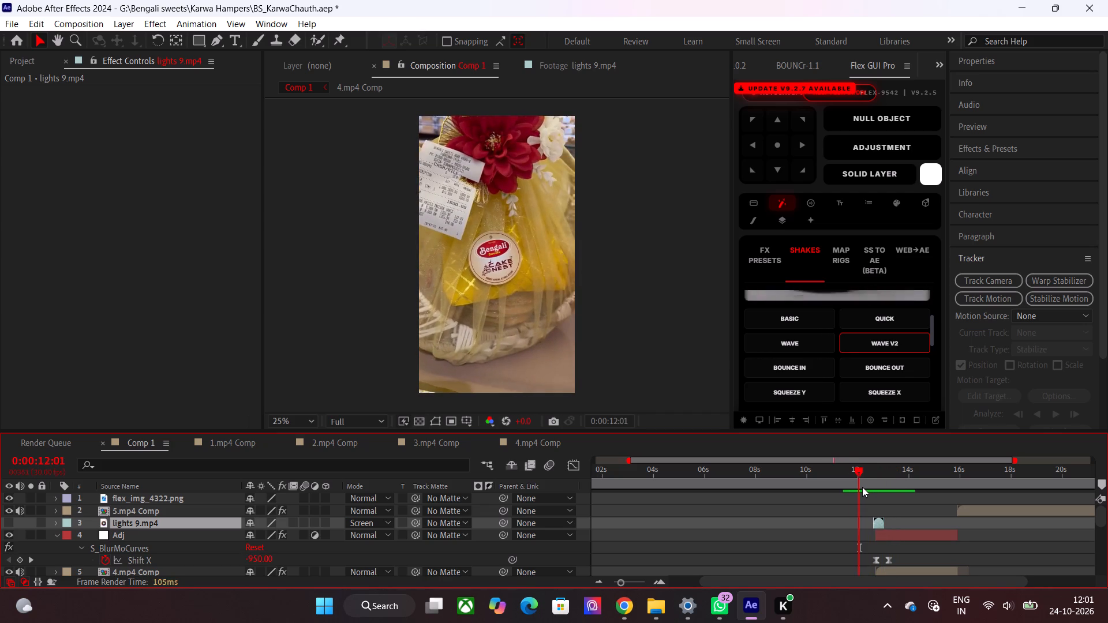
{"action": "left_click_drag", "start_coordinate": [862, 487], "coordinate": [858, 487]}
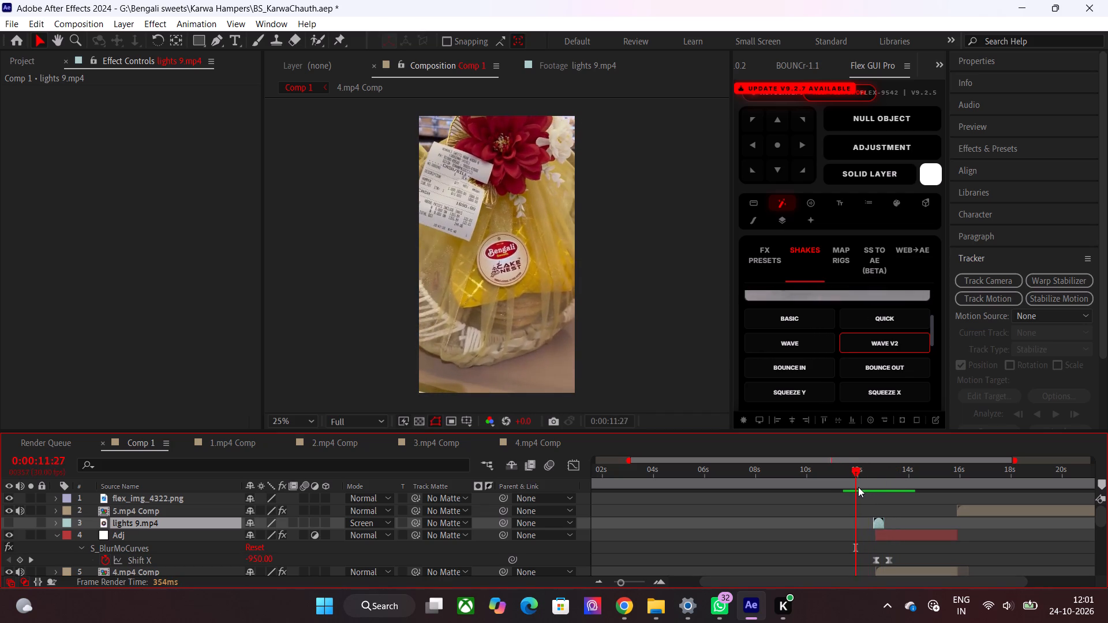
{"action": "scroll", "coordinate": [859, 507], "scroll_direction": "down", "scroll_amount": 5}
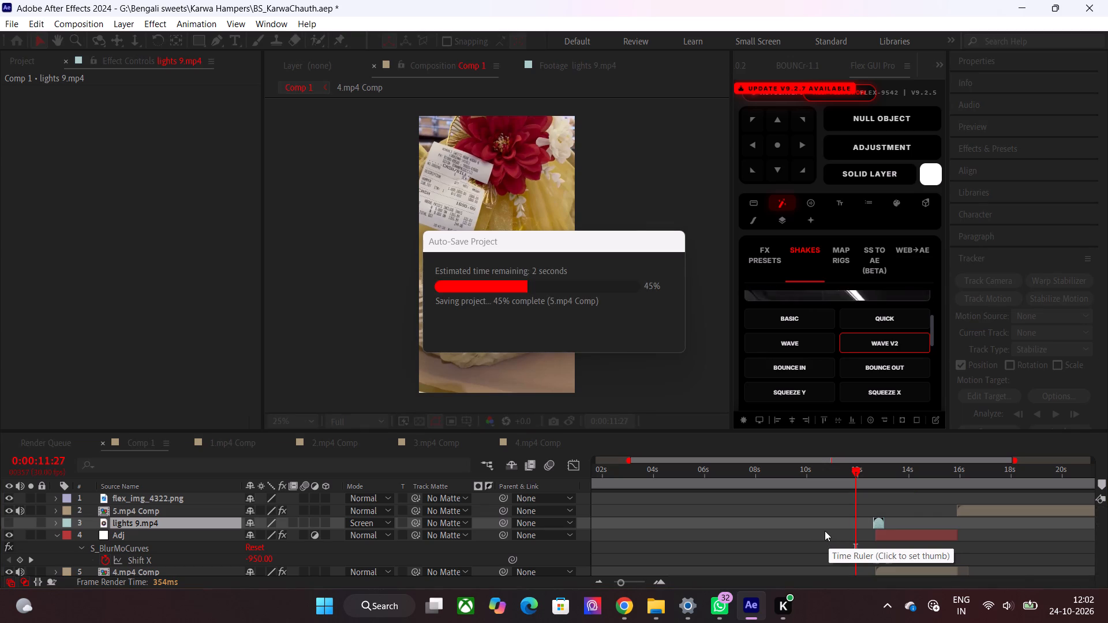
{"action": "scroll", "coordinate": [827, 531], "scroll_direction": "down", "scroll_amount": 2}
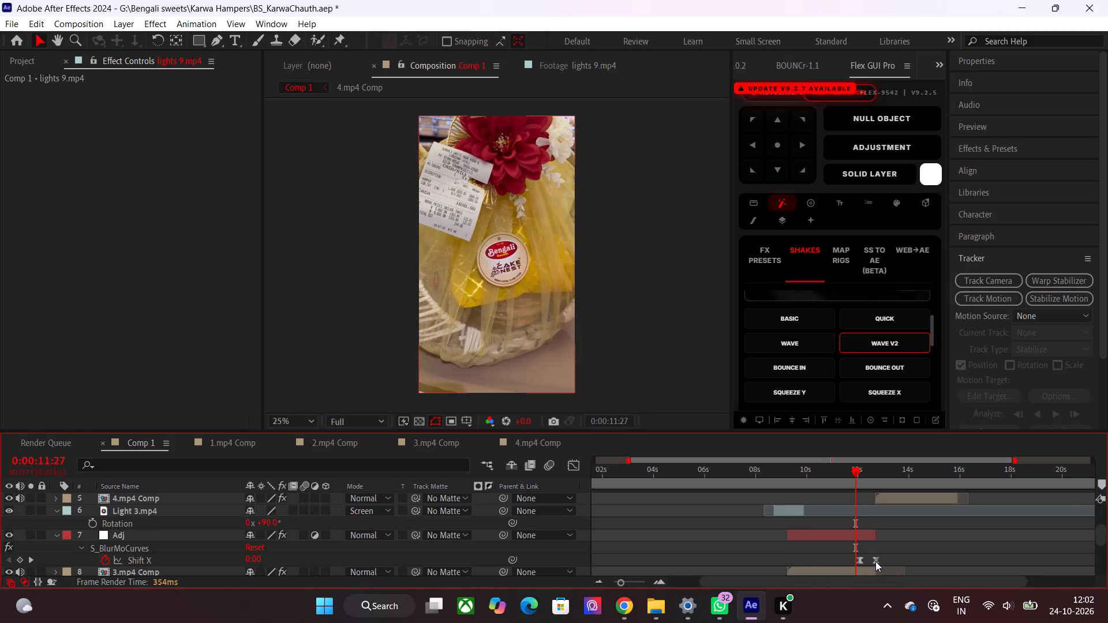
{"action": "left_click", "coordinate": [875, 561], "text": "alt"}
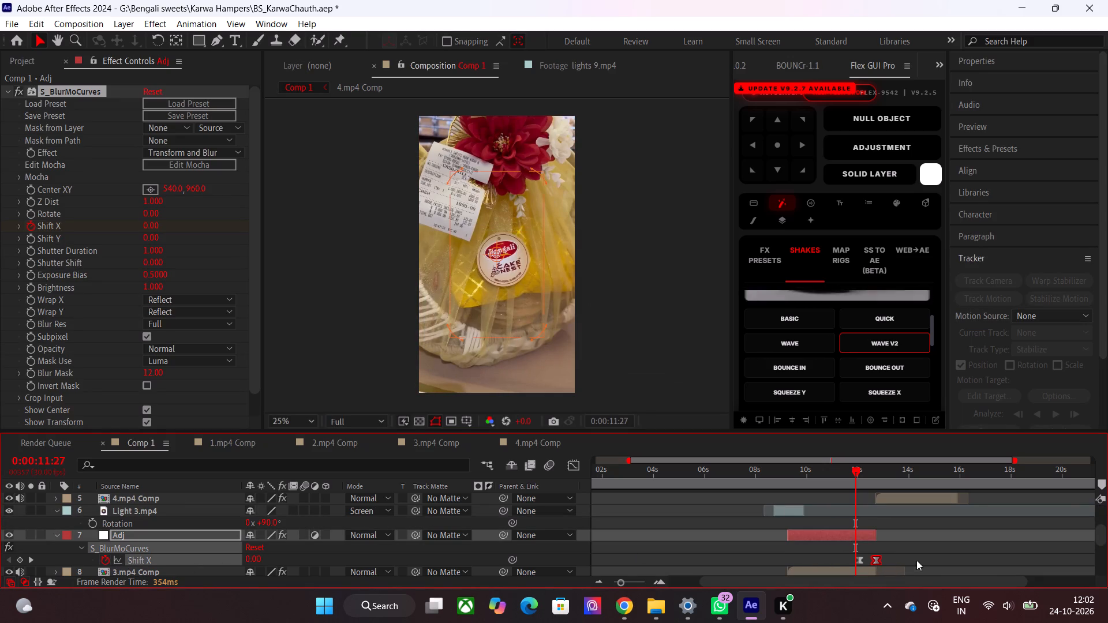
{"action": "left_click_drag", "start_coordinate": [925, 545], "coordinate": [817, 587]}
{"action": "left_click", "coordinate": [876, 562], "text": "alt"}
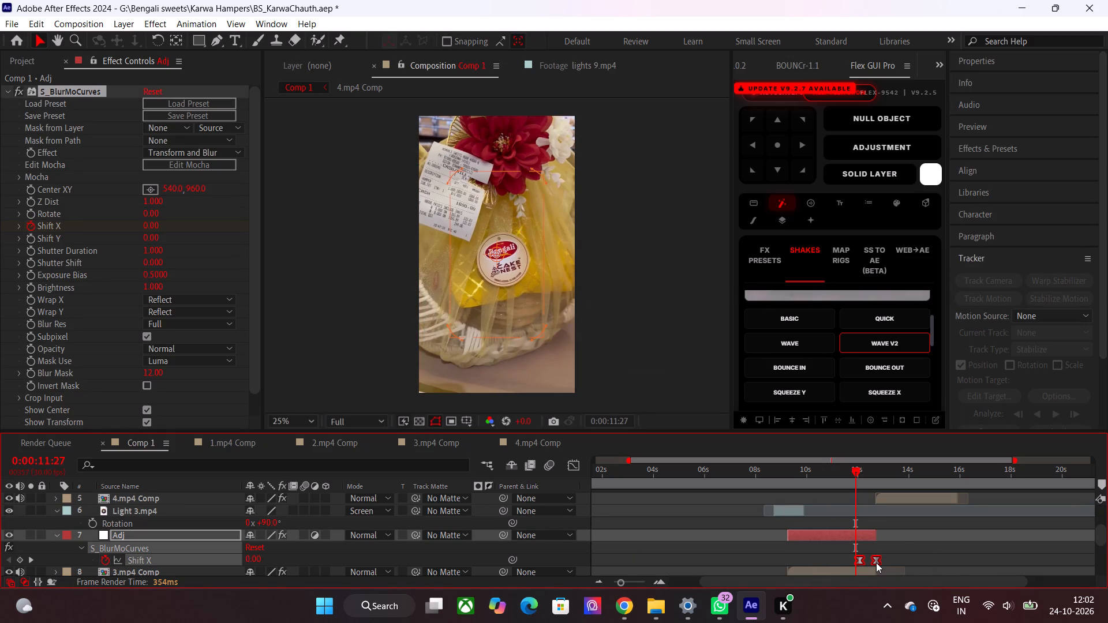
{"action": "left_click", "coordinate": [876, 562], "text": "ctrl"}
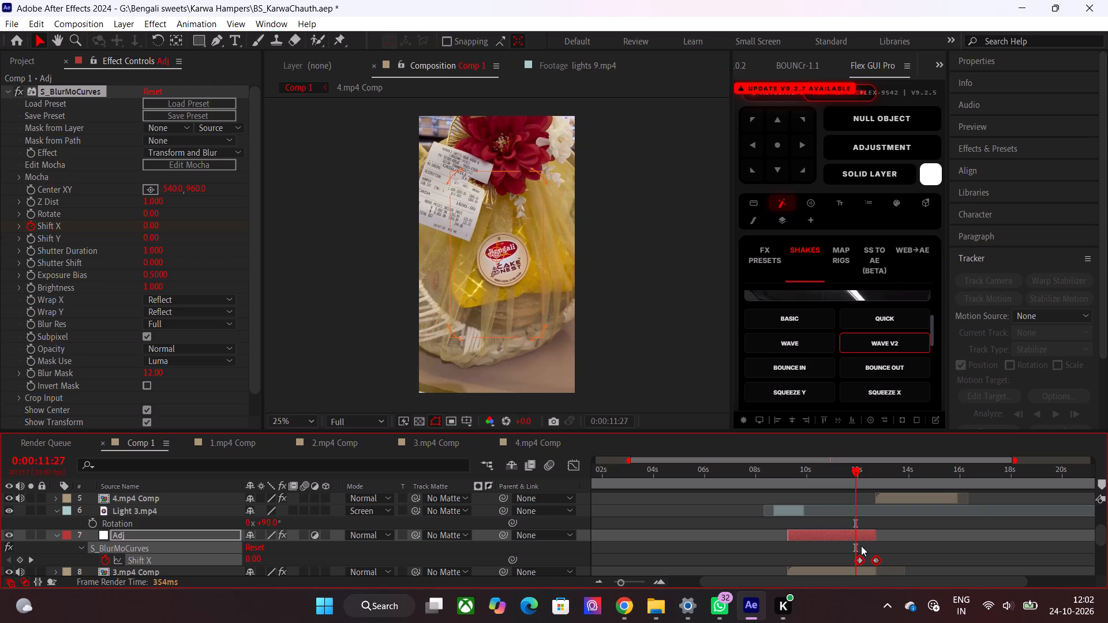
{"action": "key", "text": "F9"}
Reshape the Shift X speed graph on the Adj layer above 3.mp4 Comp to start slowly and peak sharply at the last keyframe.
{"action": "left_click", "coordinate": [570, 456]}
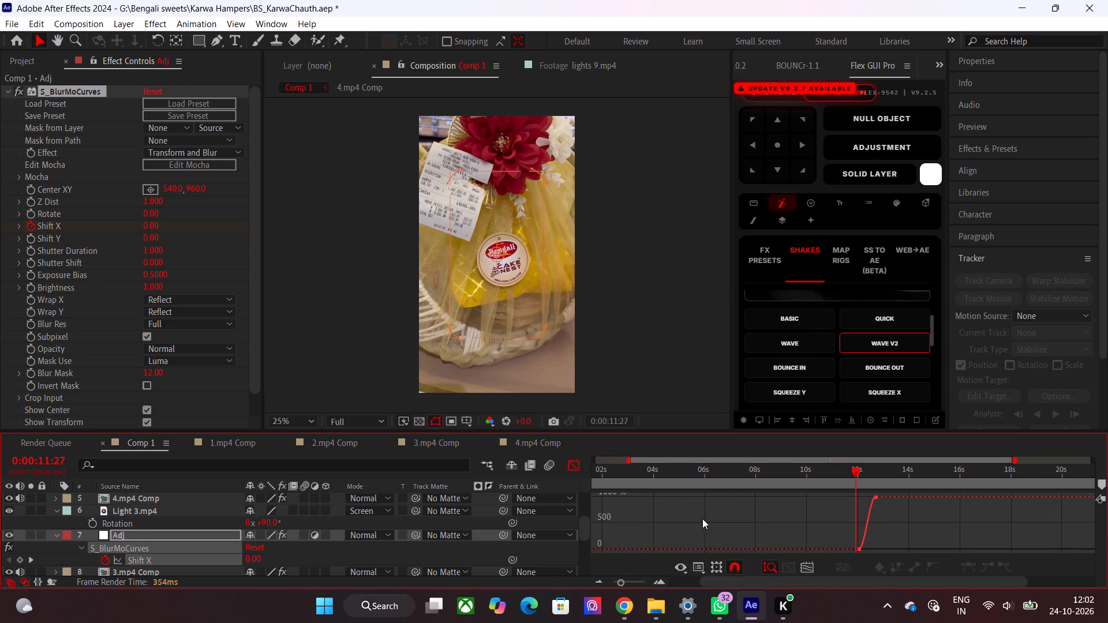
{"action": "left_click", "coordinate": [644, 580]}
{"action": "right_click", "coordinate": [701, 528]}
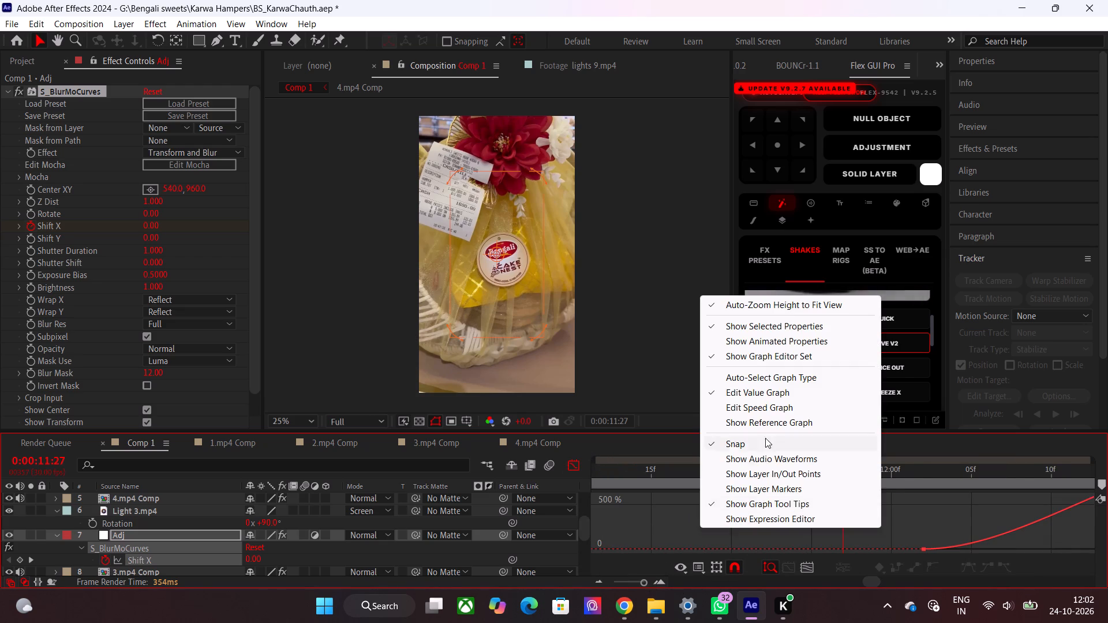
{"action": "left_click", "coordinate": [773, 408]}
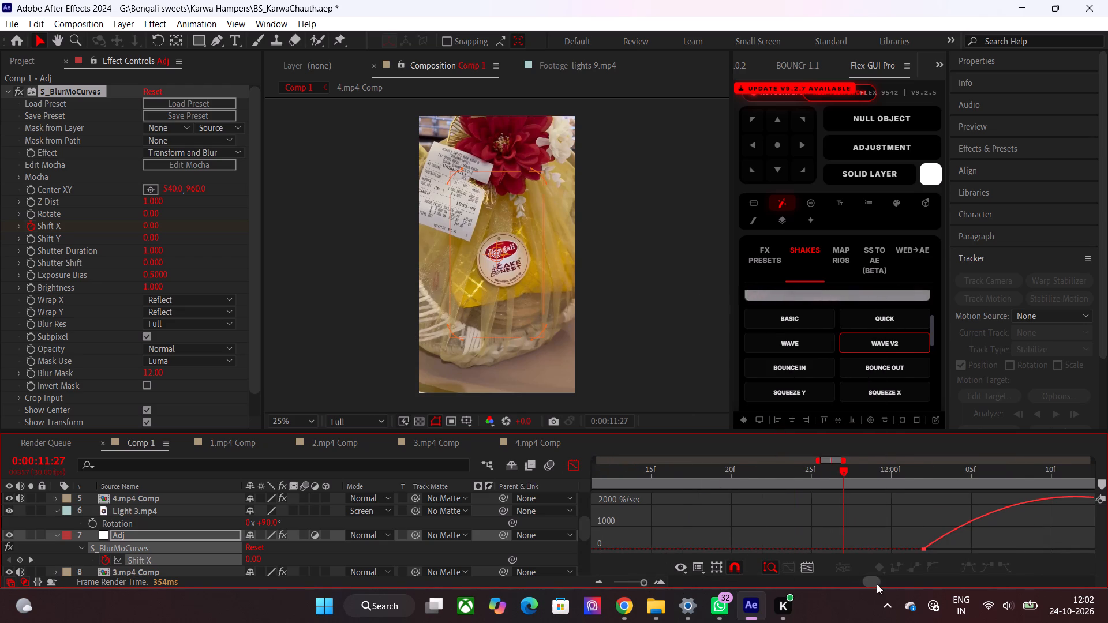
{"action": "left_click_drag", "start_coordinate": [877, 584], "coordinate": [885, 583]}
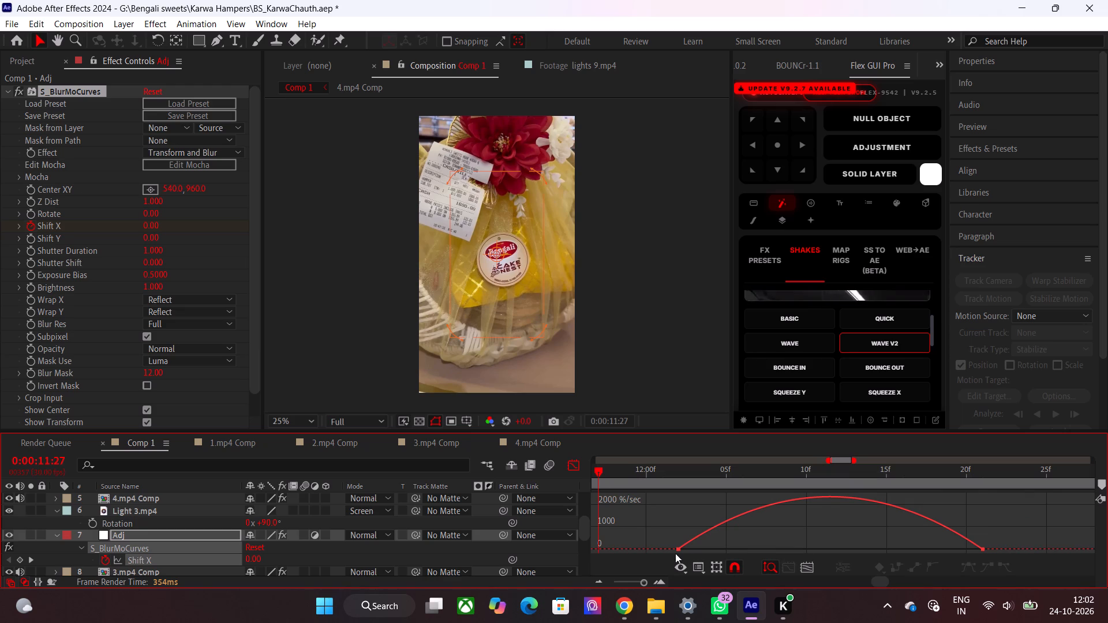
{"action": "left_click", "coordinate": [675, 553]}
{"action": "left_click", "coordinate": [678, 552]}
{"action": "left_click_drag", "start_coordinate": [932, 549], "coordinate": [971, 549]}
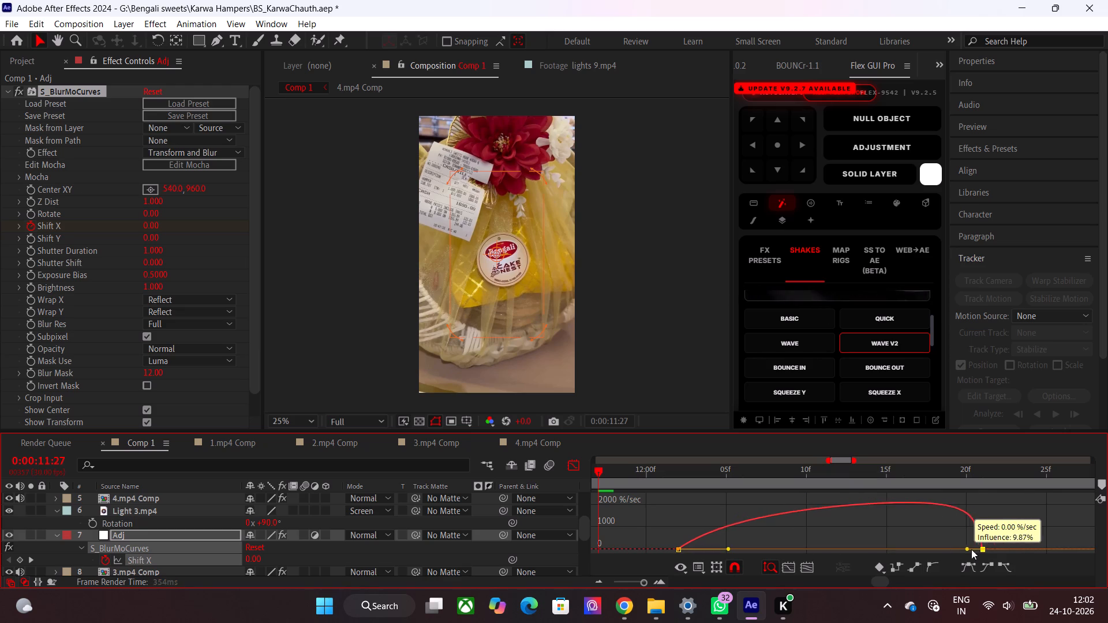
{"action": "left_click_drag", "start_coordinate": [971, 549], "coordinate": [980, 551]}
{"action": "left_click_drag", "start_coordinate": [731, 551], "coordinate": [749, 551]}
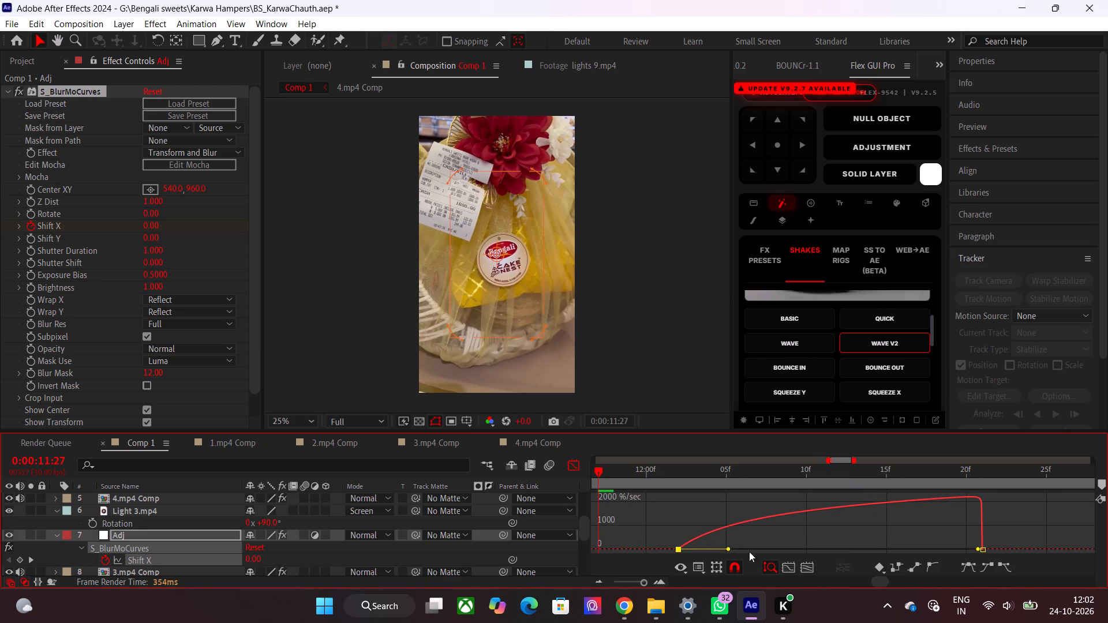
{"action": "left_click_drag", "start_coordinate": [749, 551], "coordinate": [862, 551]}
{"action": "left_click_drag", "start_coordinate": [894, 479], "coordinate": [961, 479]}
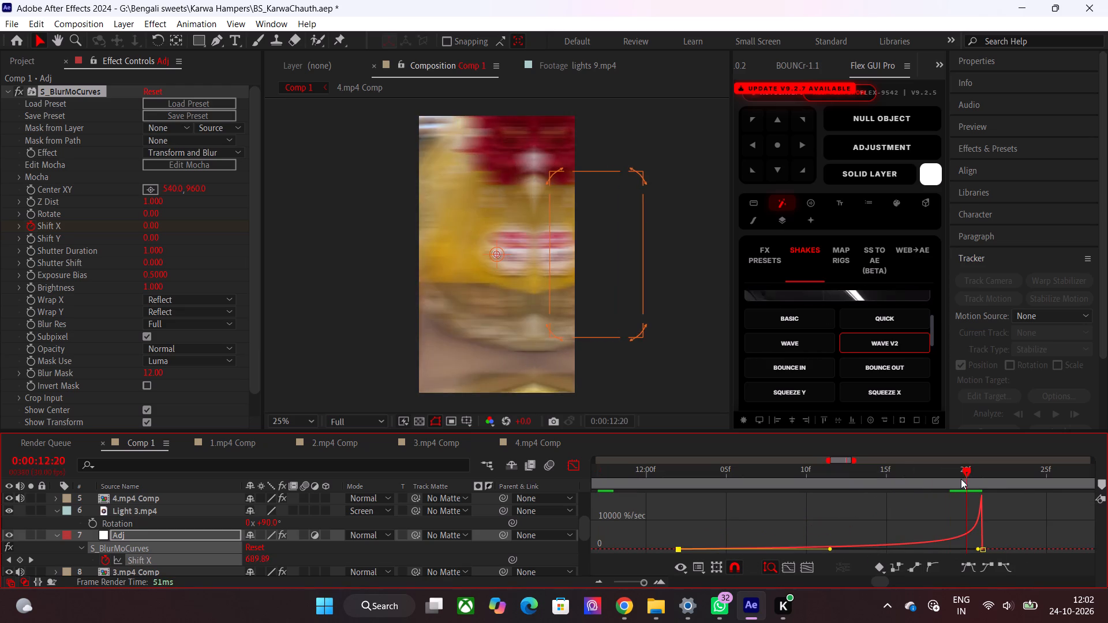
{"action": "left_click_drag", "start_coordinate": [961, 479], "coordinate": [819, 498]}
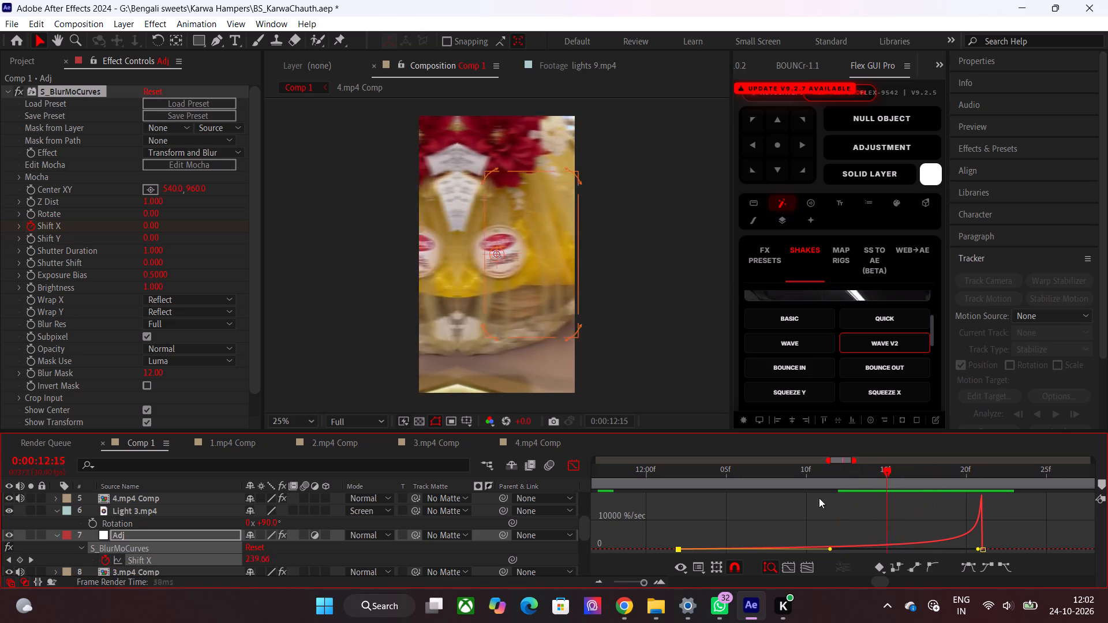
{"action": "left_click_drag", "start_coordinate": [819, 498], "coordinate": [972, 530]}
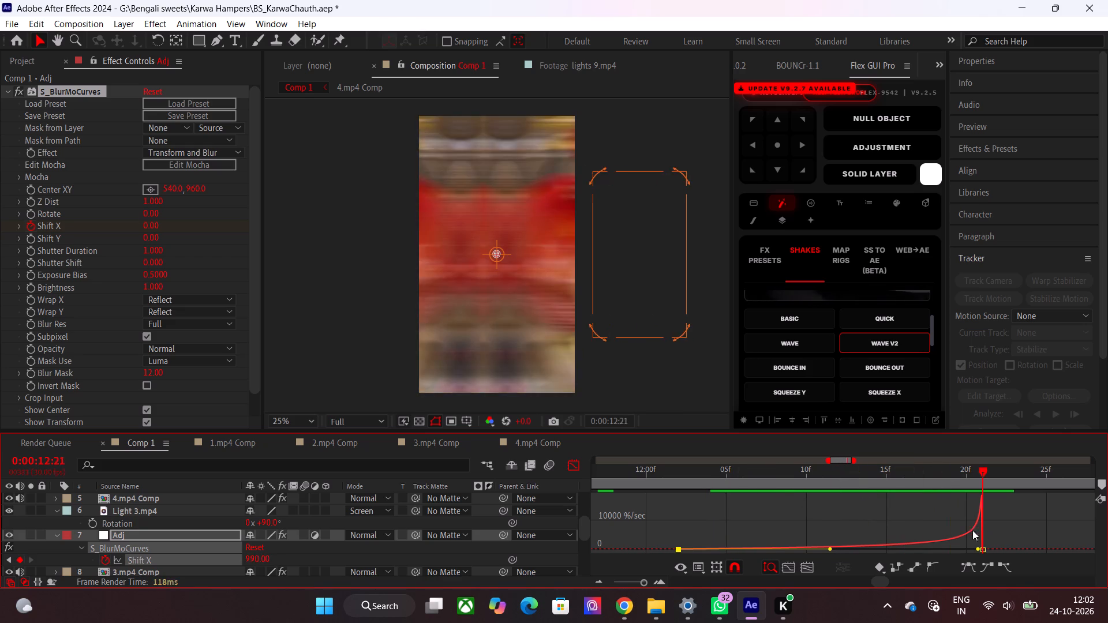
{"action": "left_click_drag", "start_coordinate": [972, 530], "coordinate": [753, 545]}
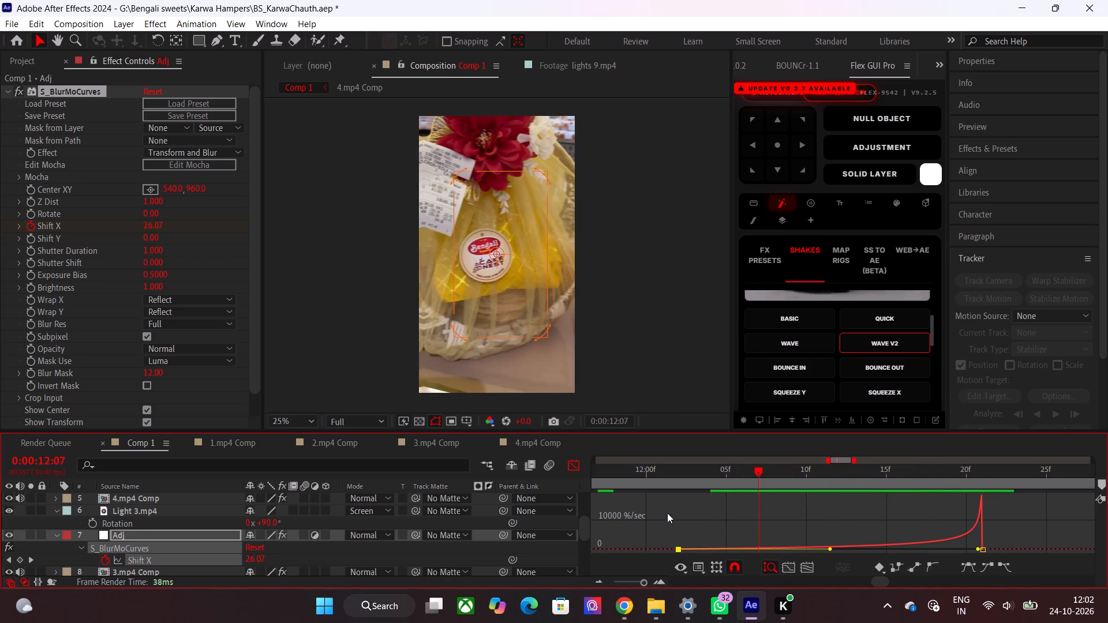
{"action": "left_click", "coordinate": [565, 474]}
Move both Shift X keyframes on the Adj layer above 3.mp4 Comp one frame later, with the last at 0:00:12:22.
{"action": "left_click_drag", "start_coordinate": [1025, 554], "coordinate": [888, 560]}
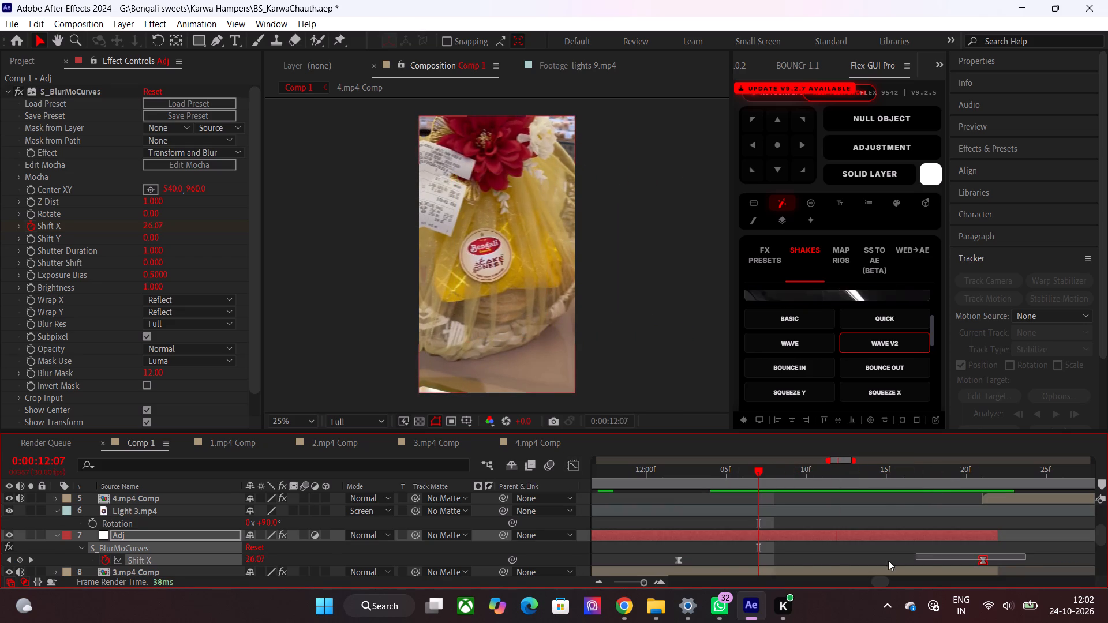
{"action": "left_click_drag", "start_coordinate": [888, 560], "coordinate": [667, 565]}
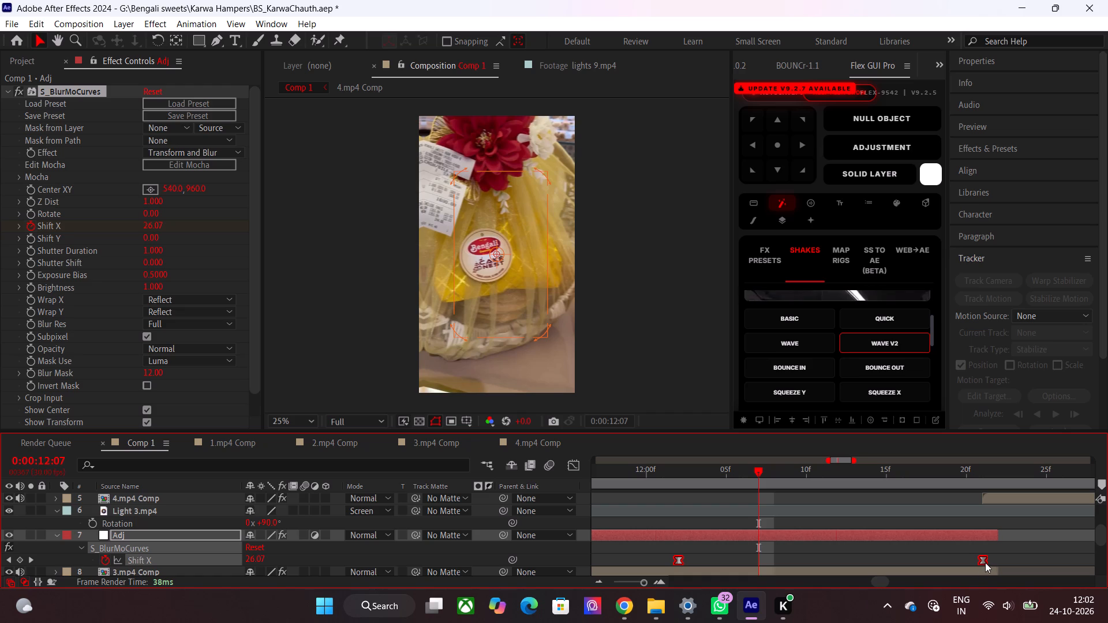
{"action": "left_click_drag", "start_coordinate": [984, 562], "coordinate": [996, 562]}
{"action": "left_click", "coordinate": [995, 562]}
Preview the blur transition from 3.mp4 Comp into 4.mp4 Comp to check its timing and speed.
{"action": "key", "text": "space"}
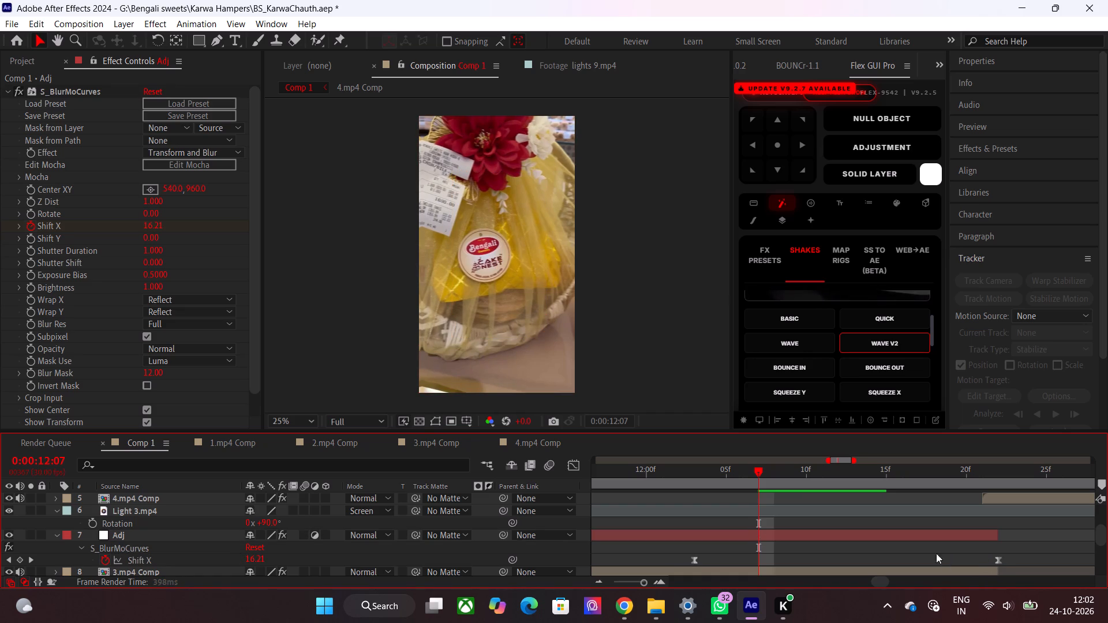
{"action": "left_click_drag", "start_coordinate": [766, 469], "coordinate": [758, 476]}
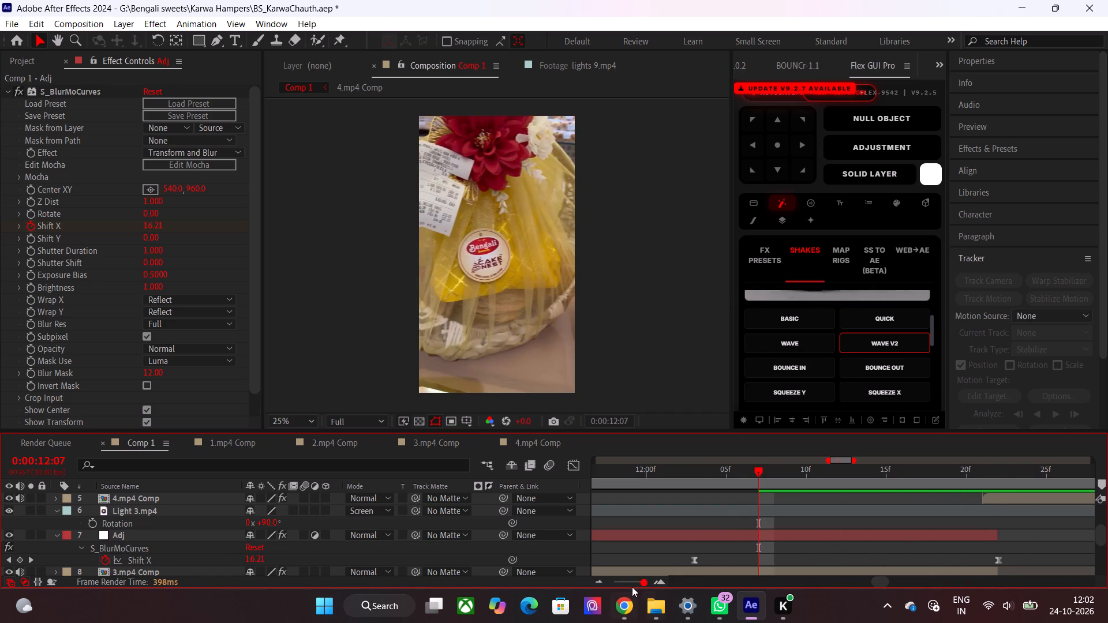
{"action": "left_click_drag", "start_coordinate": [632, 587], "coordinate": [616, 587]}
{"action": "left_click_drag", "start_coordinate": [839, 478], "coordinate": [890, 480]}
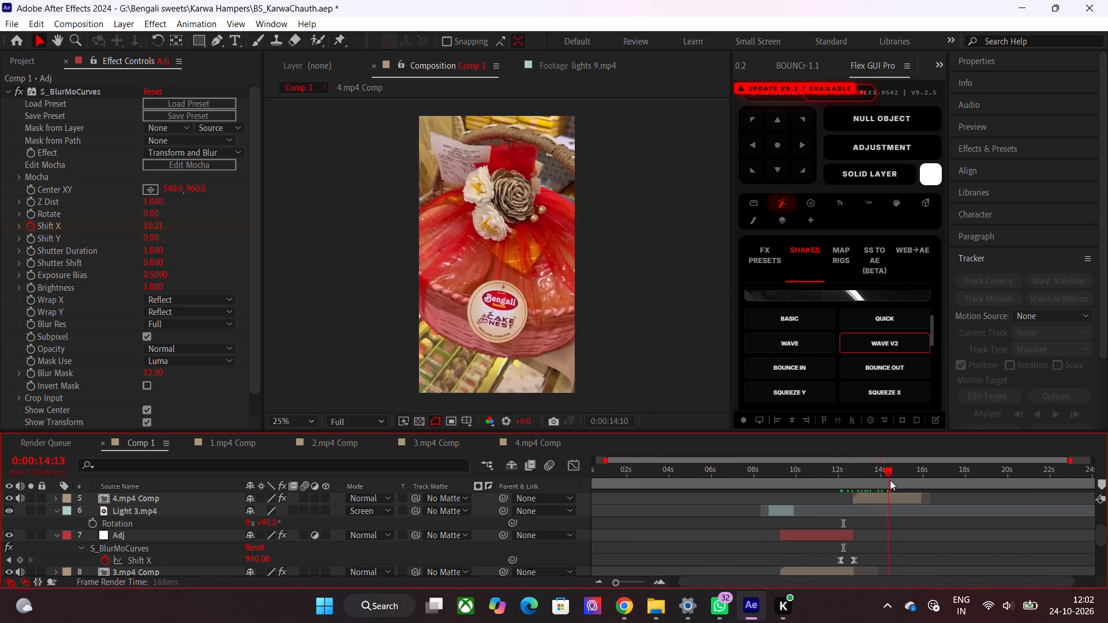
{"action": "left_click_drag", "start_coordinate": [890, 480], "coordinate": [824, 487]}
{"action": "key", "text": "space"}
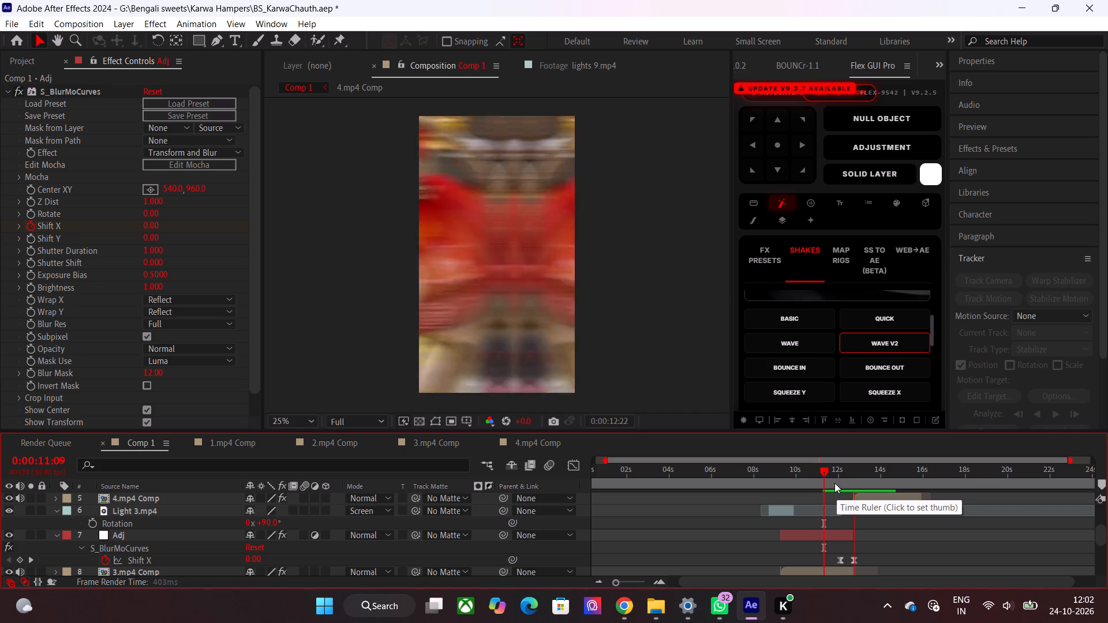
{"action": "left_click_drag", "start_coordinate": [834, 483], "coordinate": [851, 485]}
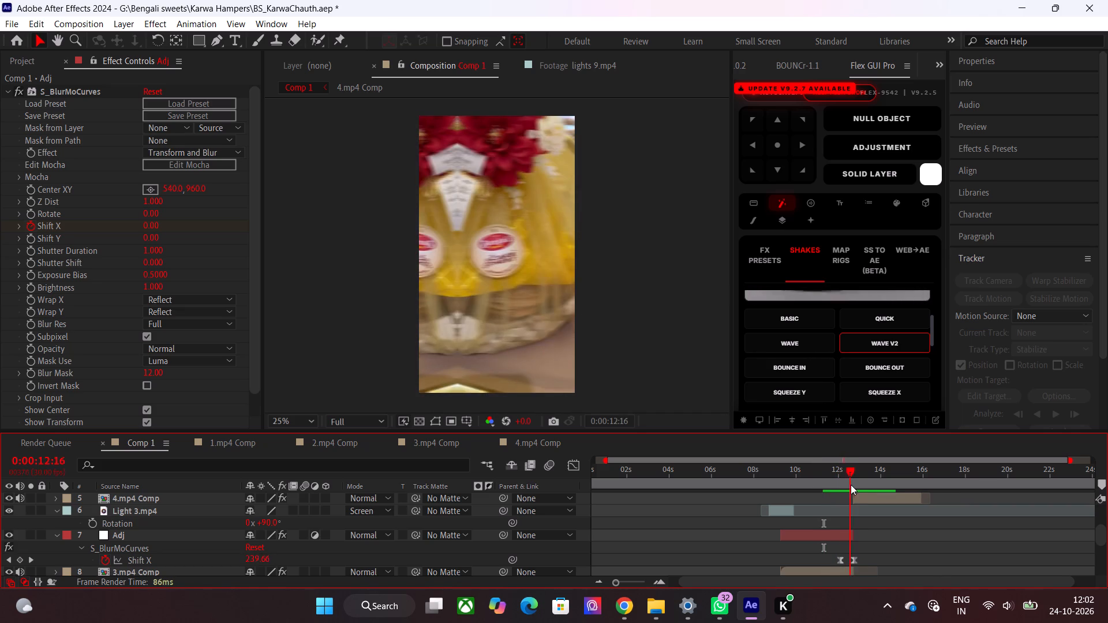
{"action": "left_click_drag", "start_coordinate": [851, 485], "coordinate": [848, 485]}
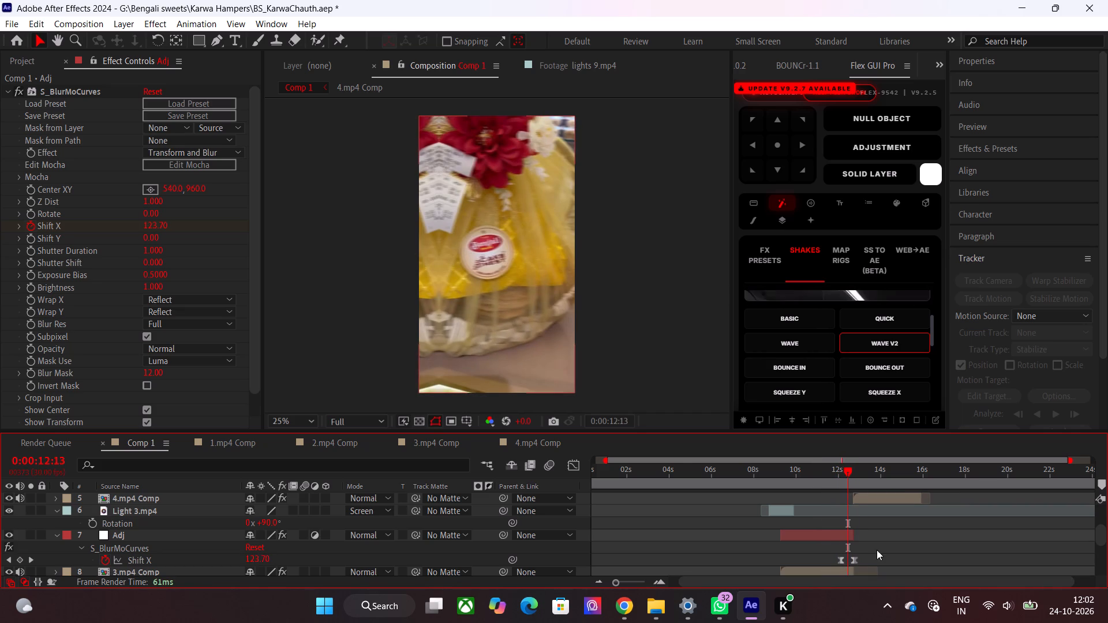
Fine-tune the easing handles of the Shift X speed graph on the Adj layer above 3.mp4 Comp.
{"action": "left_click_drag", "start_coordinate": [877, 550], "coordinate": [813, 565]}
{"action": "left_click", "coordinate": [575, 461]}
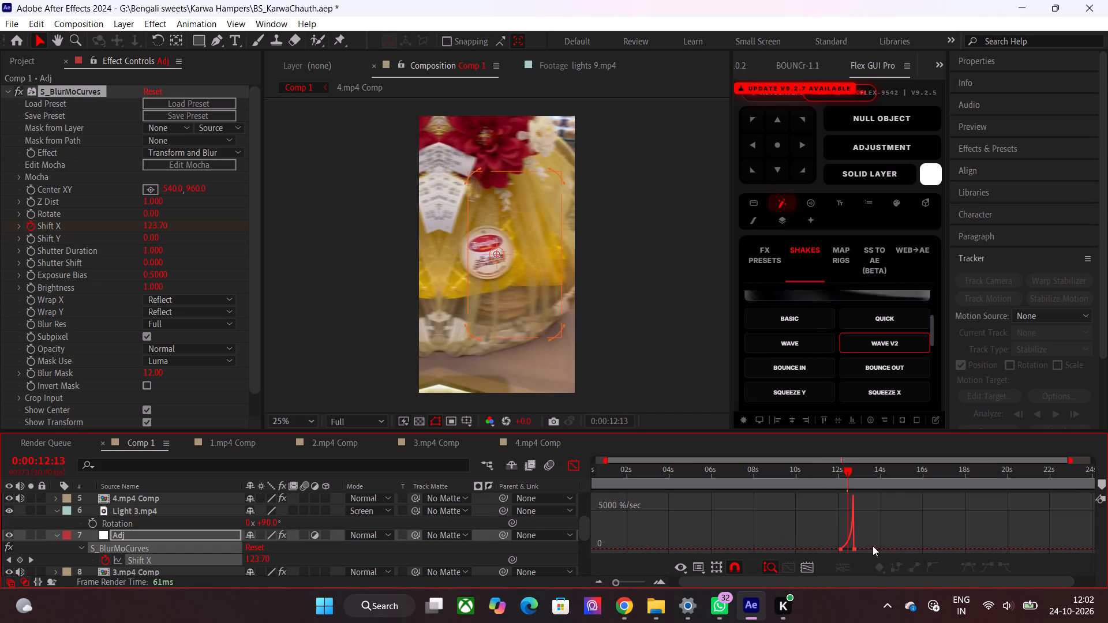
{"action": "left_click", "coordinate": [645, 578]}
{"action": "left_click", "coordinate": [639, 580]}
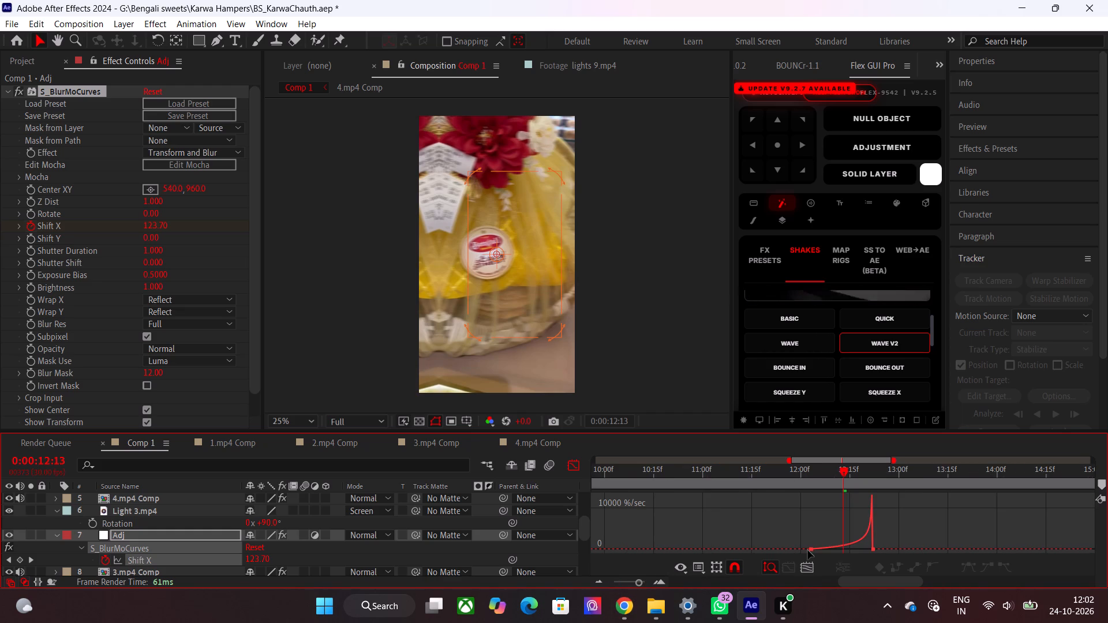
{"action": "left_click", "coordinate": [810, 550]}
{"action": "left_click_drag", "start_coordinate": [842, 549], "coordinate": [856, 549]}
{"action": "left_click_drag", "start_coordinate": [864, 547], "coordinate": [872, 547]}
{"action": "left_click", "coordinate": [871, 547]}
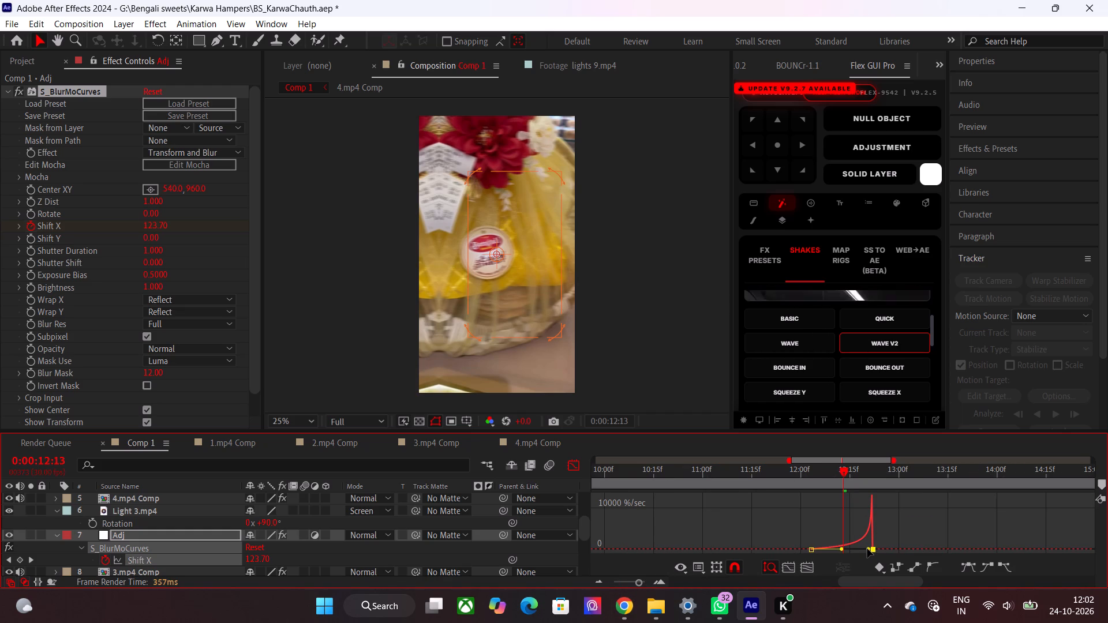
{"action": "left_click_drag", "start_coordinate": [868, 549], "coordinate": [879, 549]}
{"action": "left_click_drag", "start_coordinate": [846, 479], "coordinate": [849, 486]}
{"action": "left_click", "coordinate": [576, 466]}
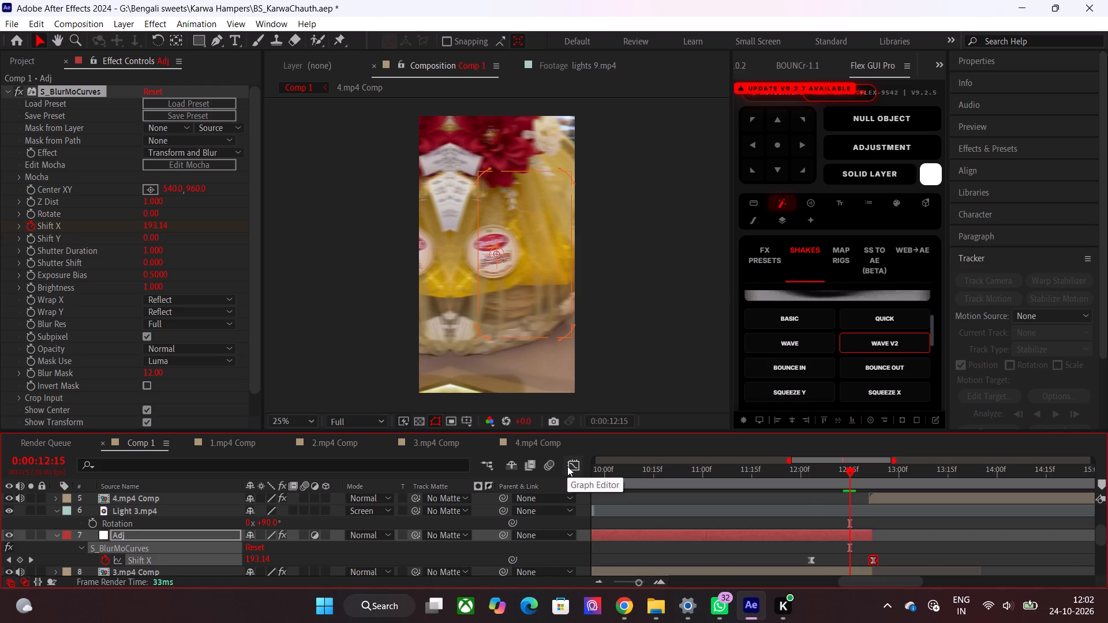
Preview the S_BlurMoCurves transition from 3.mp4 Comp into 4.mp4 Comp, checking the motion around the cut.
{"action": "left_click_drag", "start_coordinate": [827, 493], "coordinate": [789, 497]}
{"action": "left_click_drag", "start_coordinate": [804, 470], "coordinate": [795, 475]}
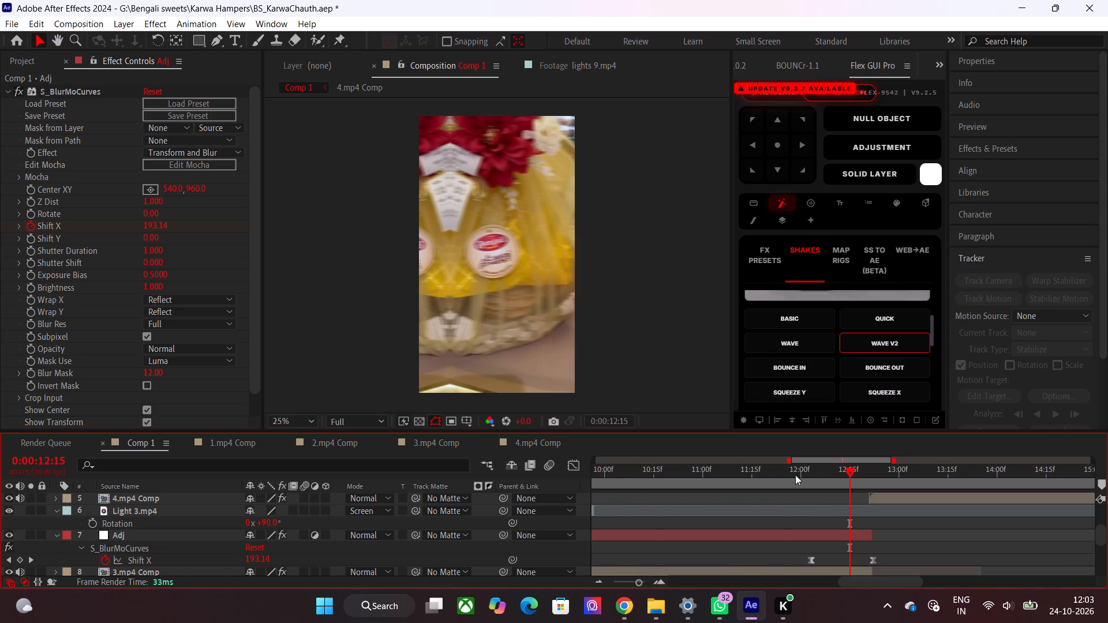
{"action": "left_click_drag", "start_coordinate": [795, 475], "coordinate": [793, 482]}
{"action": "left_click_drag", "start_coordinate": [772, 478], "coordinate": [800, 504]}
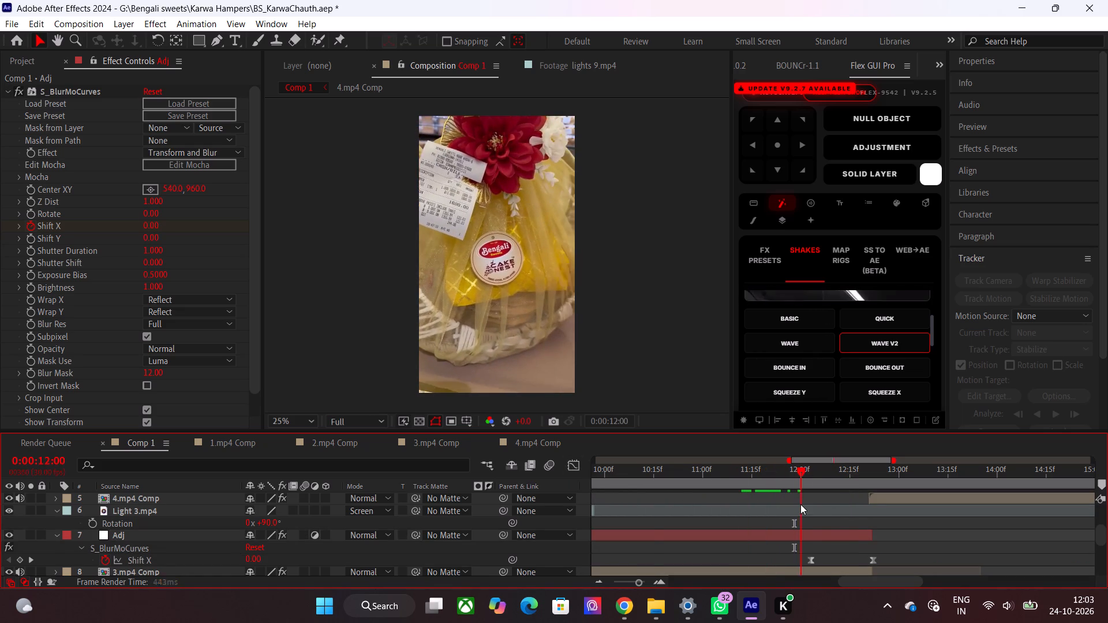
{"action": "left_click_drag", "start_coordinate": [800, 504], "coordinate": [811, 519]}
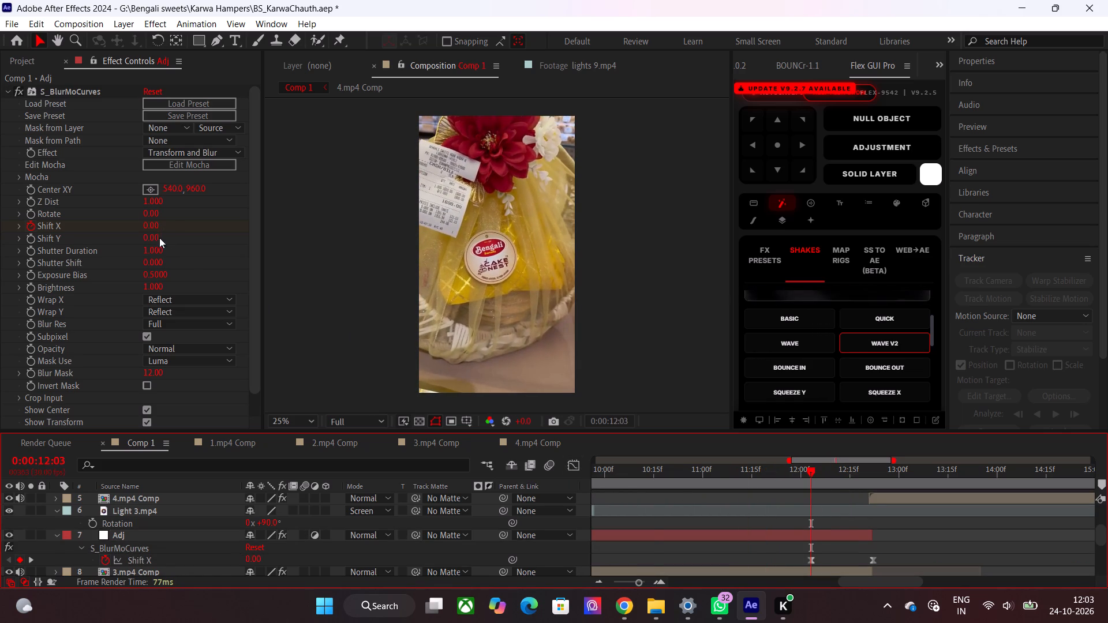
{"action": "left_click", "coordinate": [83, 93]}
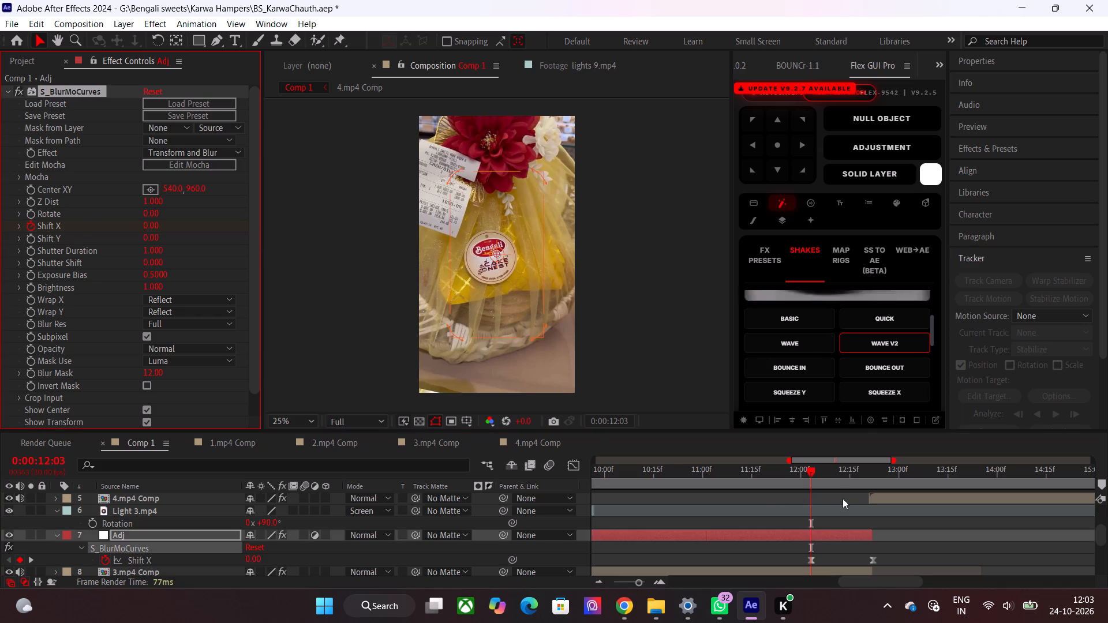
{"action": "left_click_drag", "start_coordinate": [828, 475], "coordinate": [845, 483]}
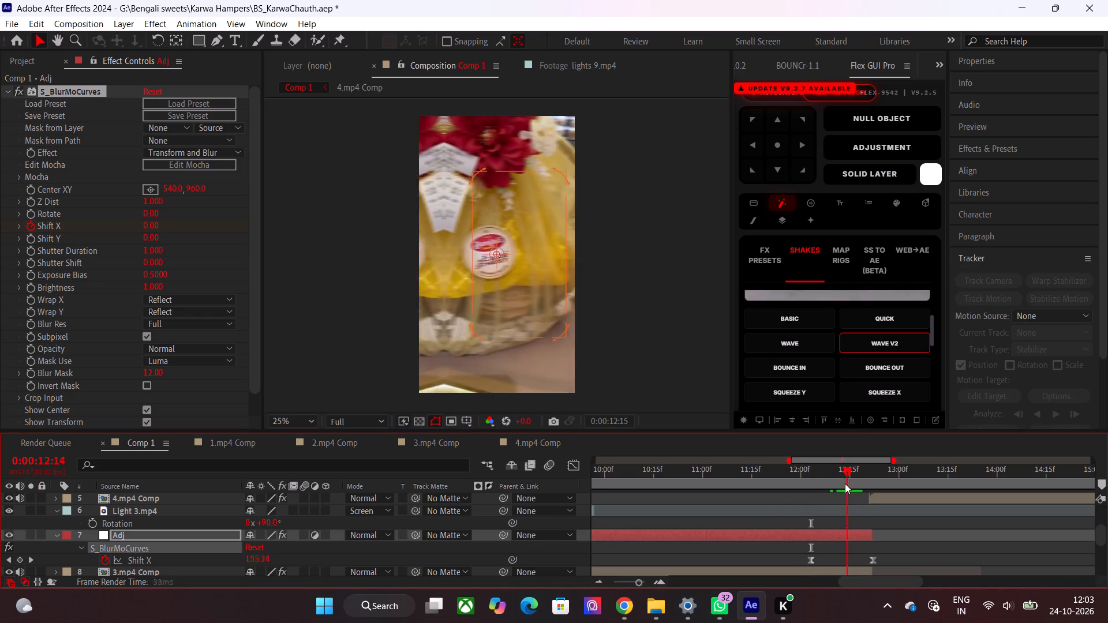
{"action": "left_click_drag", "start_coordinate": [845, 483], "coordinate": [880, 515]}
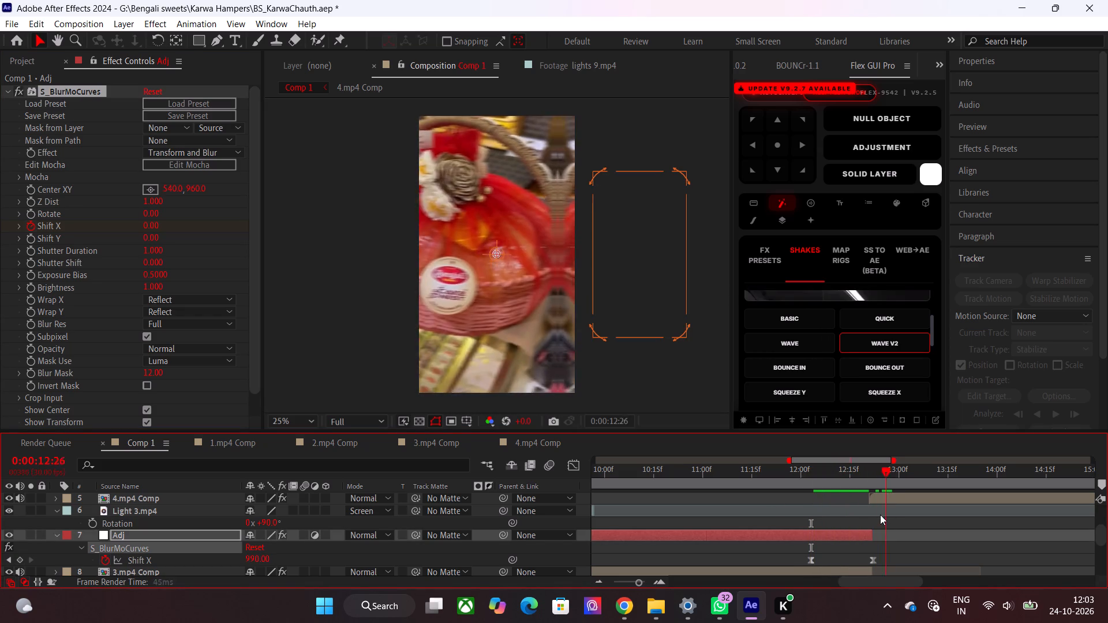
{"action": "left_click_drag", "start_coordinate": [880, 515], "coordinate": [828, 541]}
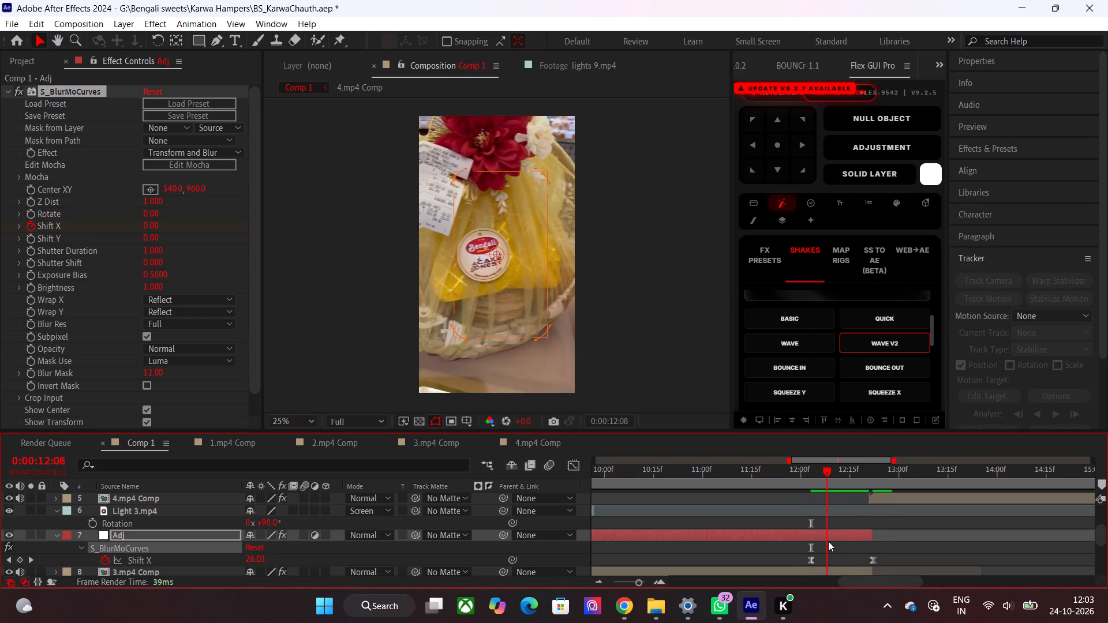
{"action": "left_click_drag", "start_coordinate": [828, 541], "coordinate": [898, 547]}
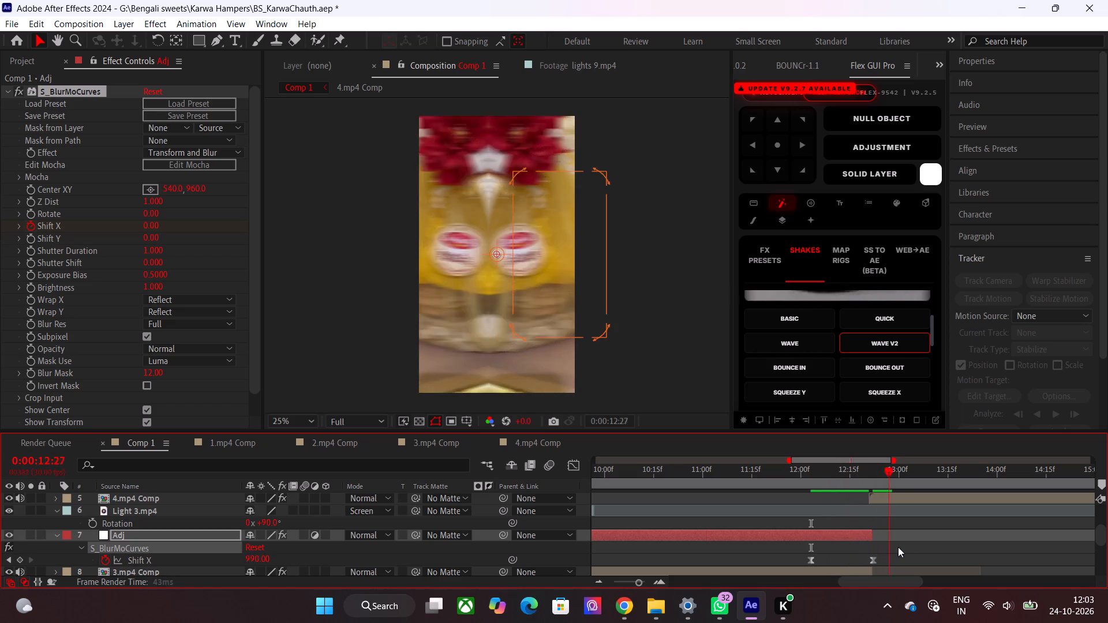
{"action": "left_click_drag", "start_coordinate": [898, 547], "coordinate": [860, 551]}
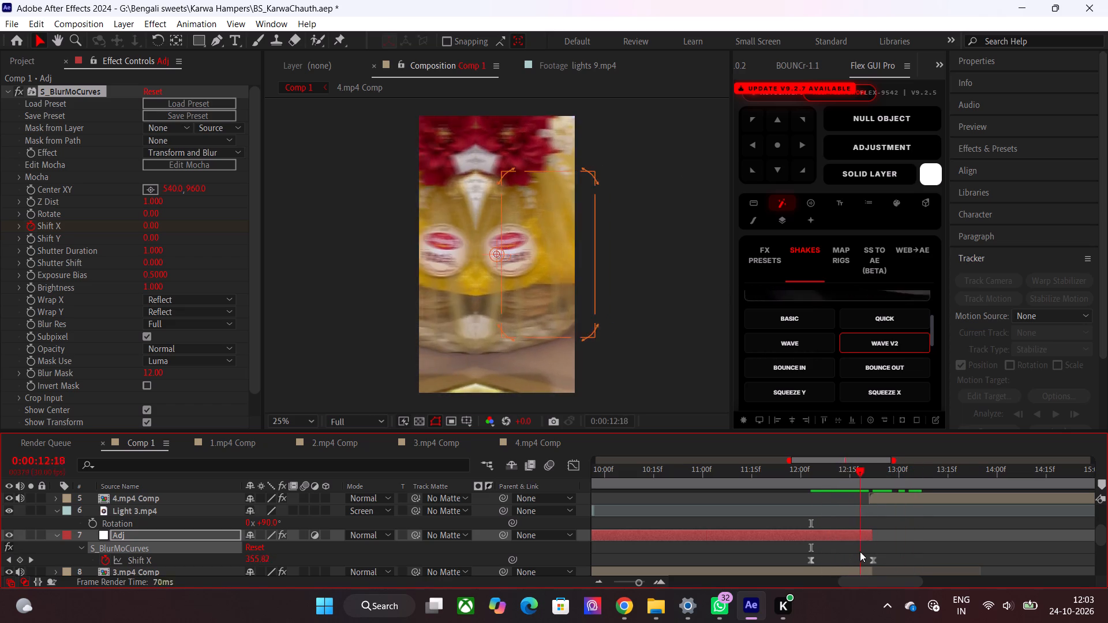
{"action": "left_click_drag", "start_coordinate": [860, 551], "coordinate": [869, 552]}
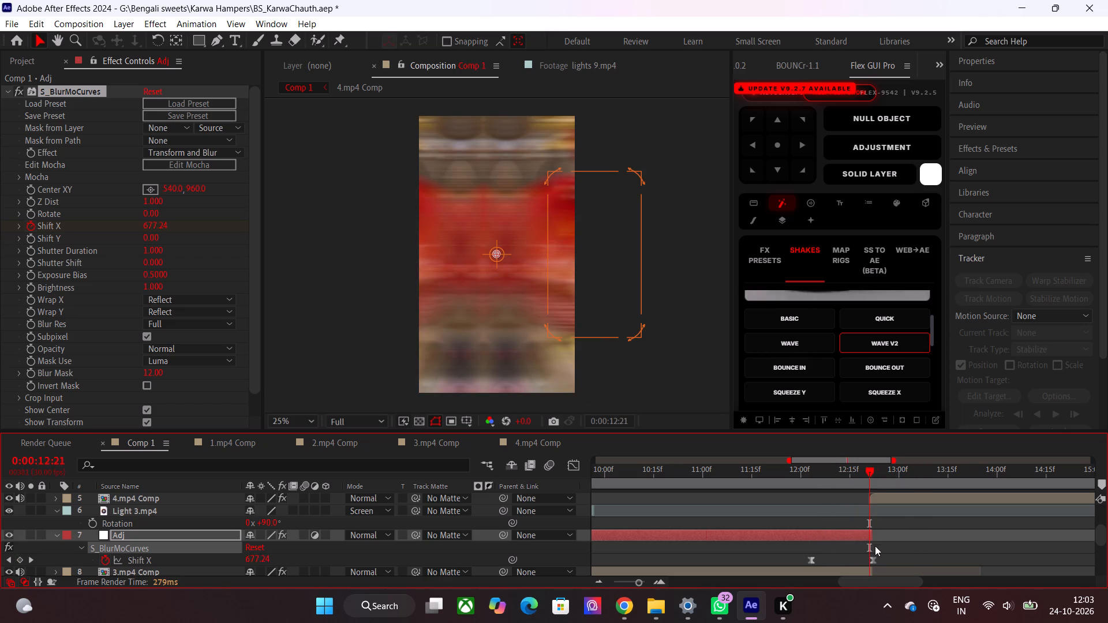
Open JerryShakes and add a Mix shake layer above 4.mp4 Comp, starting at 0:00:12:21.
{"action": "left_click", "coordinate": [886, 497]}
{"action": "scroll", "coordinate": [821, 379], "scroll_direction": "up", "scroll_amount": 1}
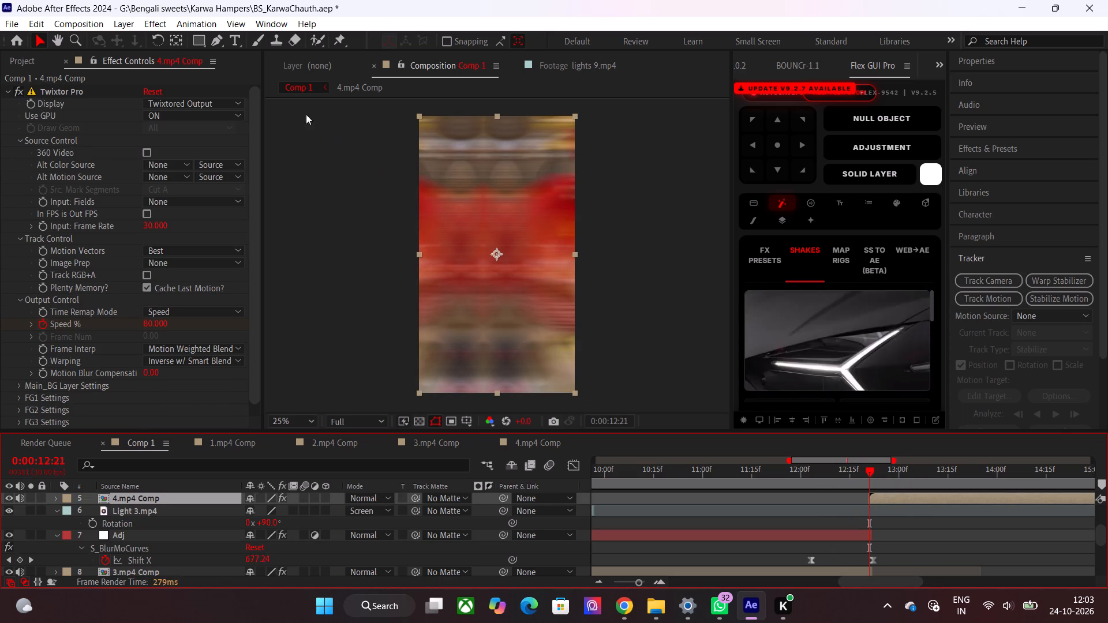
{"action": "left_click", "coordinate": [262, 25]}
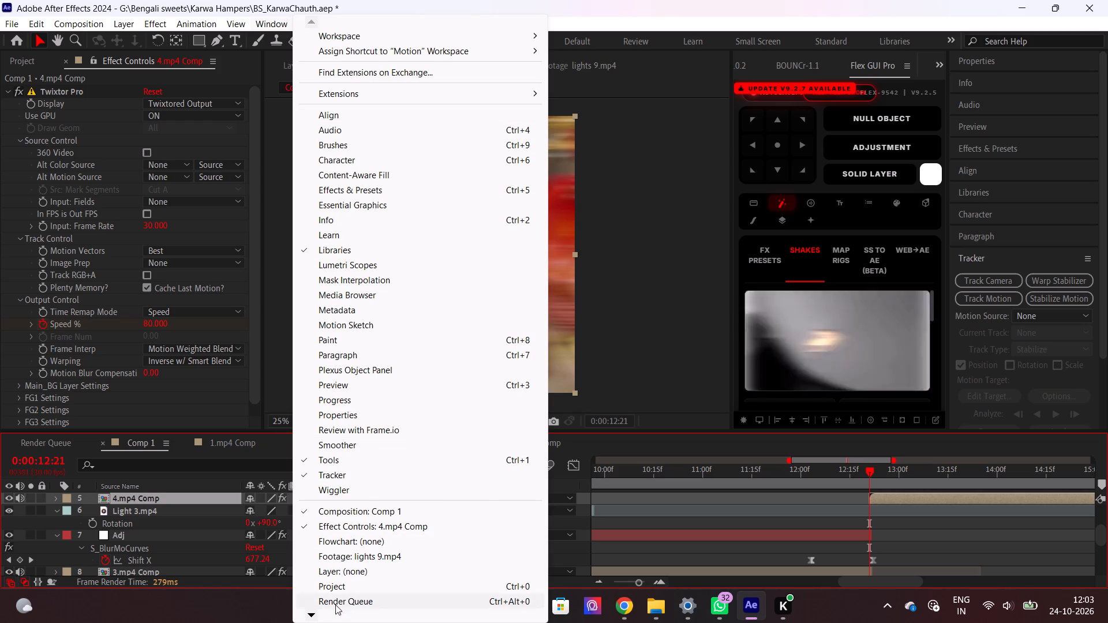
{"action": "left_click", "coordinate": [314, 614]}
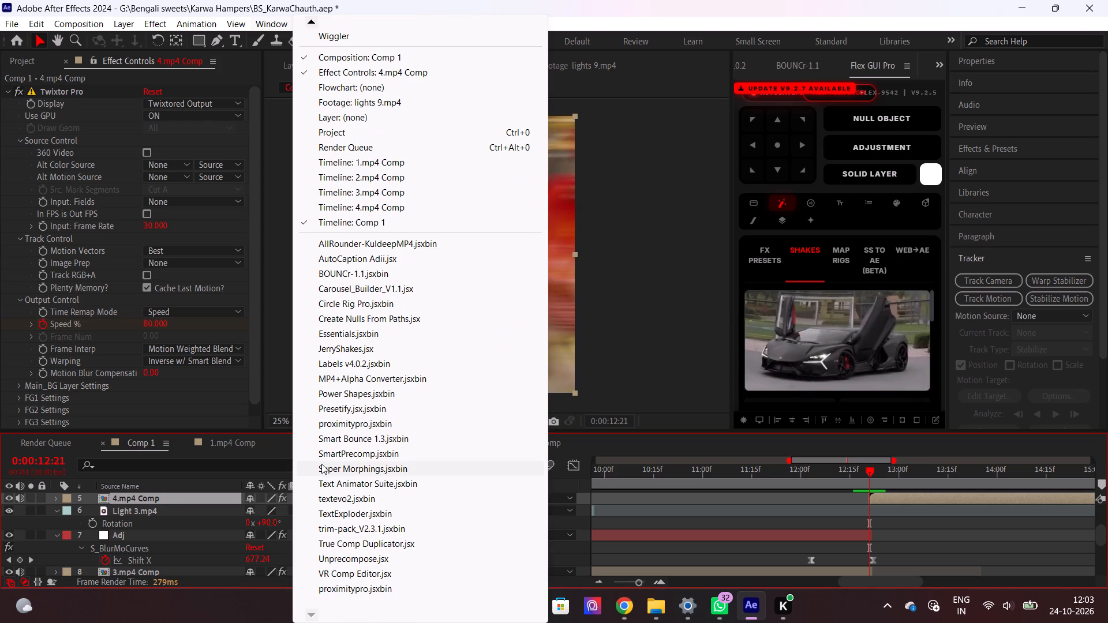
{"action": "left_click", "coordinate": [325, 346]}
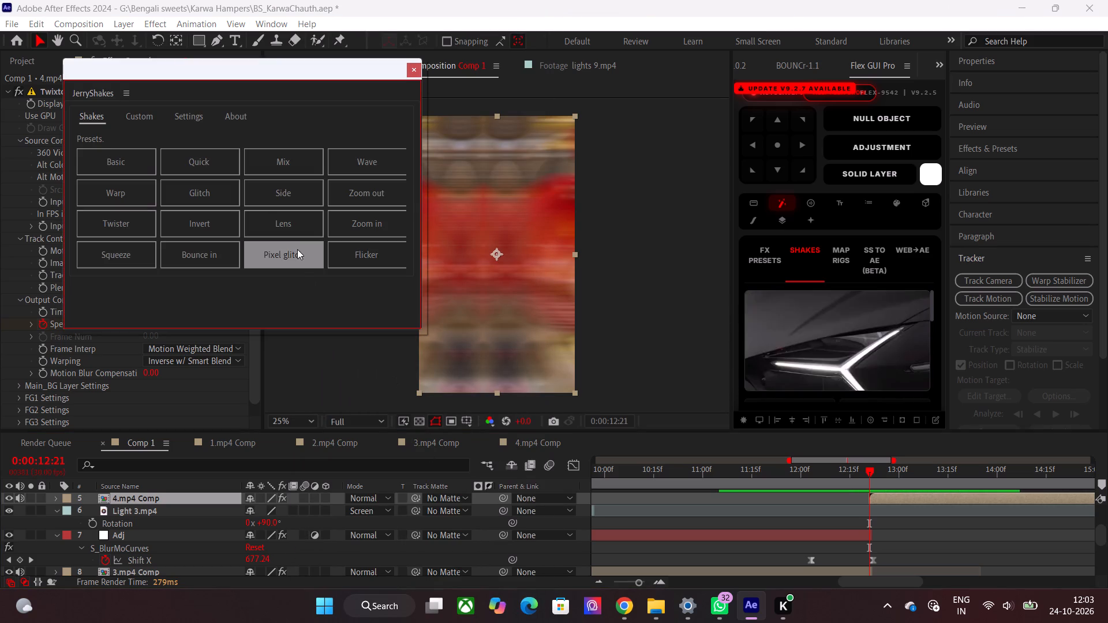
{"action": "left_click", "coordinate": [292, 167]}
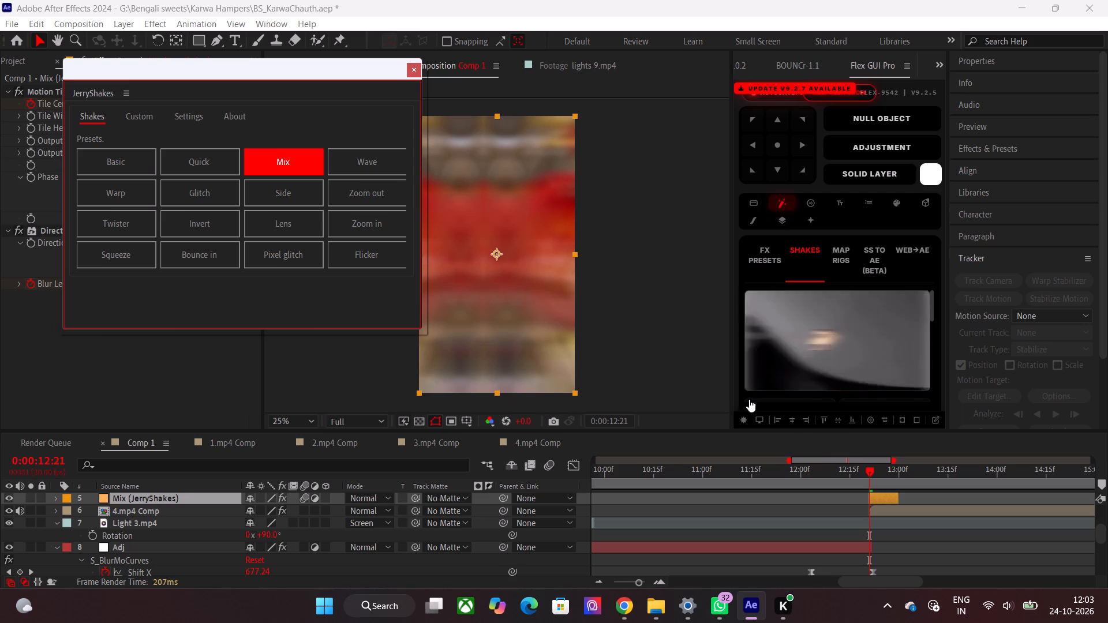
Dock the floating JerryShakes window alongside BOUNCr-1.1 and Flex GUI Pro.
{"action": "left_click_drag", "start_coordinate": [99, 99], "coordinate": [224, 100]}
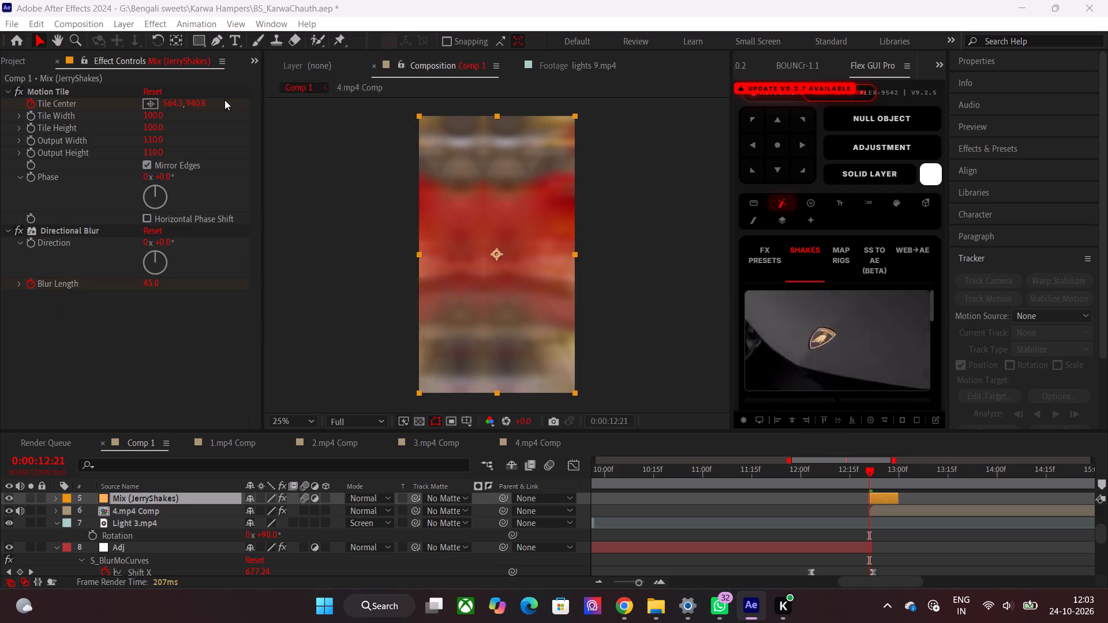
{"action": "left_click_drag", "start_coordinate": [224, 100], "coordinate": [803, 60]}
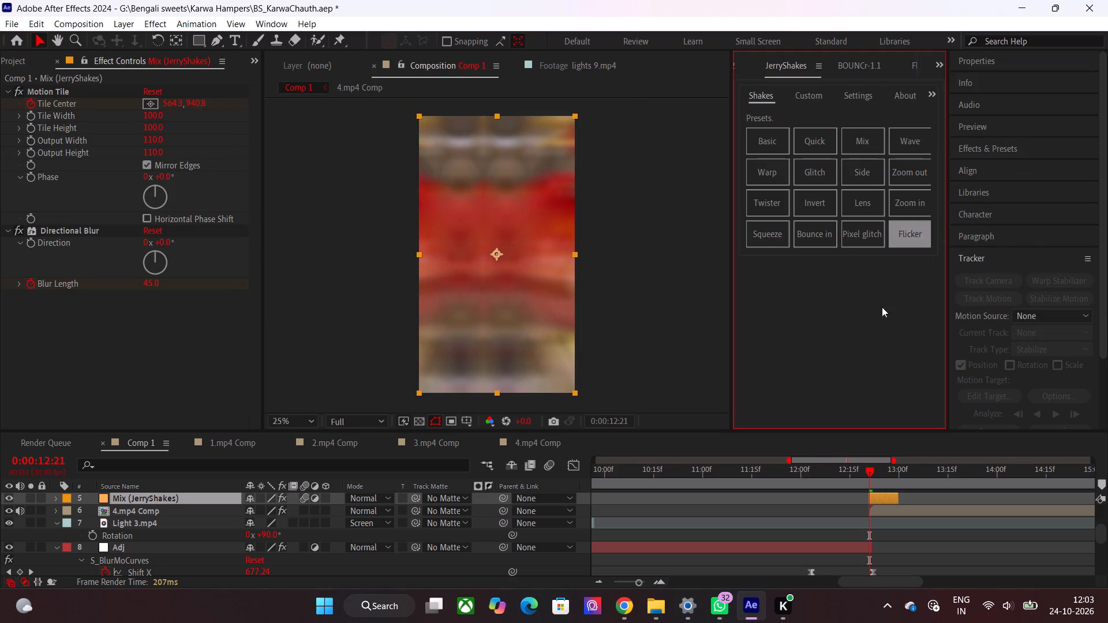
Move the Mix (JerryShakes) layer about three frames earlier to straddle the cut into 4.mp4 Comp, and check the transition.
{"action": "left_click_drag", "start_coordinate": [886, 475], "coordinate": [875, 475]}
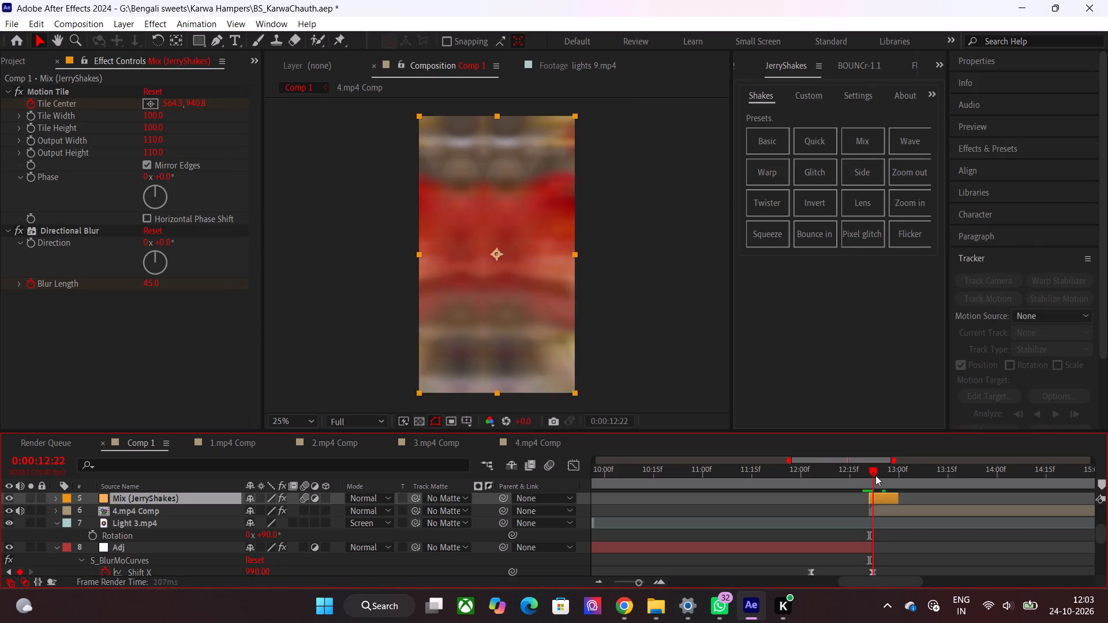
{"action": "left_click_drag", "start_coordinate": [875, 475], "coordinate": [881, 475]}
{"action": "left_click_drag", "start_coordinate": [888, 493], "coordinate": [879, 496]}
{"action": "left_click_drag", "start_coordinate": [875, 464], "coordinate": [845, 471]}
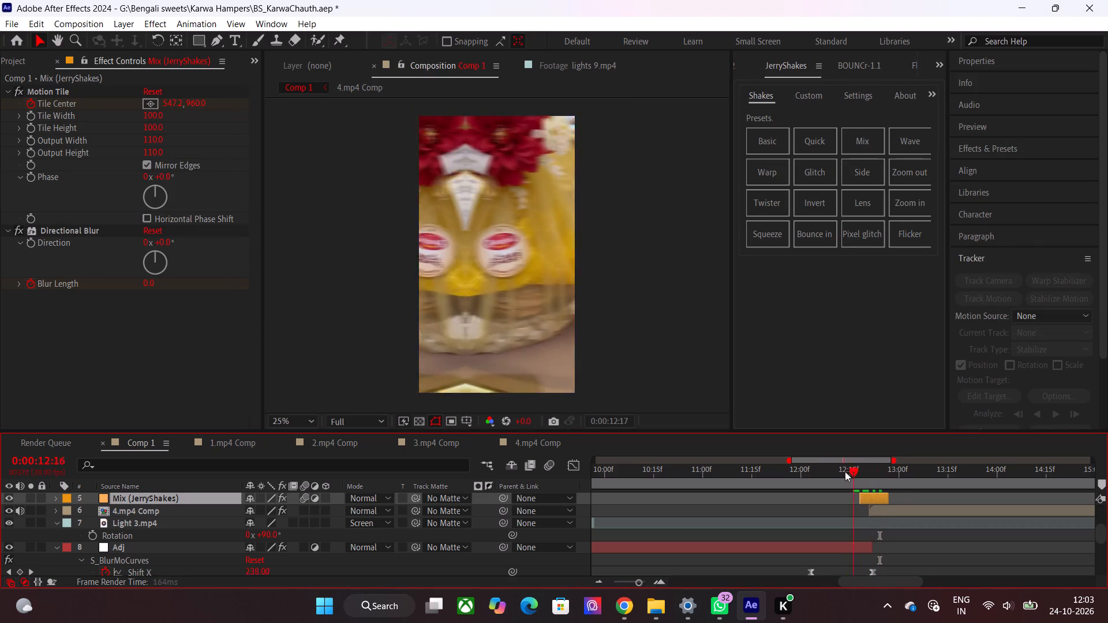
{"action": "left_click_drag", "start_coordinate": [845, 471], "coordinate": [919, 481]}
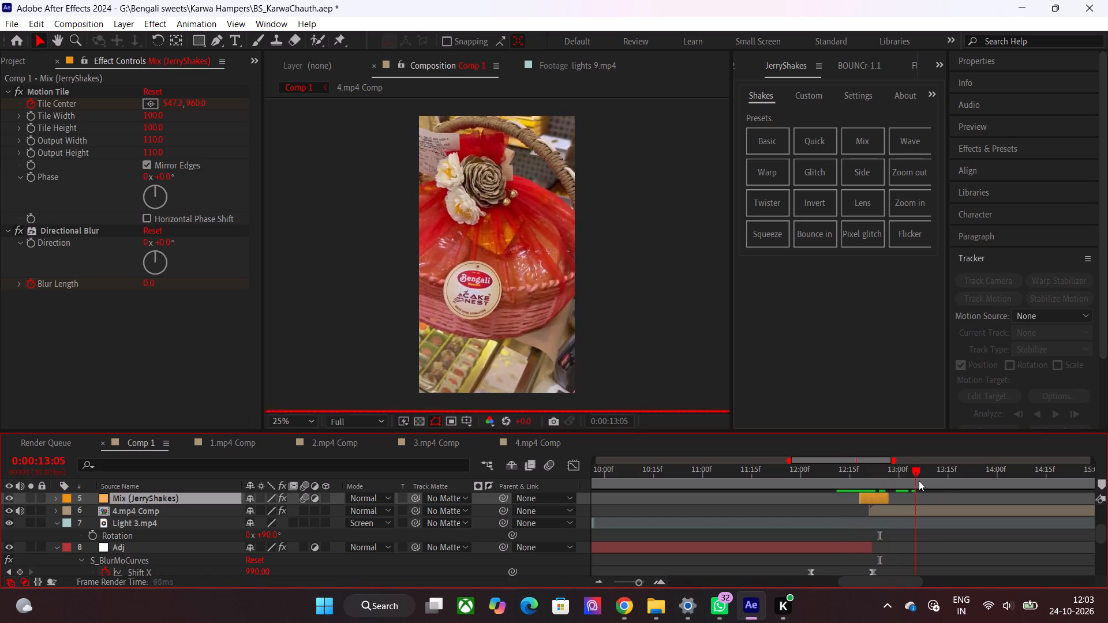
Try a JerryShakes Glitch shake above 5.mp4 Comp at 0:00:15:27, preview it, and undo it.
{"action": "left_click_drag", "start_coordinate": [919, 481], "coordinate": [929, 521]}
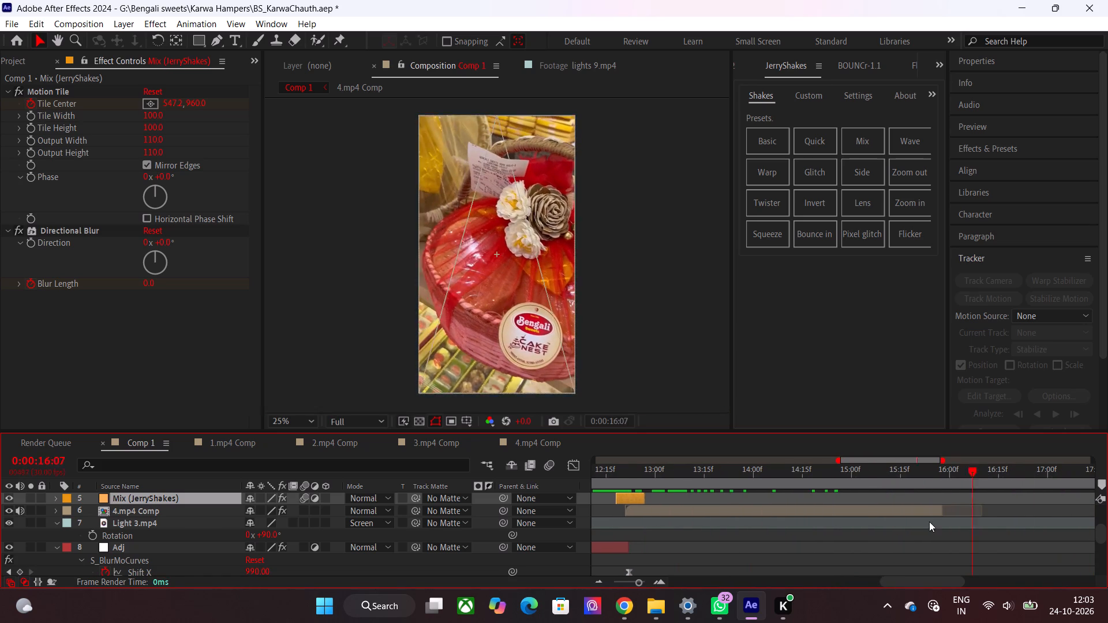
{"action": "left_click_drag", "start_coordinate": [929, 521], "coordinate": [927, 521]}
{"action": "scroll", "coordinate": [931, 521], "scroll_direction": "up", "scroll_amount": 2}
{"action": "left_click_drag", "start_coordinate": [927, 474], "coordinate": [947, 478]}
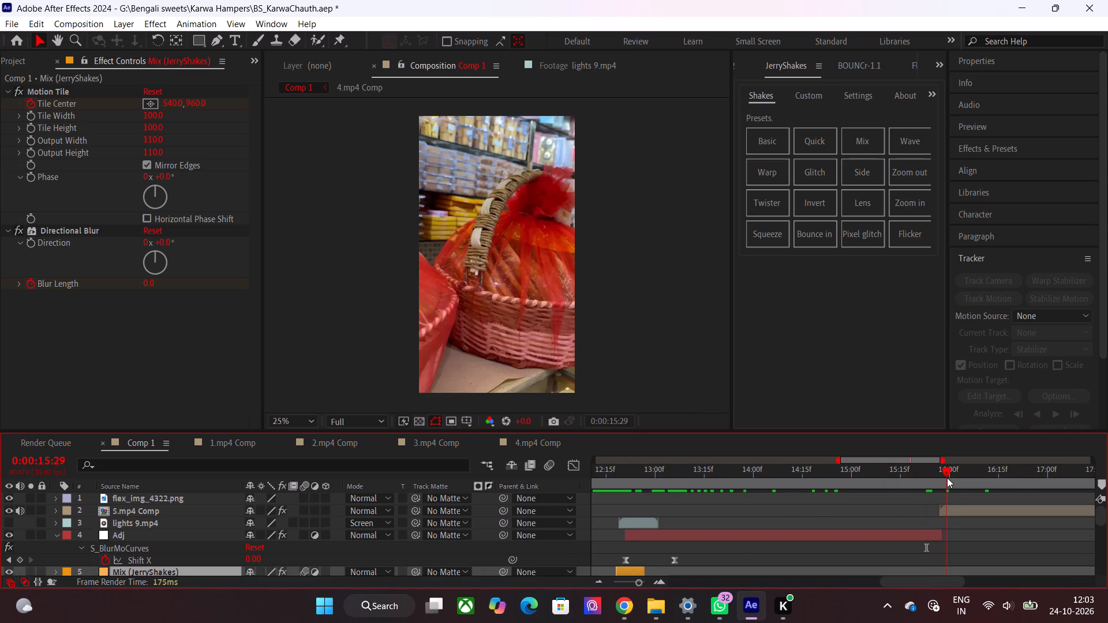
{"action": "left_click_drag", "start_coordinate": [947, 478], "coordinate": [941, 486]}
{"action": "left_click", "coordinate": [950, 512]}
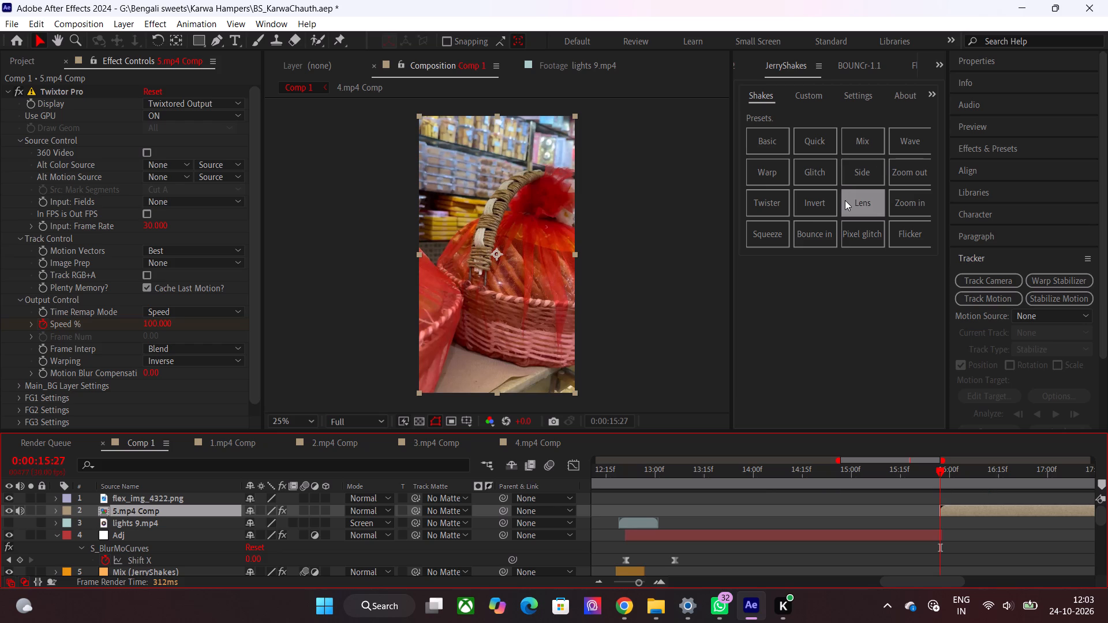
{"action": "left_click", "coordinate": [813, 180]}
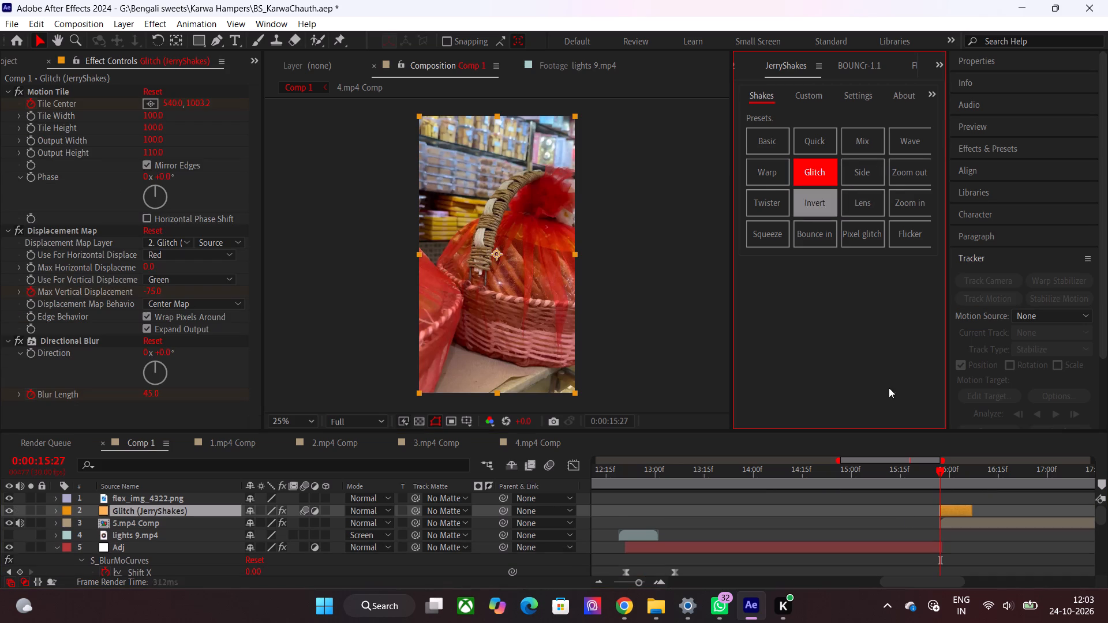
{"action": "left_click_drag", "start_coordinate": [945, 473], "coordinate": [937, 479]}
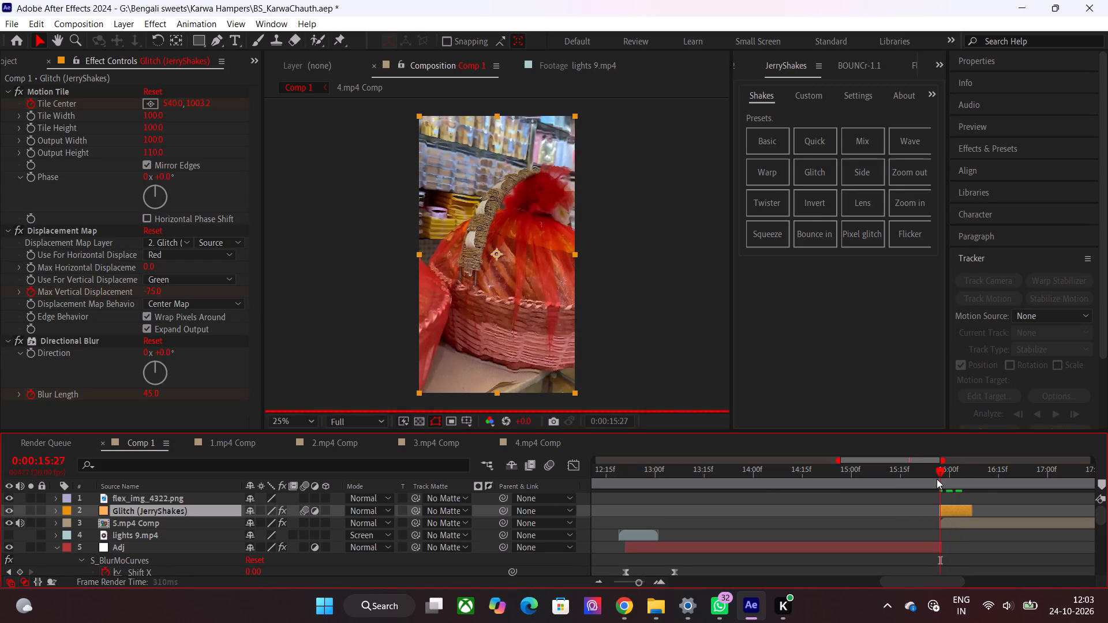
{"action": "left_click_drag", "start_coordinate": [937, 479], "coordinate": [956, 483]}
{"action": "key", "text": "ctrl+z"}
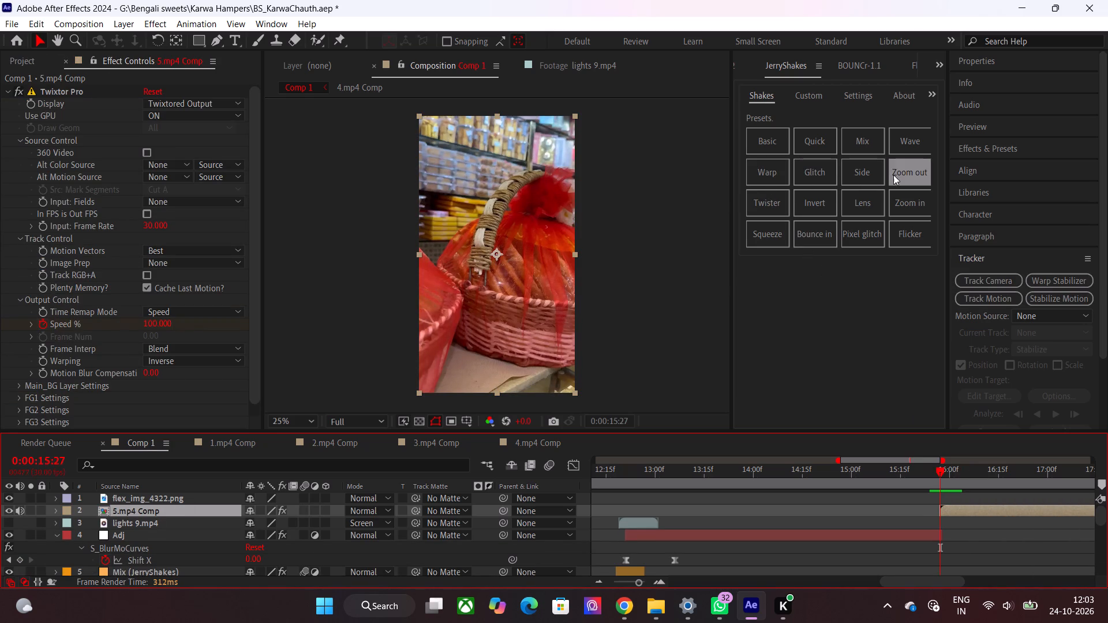
Add a JerryShakes Warp shake layer above 5.mp4 Comp at 0:00:15:27 and preview it across the cut.
{"action": "left_click", "coordinate": [777, 183]}
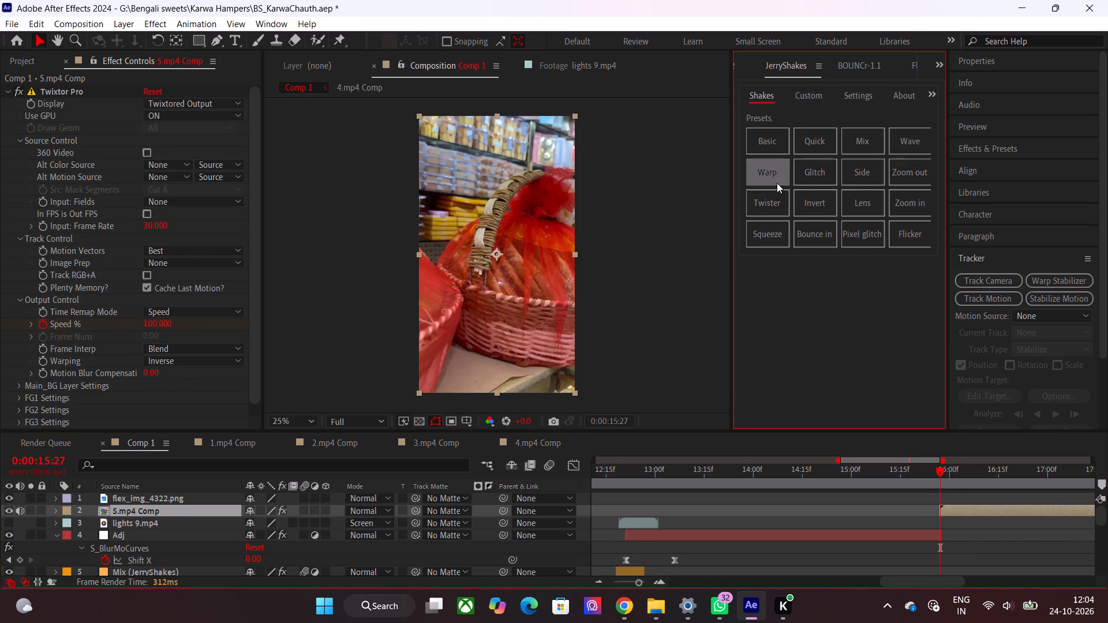
{"action": "left_click_drag", "start_coordinate": [942, 462], "coordinate": [957, 463]}
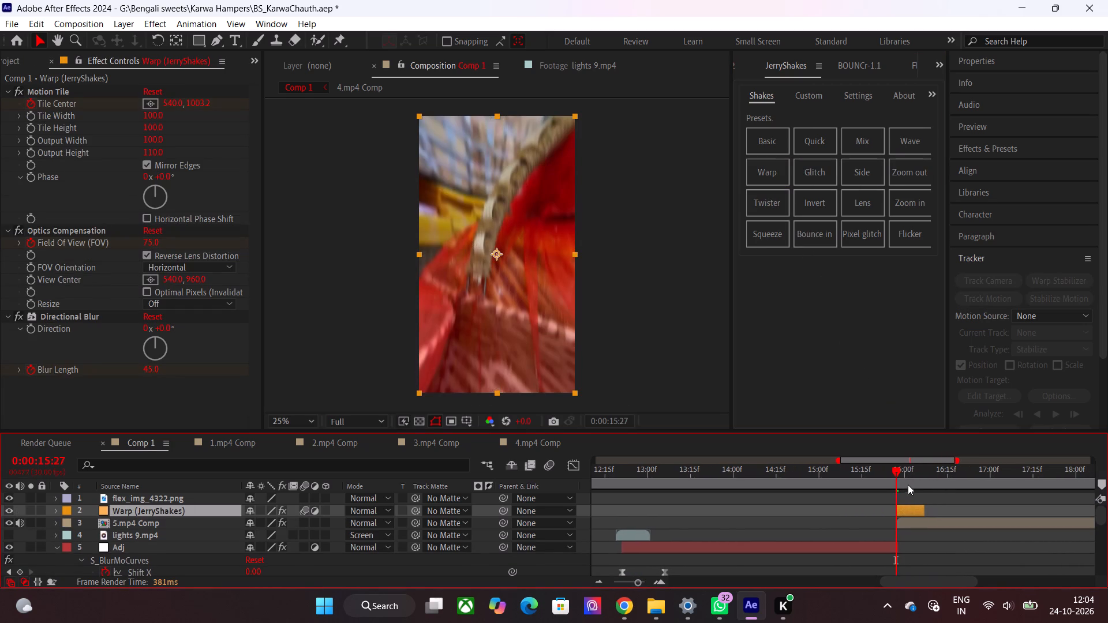
{"action": "left_click_drag", "start_coordinate": [898, 479], "coordinate": [861, 483]}
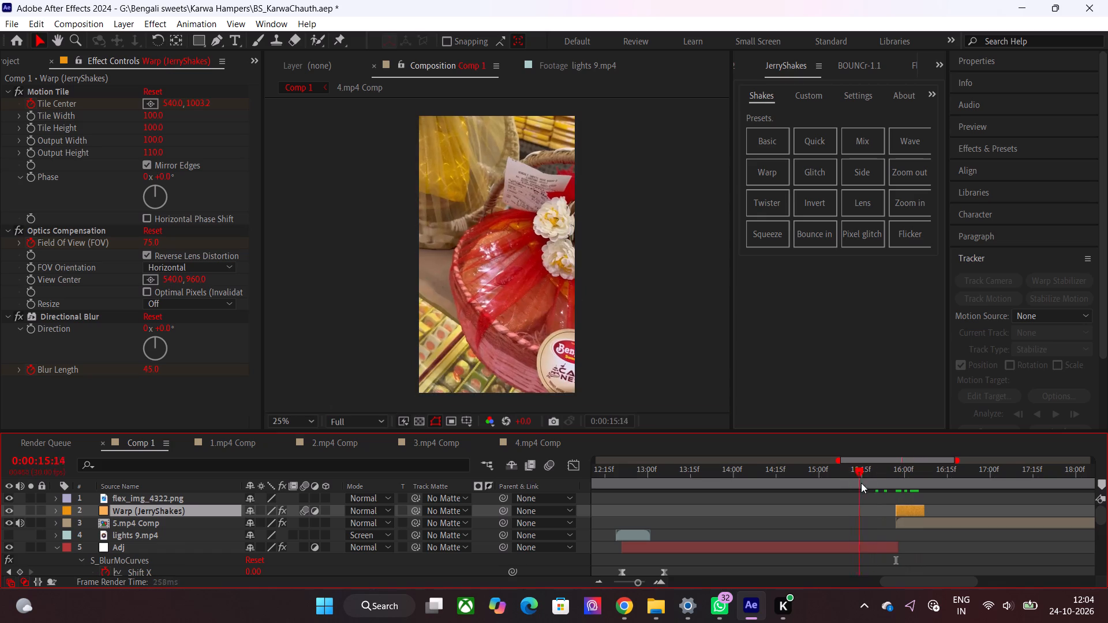
{"action": "left_click_drag", "start_coordinate": [861, 483], "coordinate": [897, 486]}
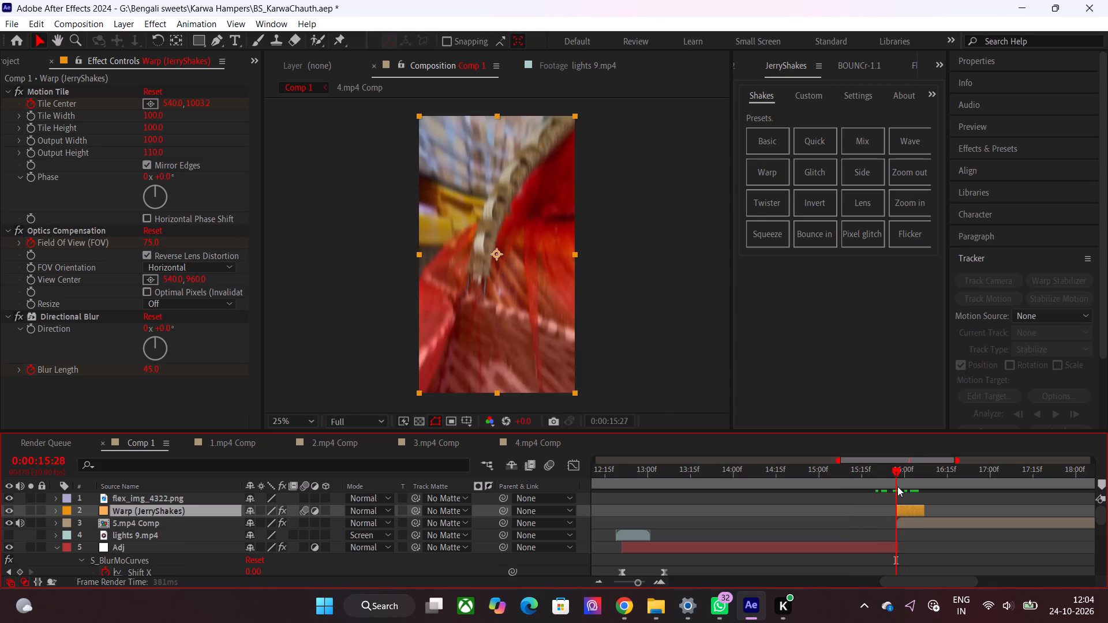
{"action": "left_click_drag", "start_coordinate": [897, 486], "coordinate": [895, 487]}
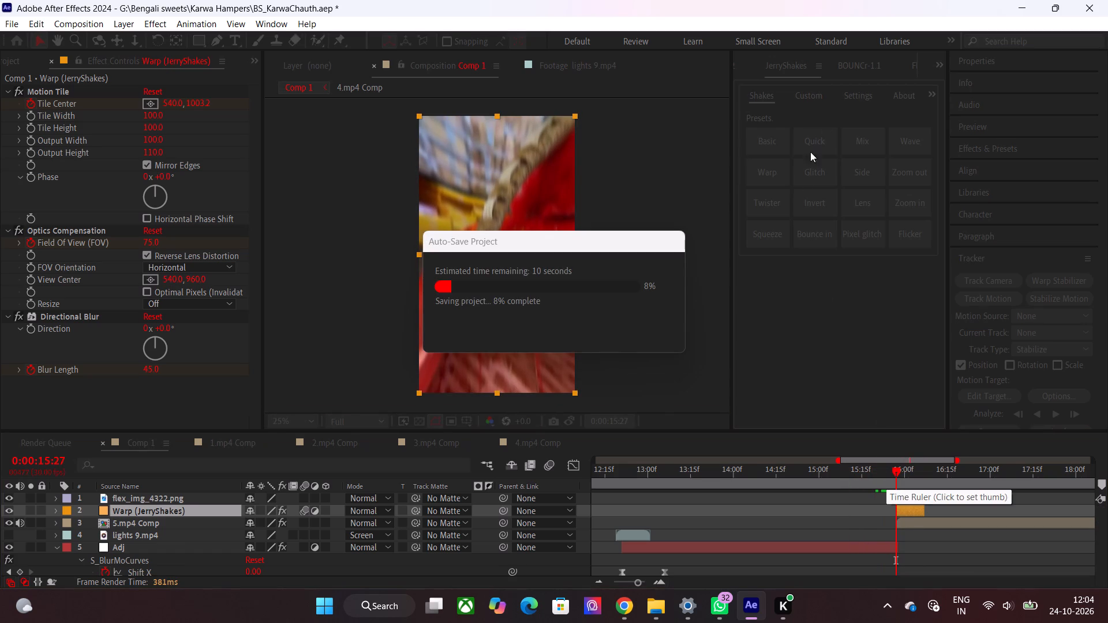
Add a white solid from Flex GUI Pro above the Warp (JerryShakes) layer and trim it to a brief flash at 0:00:15:27.
{"action": "left_click", "coordinate": [919, 65]}
{"action": "left_click", "coordinate": [912, 67]}
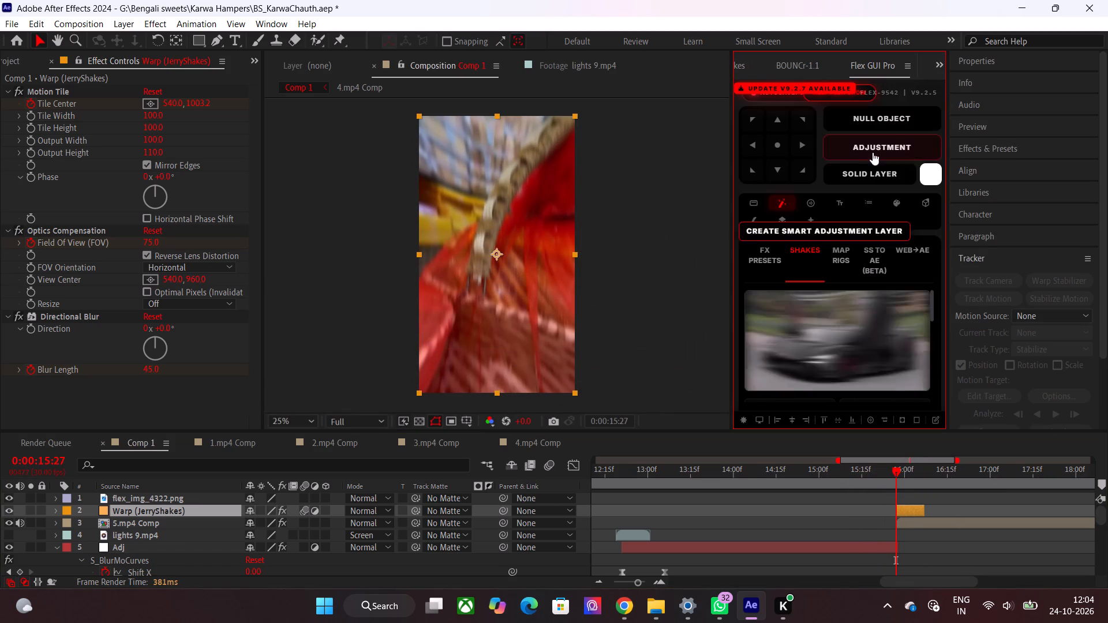
{"action": "left_click", "coordinate": [885, 183]}
{"action": "left_click_drag", "start_coordinate": [926, 513], "coordinate": [912, 517]}
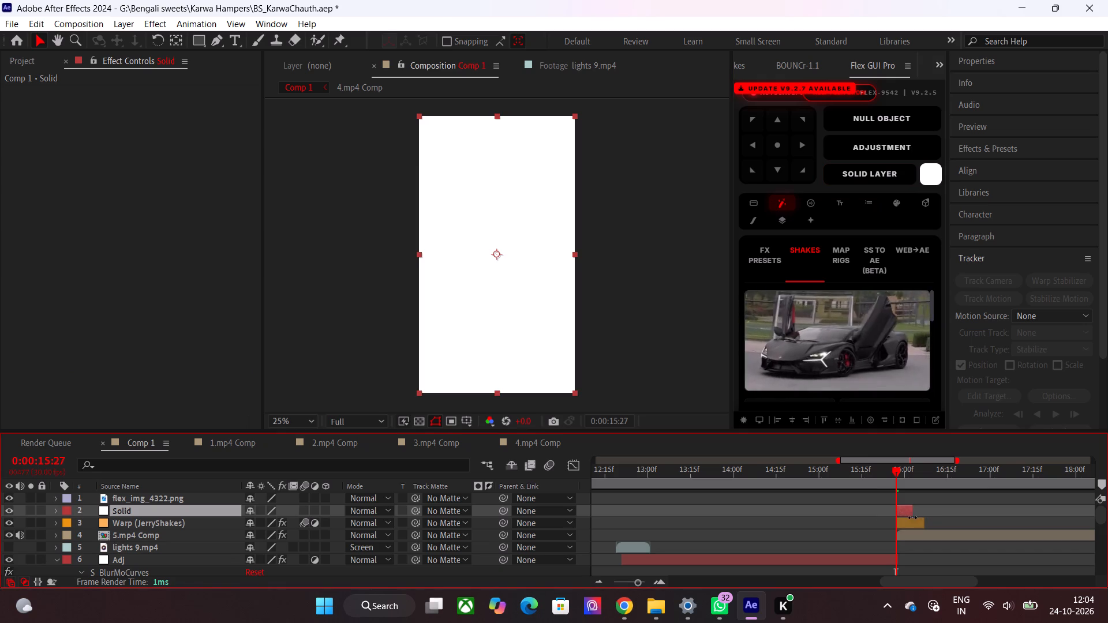
{"action": "left_click_drag", "start_coordinate": [912, 517], "coordinate": [899, 519]}
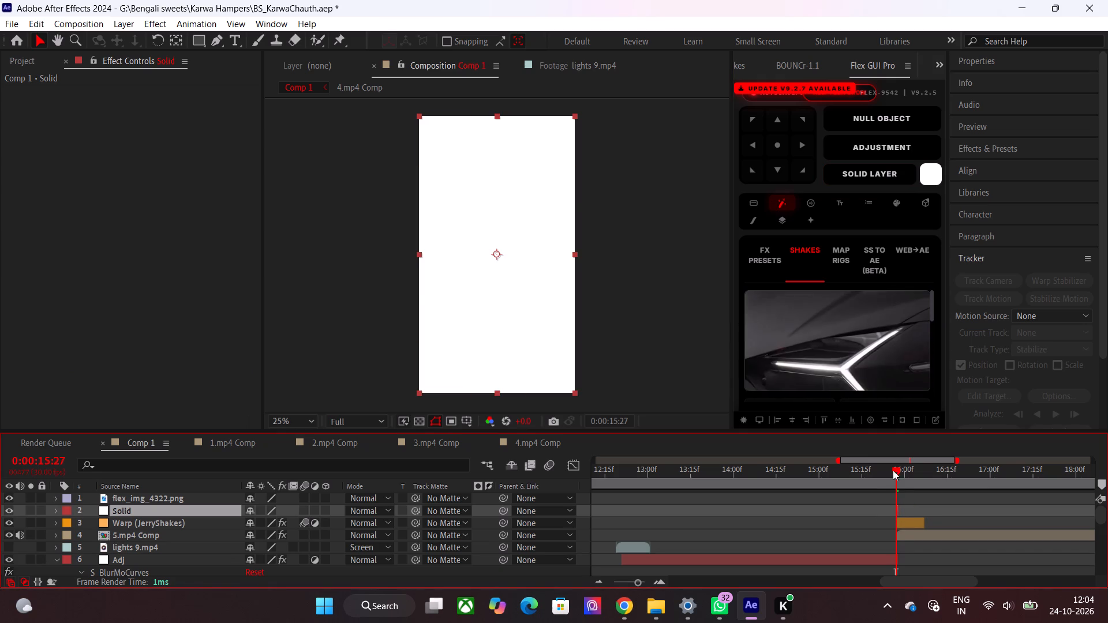
{"action": "left_click_drag", "start_coordinate": [893, 470], "coordinate": [896, 493]}
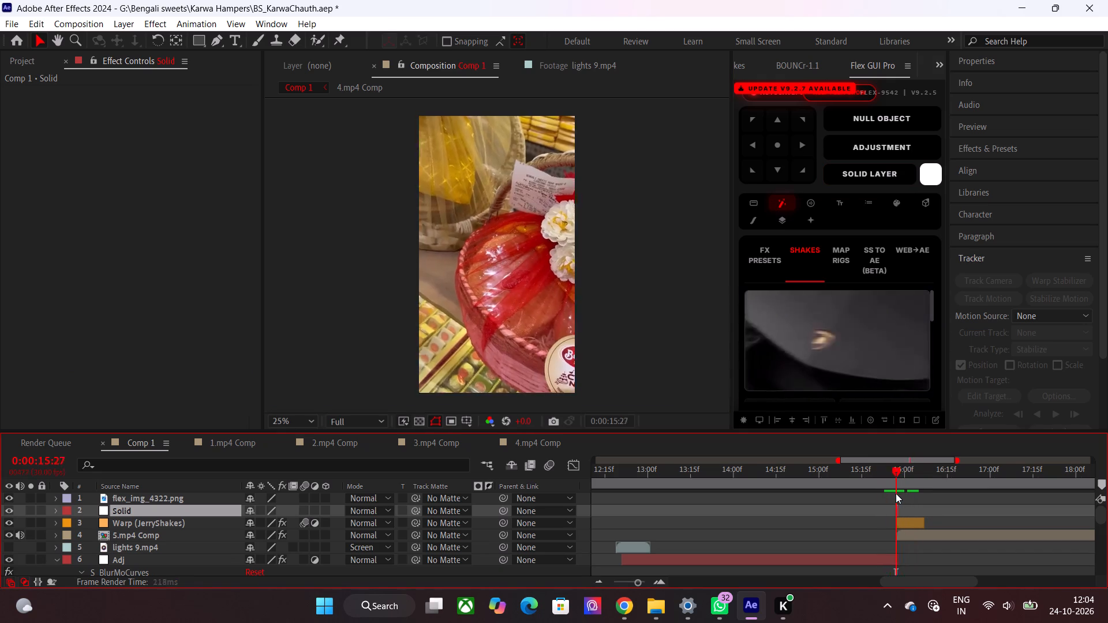
Precompose the flex_img_4322.png end card at 0:00:22:00 with Flex GUI Pro's Precomp Sep.
{"action": "left_click_drag", "start_coordinate": [896, 493], "coordinate": [1107, 494]}
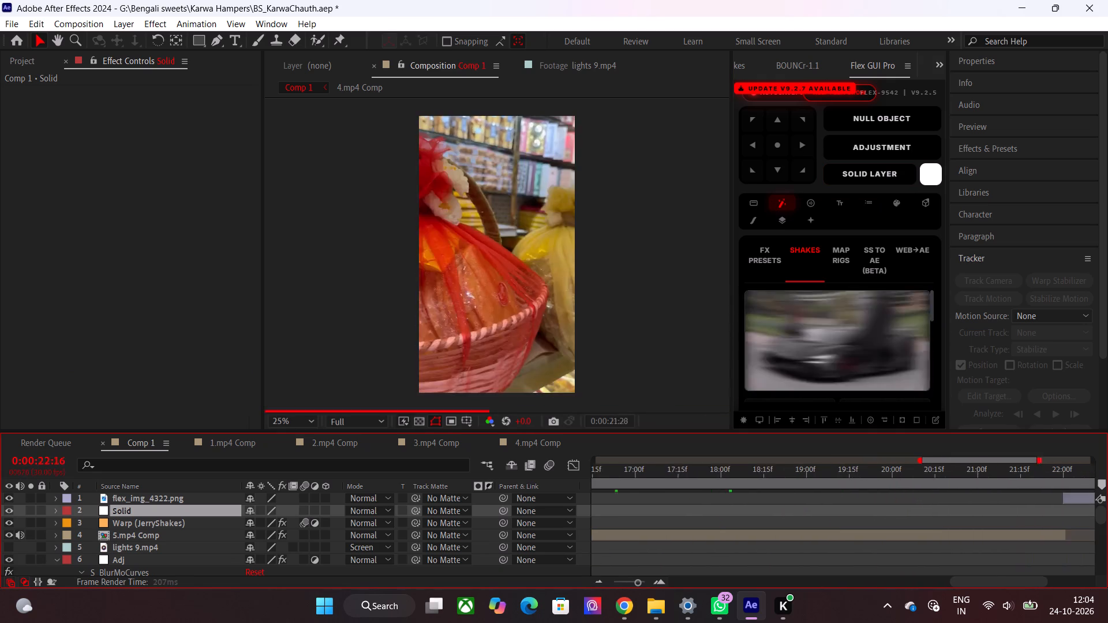
{"action": "left_click_drag", "start_coordinate": [1107, 494], "coordinate": [826, 543]}
{"action": "scroll", "coordinate": [866, 533], "scroll_direction": "up", "scroll_amount": 1}
{"action": "left_click_drag", "start_coordinate": [645, 584], "coordinate": [593, 590]}
{"action": "scroll", "coordinate": [720, 528], "scroll_direction": "down", "scroll_amount": 3}
{"action": "scroll", "coordinate": [723, 528], "scroll_direction": "up", "scroll_amount": 7}
{"action": "left_click", "coordinate": [1058, 497]}
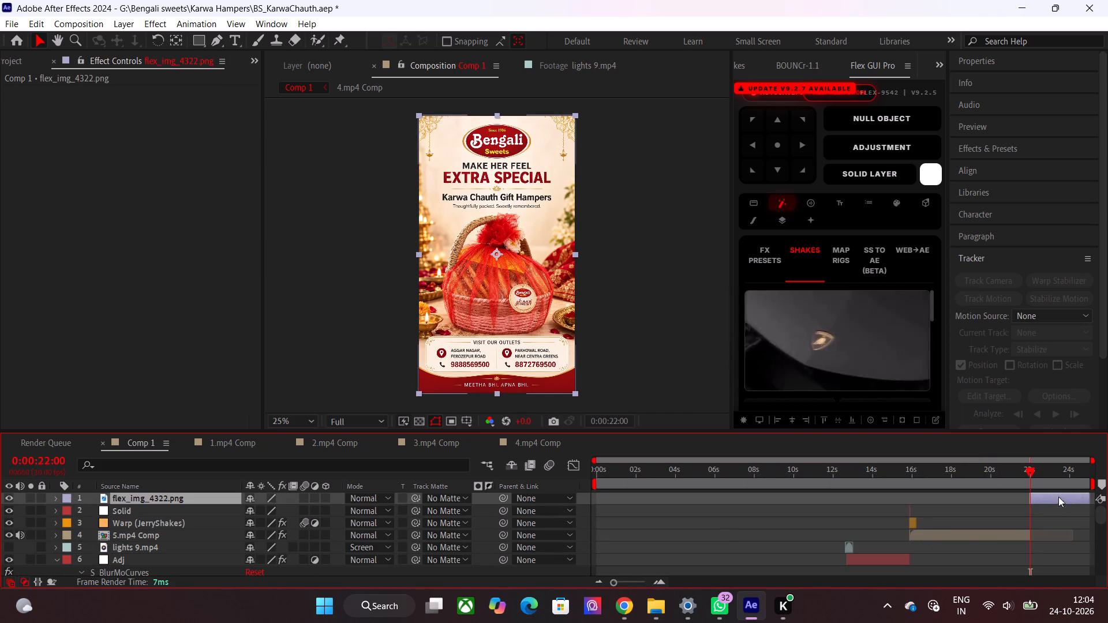
{"action": "scroll", "coordinate": [828, 289], "scroll_direction": "down", "scroll_amount": 3}
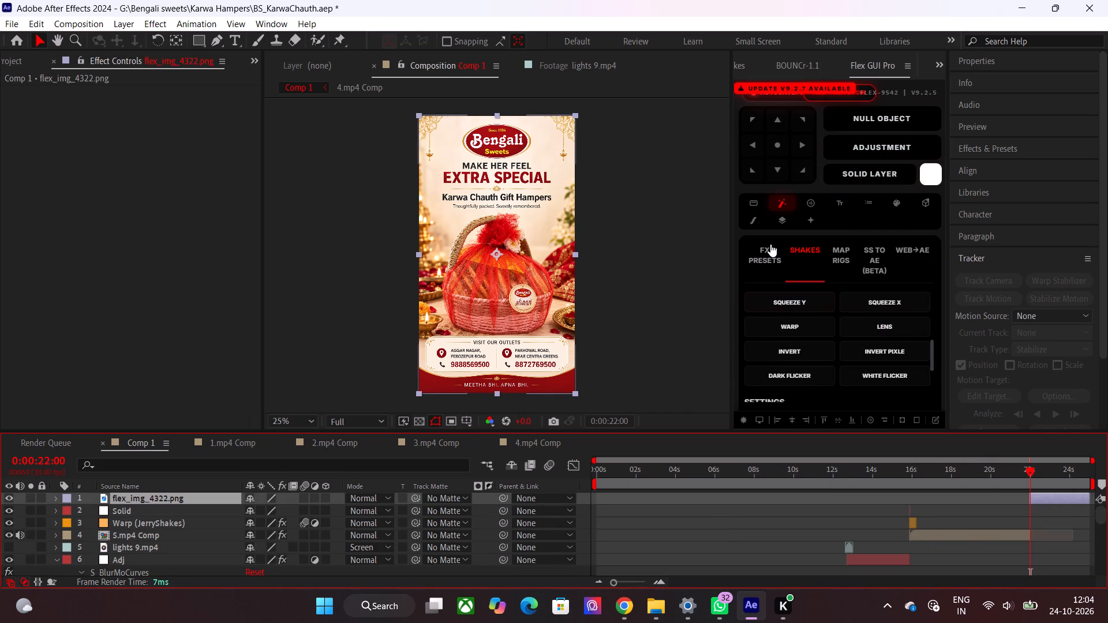
{"action": "left_click", "coordinate": [770, 244]}
{"action": "scroll", "coordinate": [808, 329], "scroll_direction": "down", "scroll_amount": 1}
{"action": "left_click", "coordinate": [756, 199]}
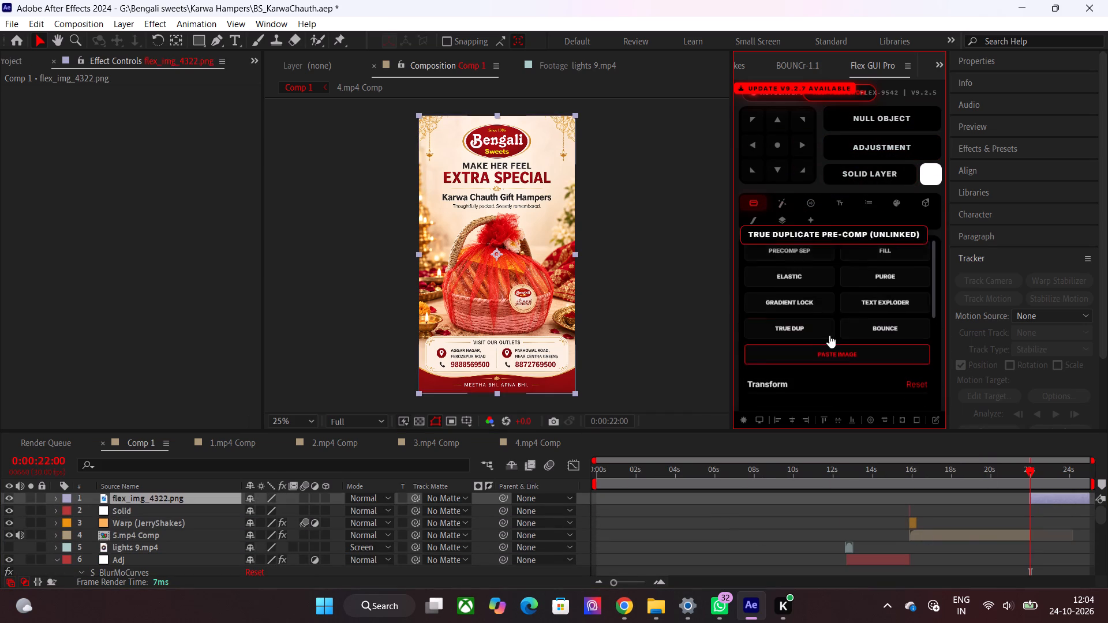
{"action": "left_click", "coordinate": [797, 253]}
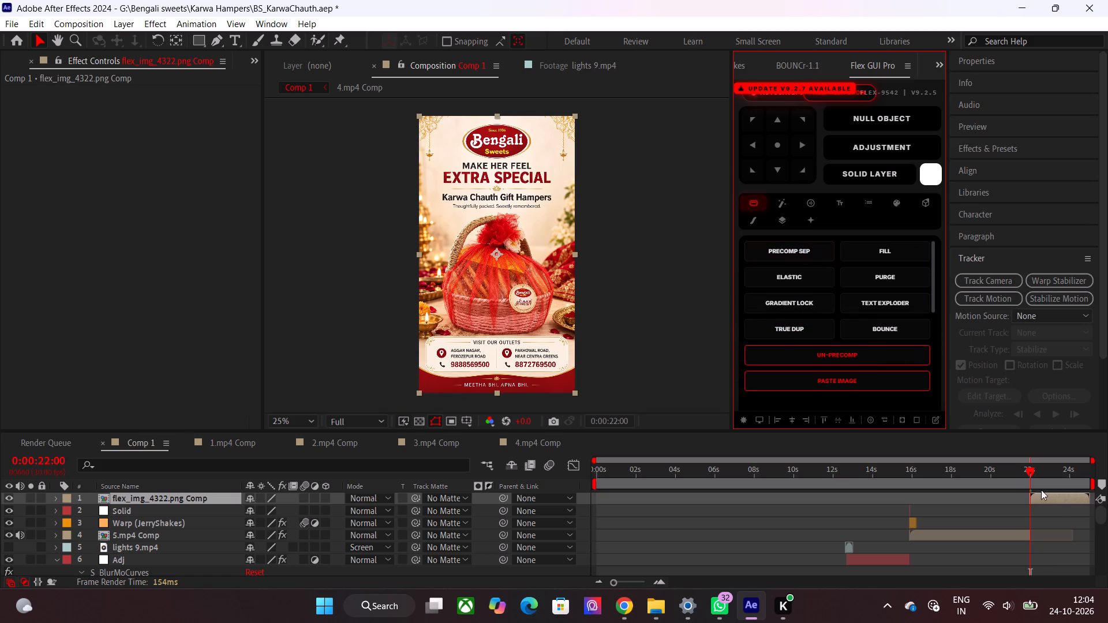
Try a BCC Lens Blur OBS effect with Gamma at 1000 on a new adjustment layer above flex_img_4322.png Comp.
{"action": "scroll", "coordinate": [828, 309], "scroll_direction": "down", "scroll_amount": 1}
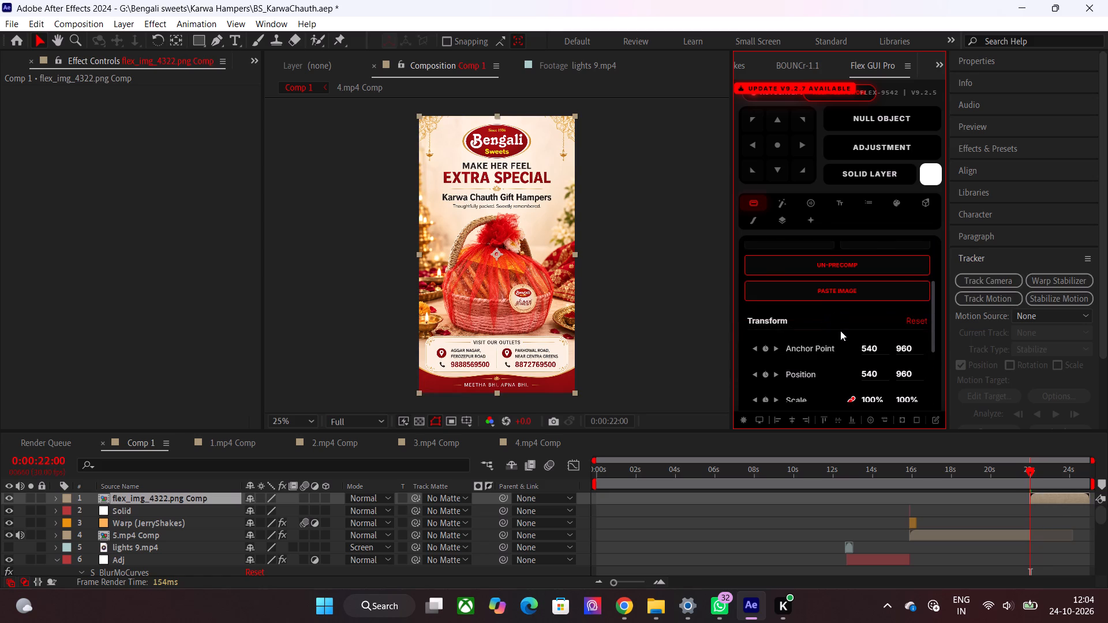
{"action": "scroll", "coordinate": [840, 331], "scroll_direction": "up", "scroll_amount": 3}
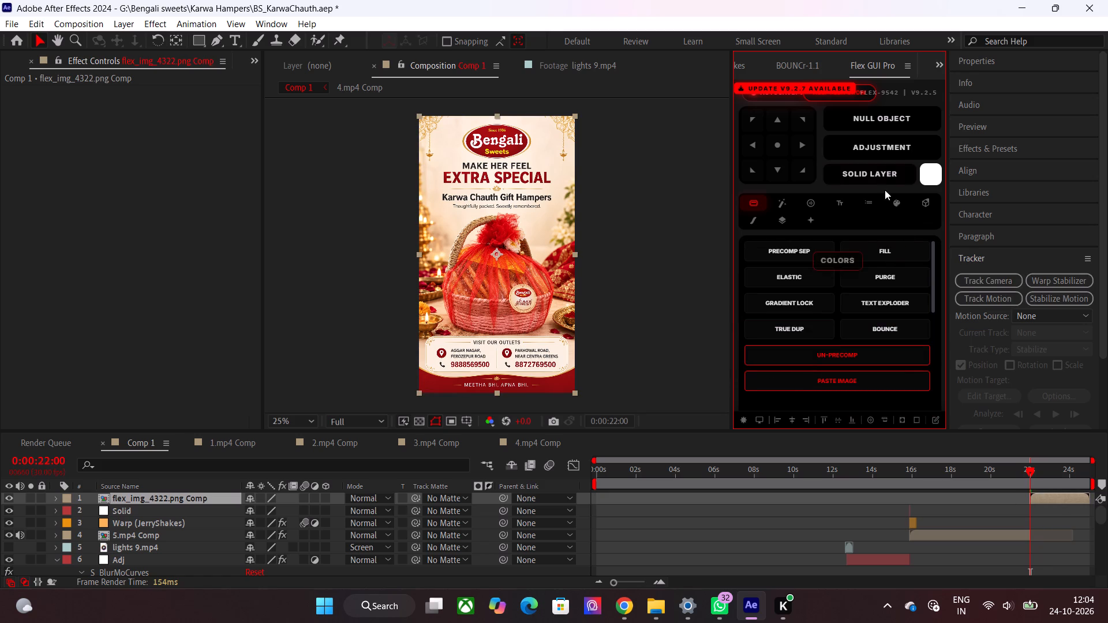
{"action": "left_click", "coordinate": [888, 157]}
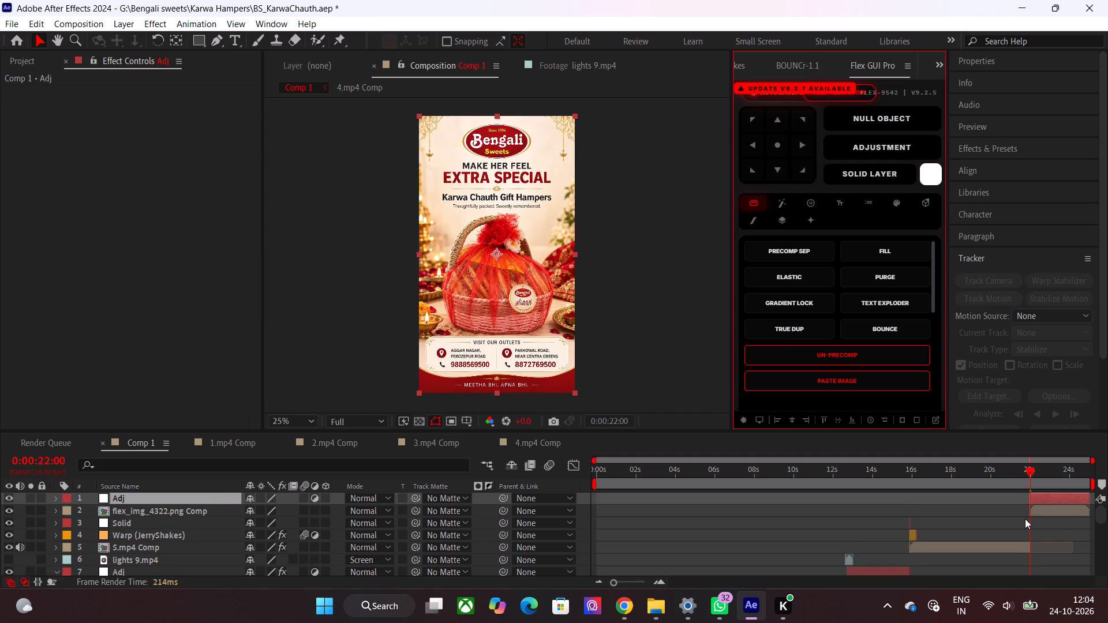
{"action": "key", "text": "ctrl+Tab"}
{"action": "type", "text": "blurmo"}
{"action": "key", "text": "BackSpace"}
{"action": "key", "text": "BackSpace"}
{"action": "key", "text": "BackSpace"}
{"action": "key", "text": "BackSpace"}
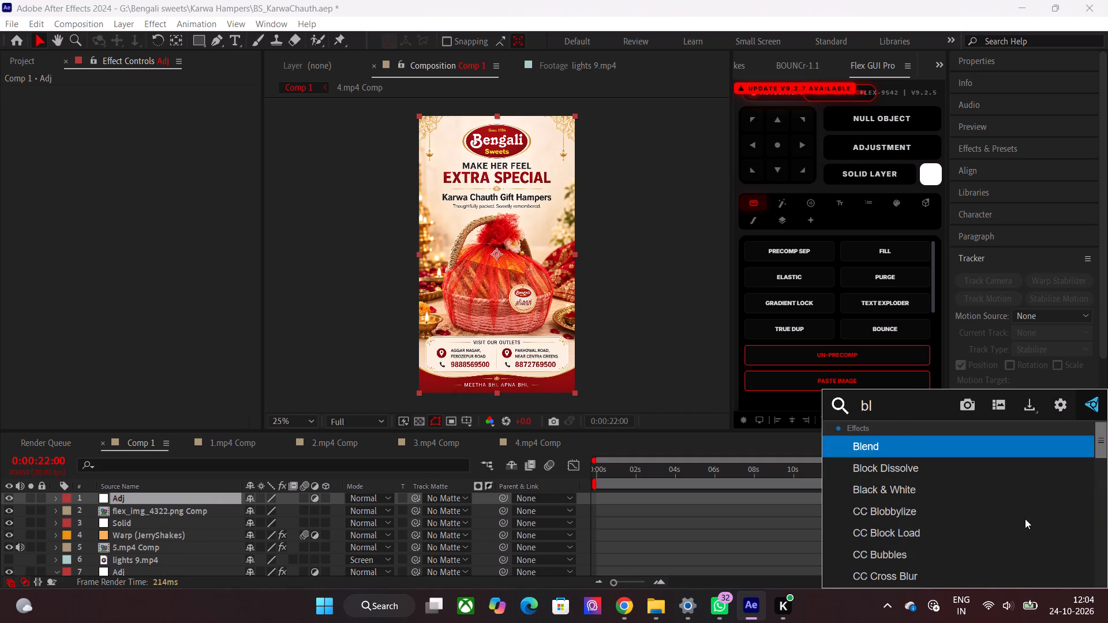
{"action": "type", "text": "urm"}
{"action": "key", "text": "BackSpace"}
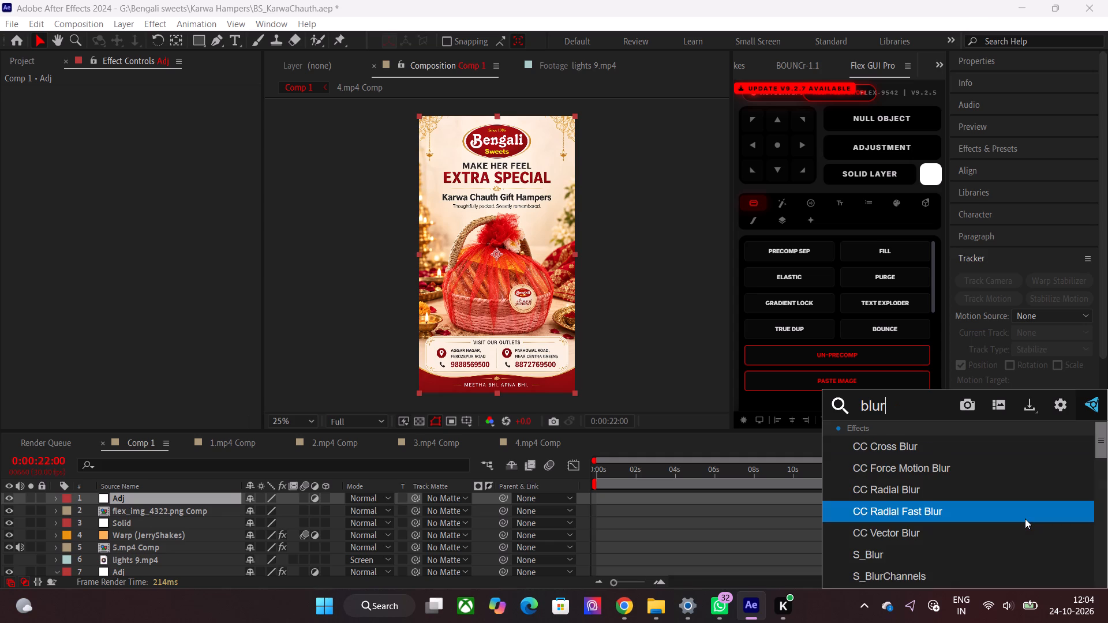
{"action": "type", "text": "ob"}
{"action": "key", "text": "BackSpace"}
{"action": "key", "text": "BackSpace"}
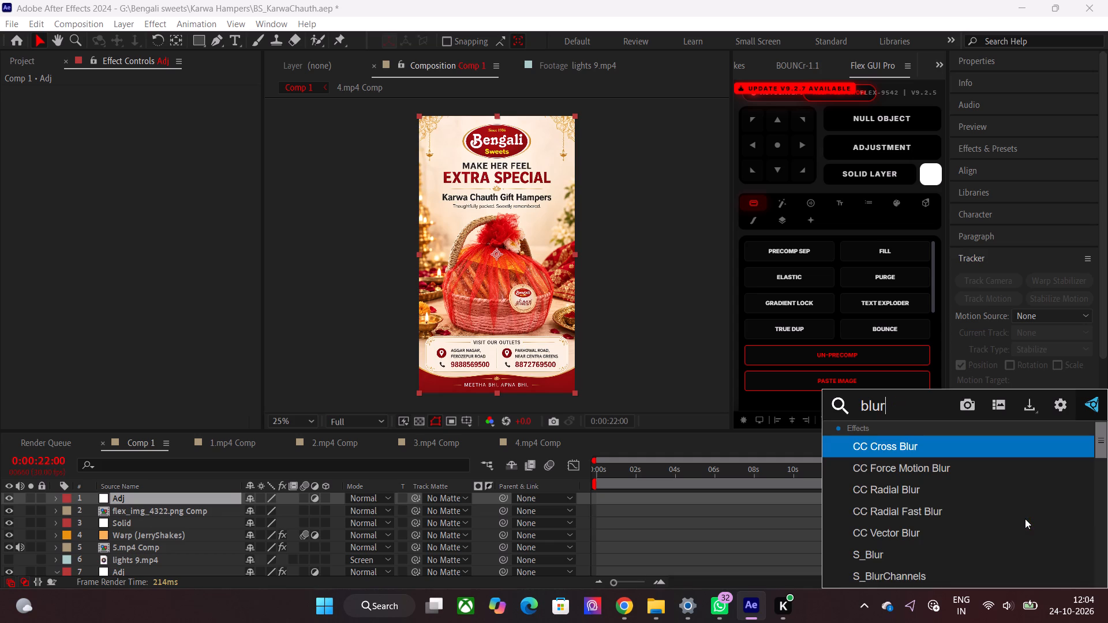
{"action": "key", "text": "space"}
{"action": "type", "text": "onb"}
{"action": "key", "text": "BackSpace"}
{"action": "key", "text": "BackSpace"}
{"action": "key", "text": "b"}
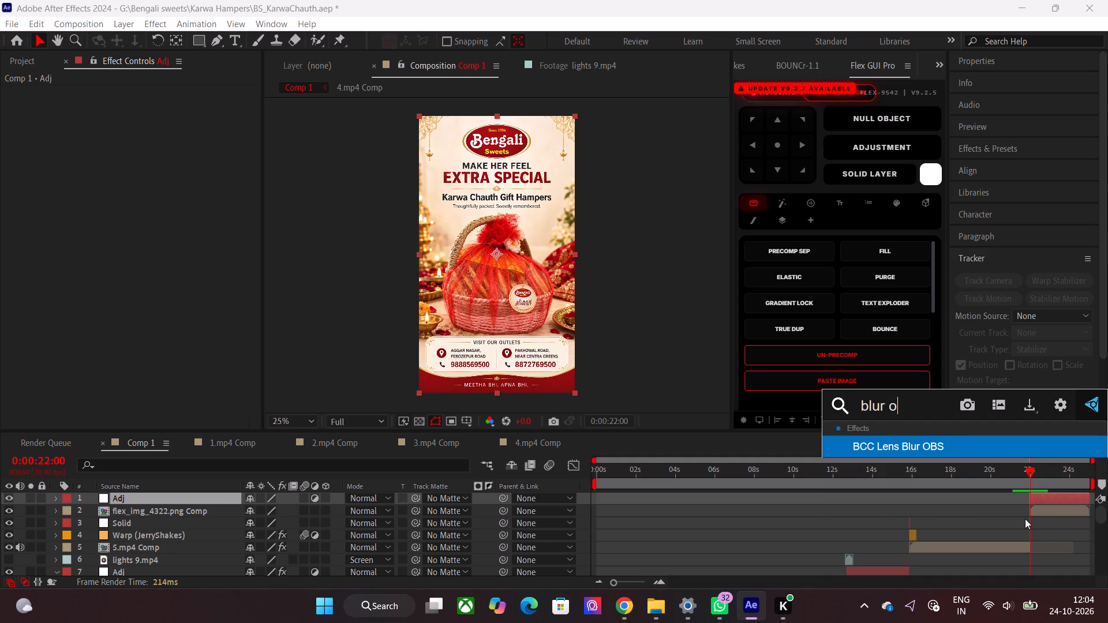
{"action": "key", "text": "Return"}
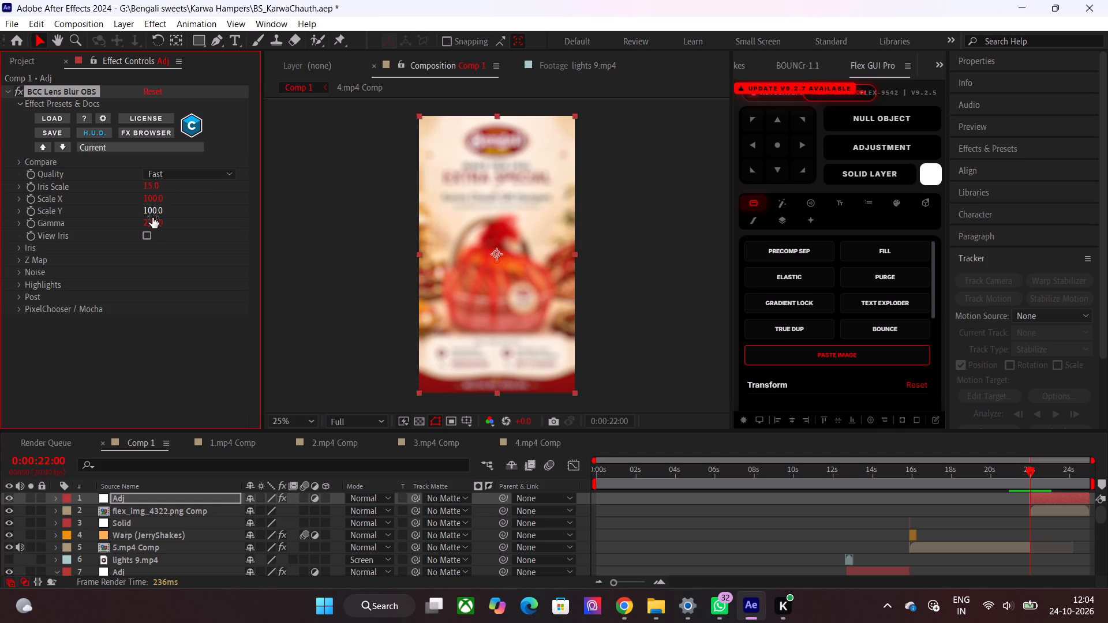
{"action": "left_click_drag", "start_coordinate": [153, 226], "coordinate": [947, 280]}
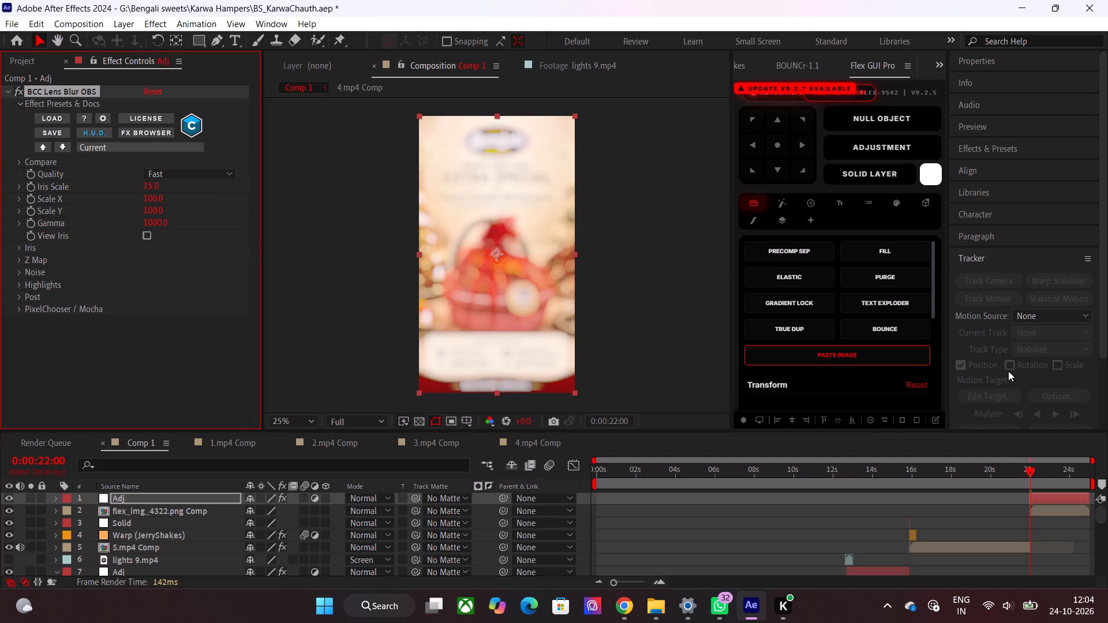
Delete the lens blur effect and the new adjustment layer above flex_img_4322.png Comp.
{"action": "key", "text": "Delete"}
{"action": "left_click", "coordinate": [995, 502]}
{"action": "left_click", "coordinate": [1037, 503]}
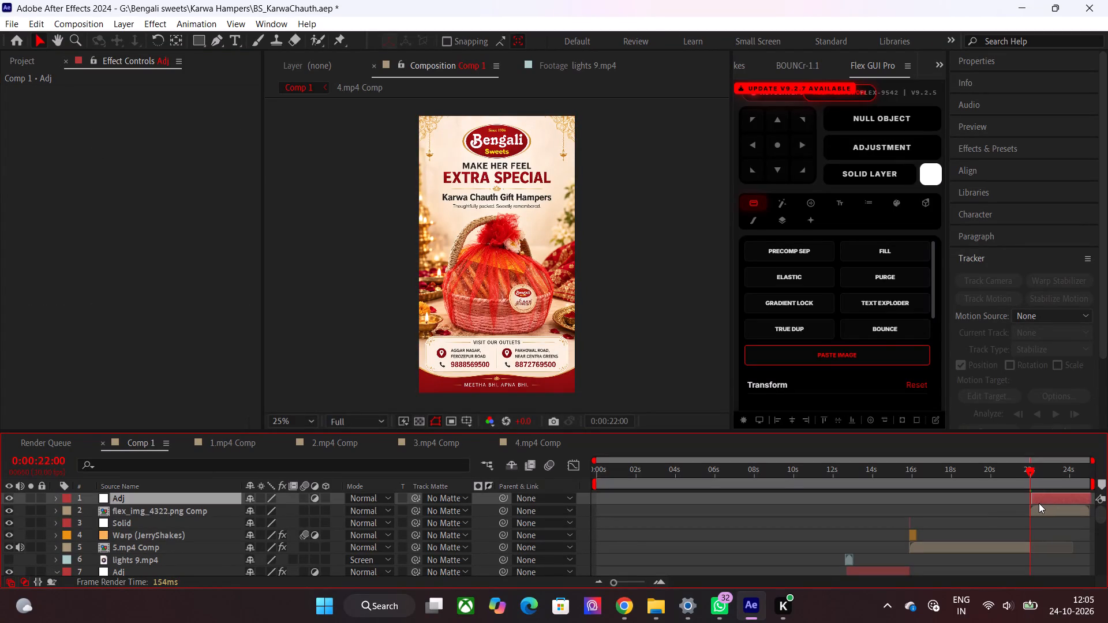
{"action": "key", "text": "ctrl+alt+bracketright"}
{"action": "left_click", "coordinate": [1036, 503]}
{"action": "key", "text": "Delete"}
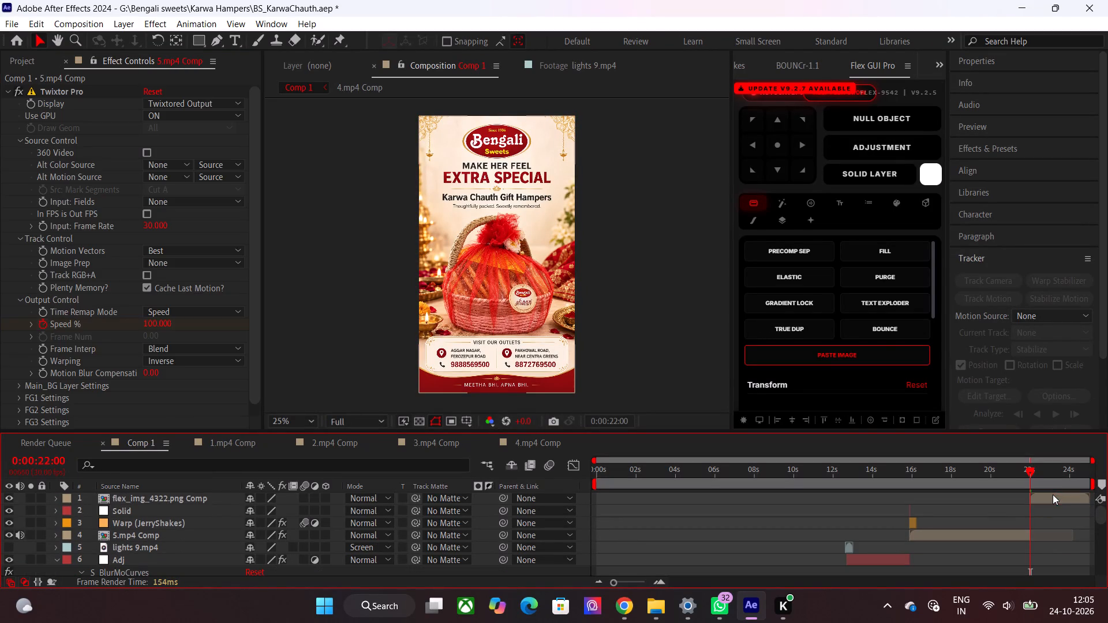
Apply the Flex GUI Pro Quick shake to flex_img_4322.png Comp at 0:00:22:00 and preview it through the end card.
{"action": "left_click", "coordinate": [1053, 494]}
{"action": "left_click", "coordinate": [781, 200]}
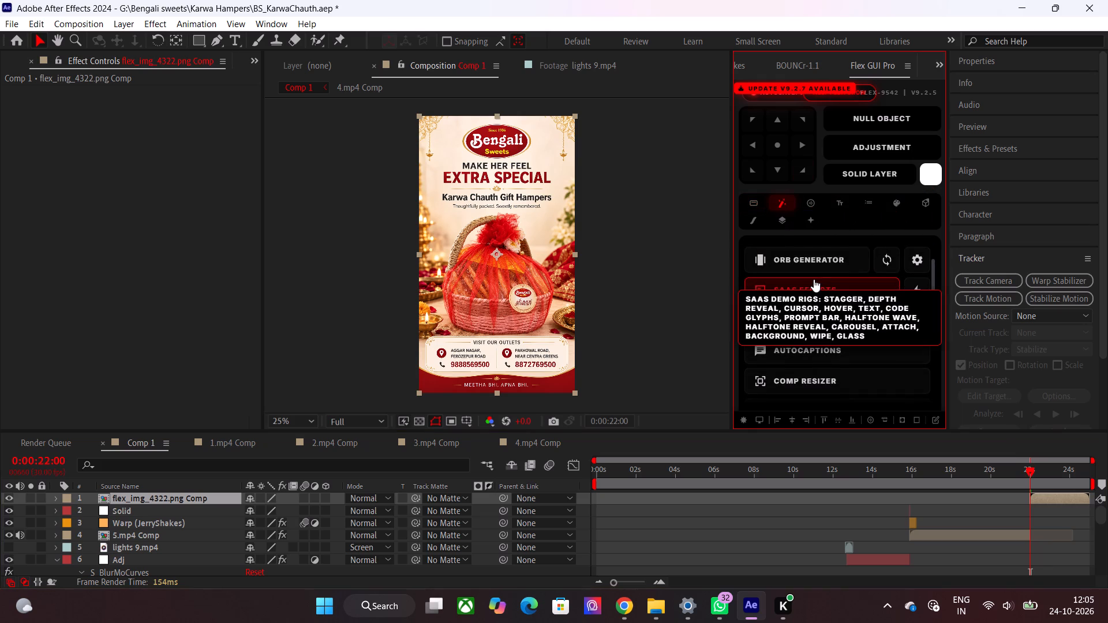
{"action": "scroll", "coordinate": [821, 356], "scroll_direction": "down", "scroll_amount": 2}
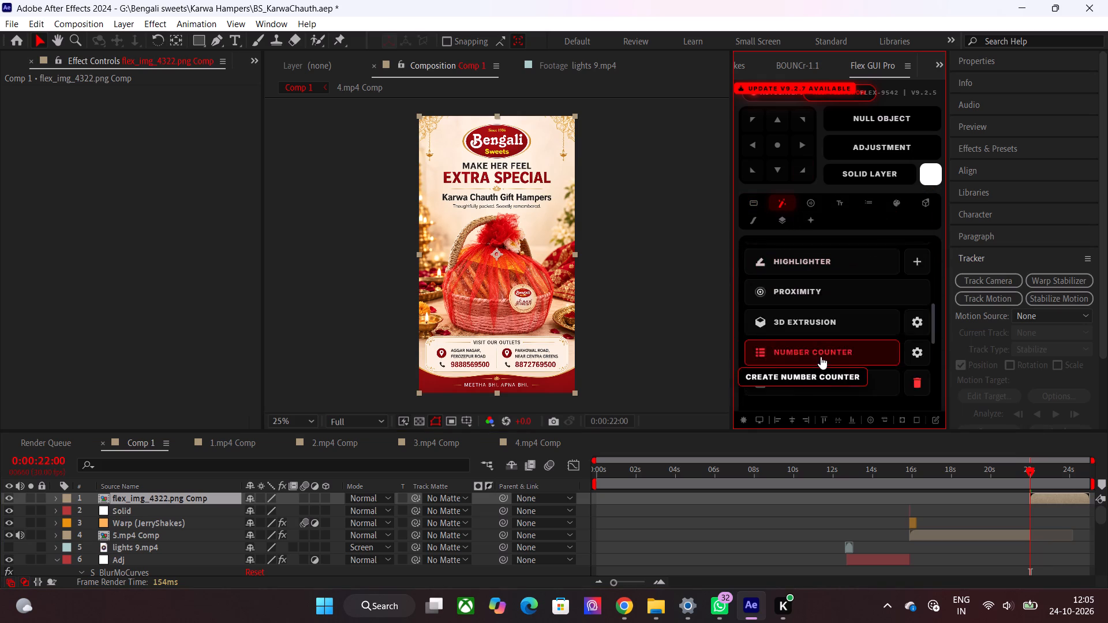
{"action": "scroll", "coordinate": [821, 356], "scroll_direction": "up", "scroll_amount": 6}
{"action": "left_click", "coordinate": [803, 252]}
{"action": "scroll", "coordinate": [843, 330], "scroll_direction": "down", "scroll_amount": 2}
{"action": "scroll", "coordinate": [843, 331], "scroll_direction": "up", "scroll_amount": 3}
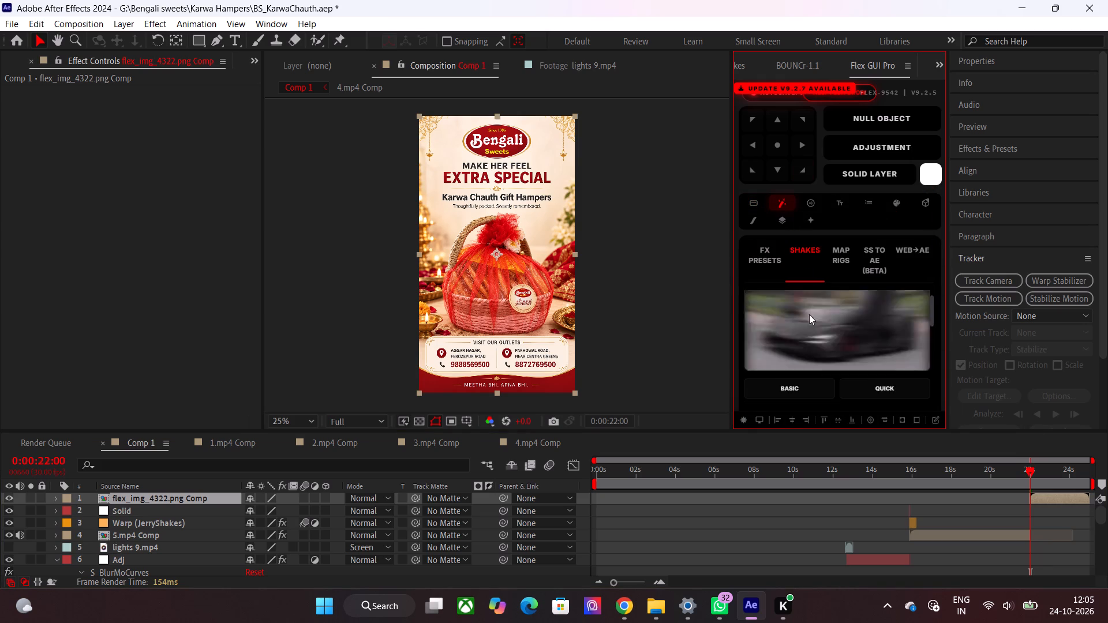
{"action": "scroll", "coordinate": [840, 347], "scroll_direction": "down", "scroll_amount": 1}
{"action": "double_click", "coordinate": [889, 300]}
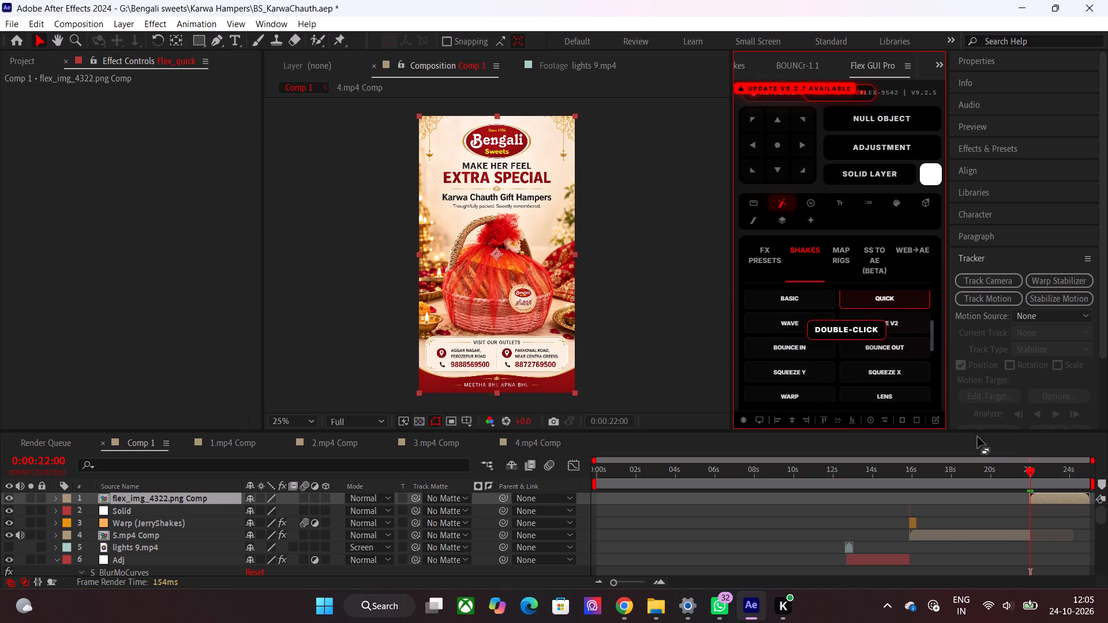
{"action": "left_click_drag", "start_coordinate": [1028, 468], "coordinate": [1057, 473]}
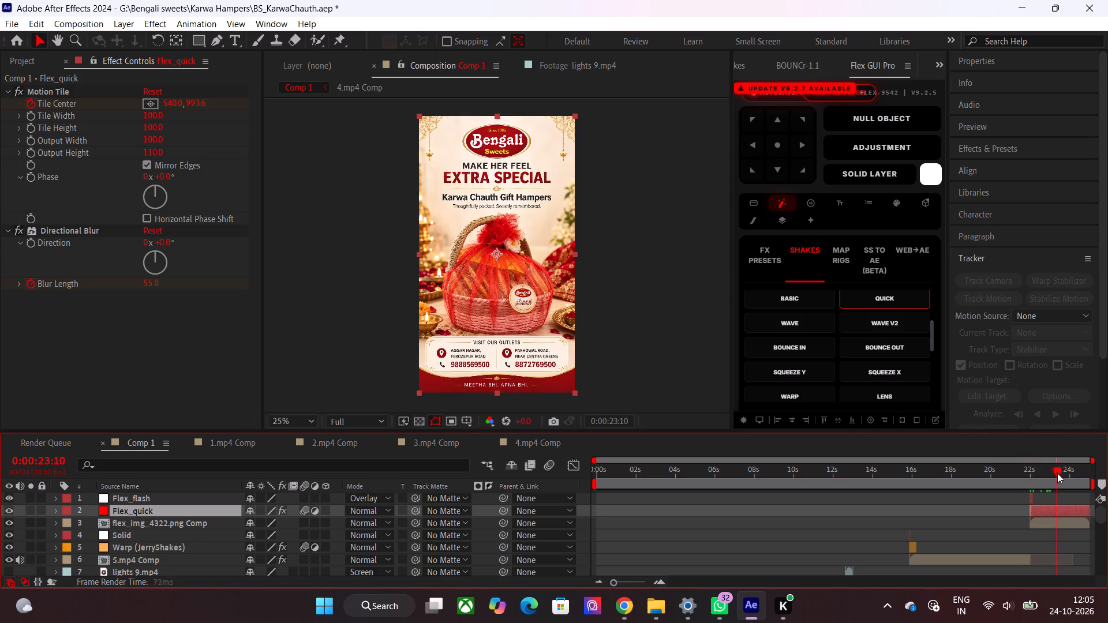
{"action": "left_click_drag", "start_coordinate": [1057, 473], "coordinate": [1099, 494]}
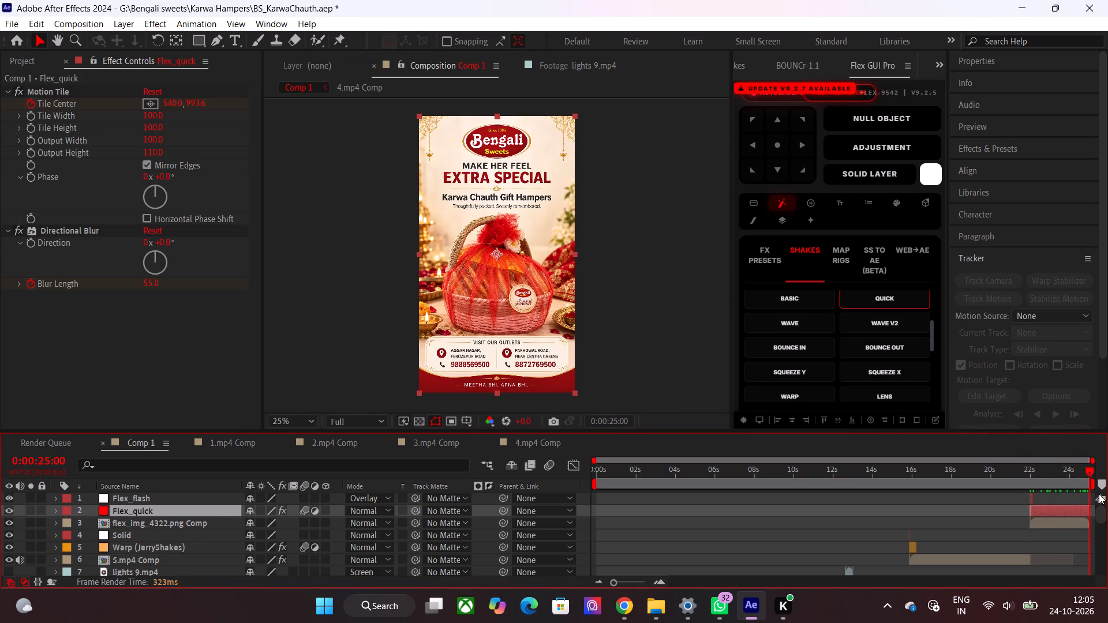
{"action": "left_click_drag", "start_coordinate": [1099, 494], "coordinate": [1058, 505]}
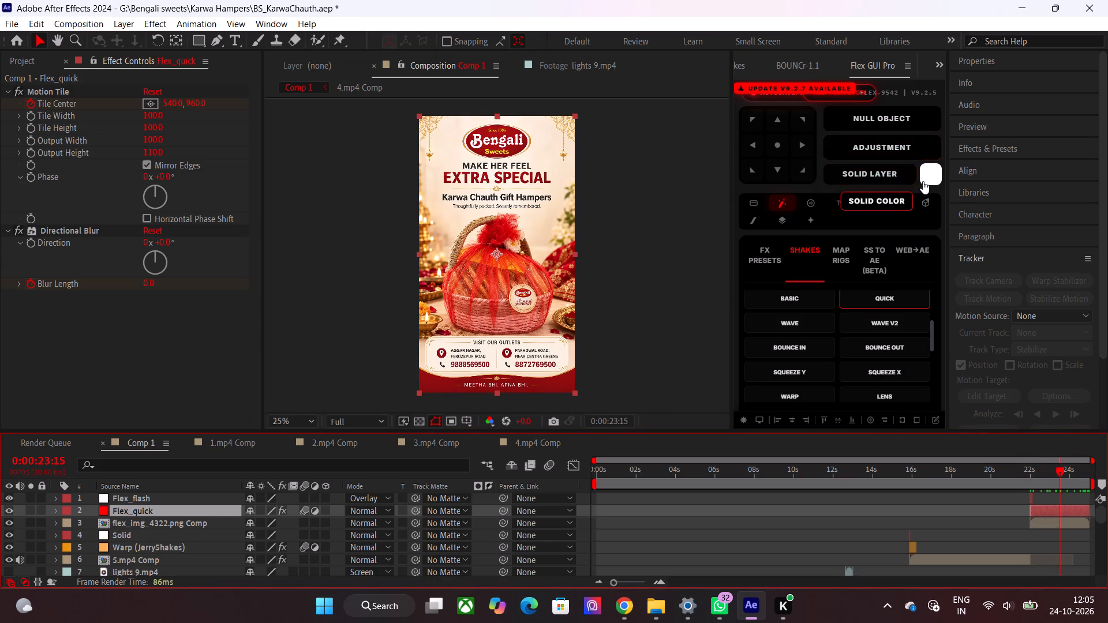
Change the Flex GUI Pro solid colour to black and add a black solid above the Flex_quick layer.
{"action": "left_click", "coordinate": [923, 181]}
{"action": "left_click_drag", "start_coordinate": [767, 205], "coordinate": [918, 409]}
{"action": "left_click", "coordinate": [922, 389]}
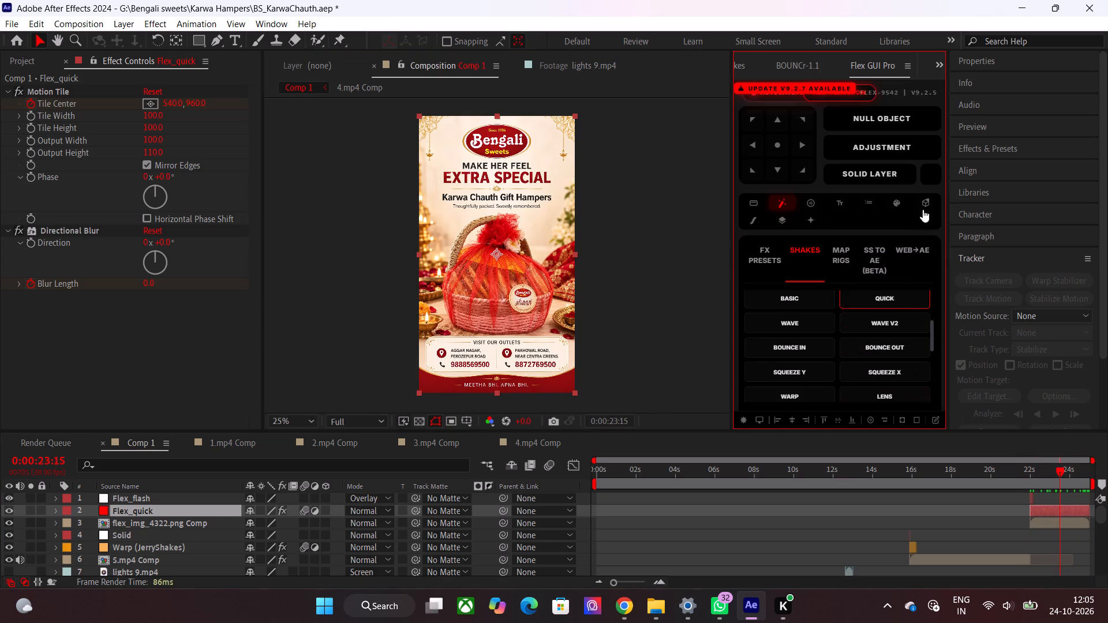
{"action": "left_click", "coordinate": [893, 174]}
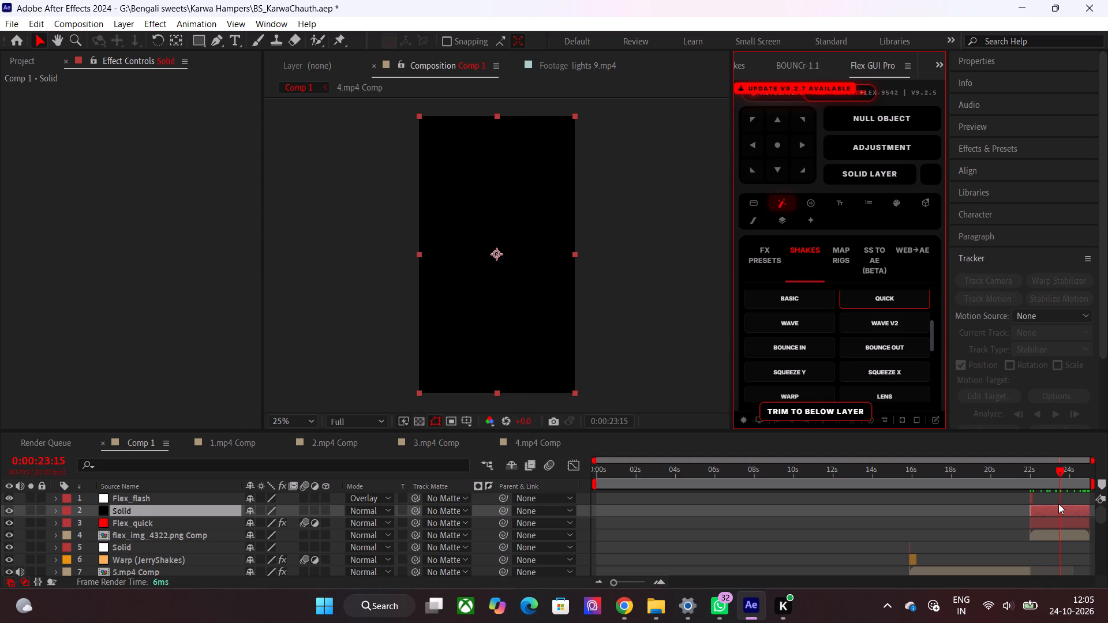
Keyframe the black solid's opacity from 0% at 0:00:23:06 to 100% at 0:00:25:00 for a closing fade.
{"action": "key", "text": "t"}
{"action": "left_click_drag", "start_coordinate": [1077, 480], "coordinate": [1107, 482]}
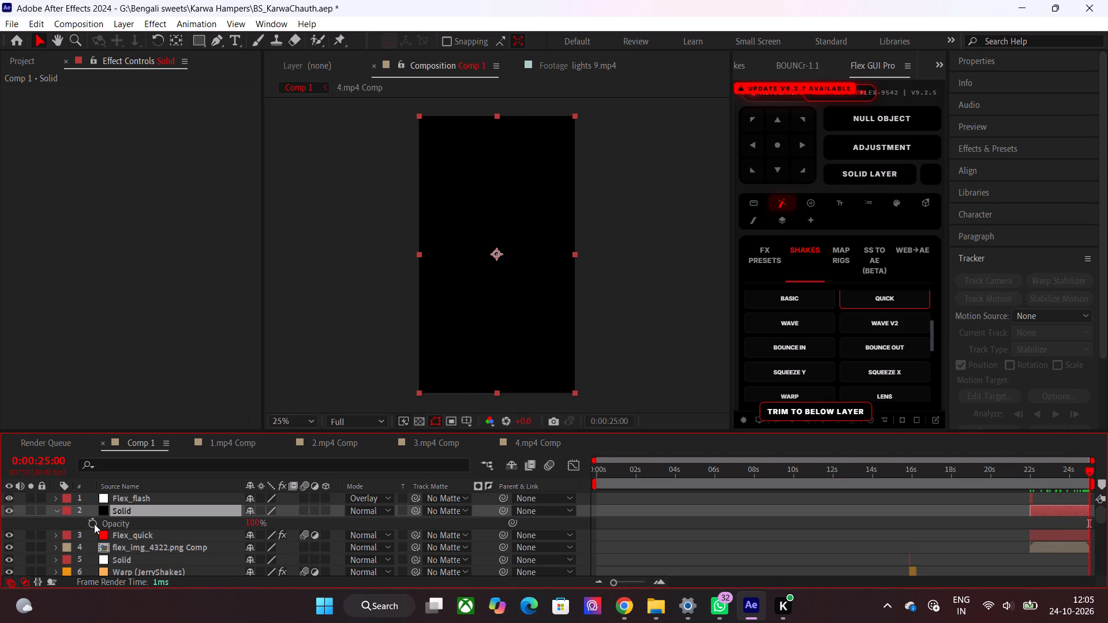
{"action": "left_click", "coordinate": [94, 524]}
{"action": "left_click_drag", "start_coordinate": [1033, 482], "coordinate": [1046, 482]}
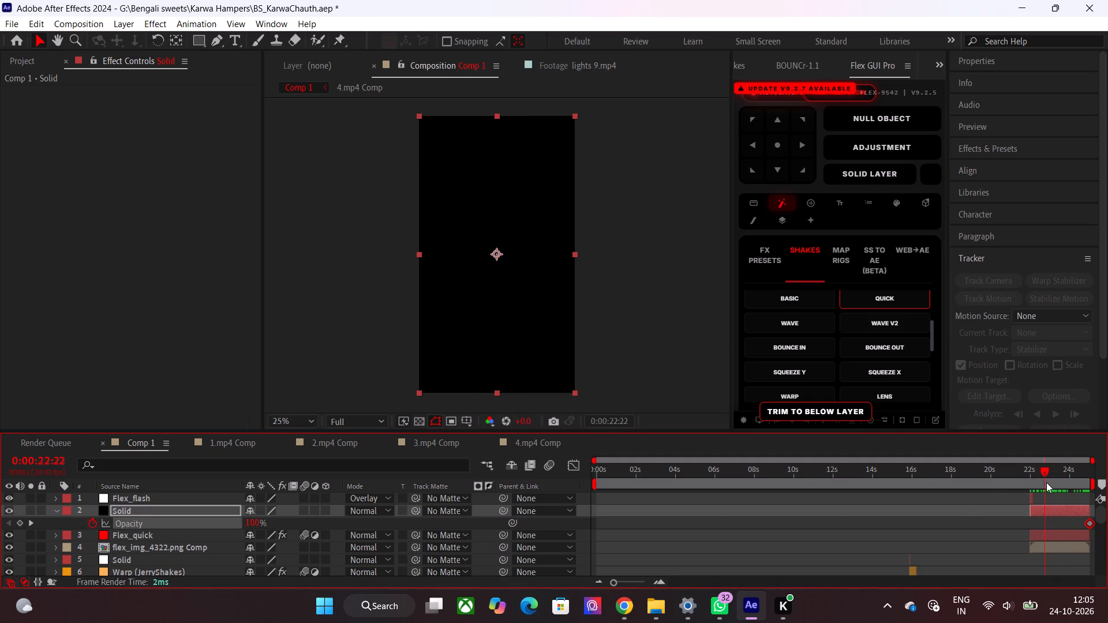
{"action": "left_click_drag", "start_coordinate": [1046, 482], "coordinate": [1054, 482]}
{"action": "left_click_drag", "start_coordinate": [253, 526], "coordinate": [18, 528]}
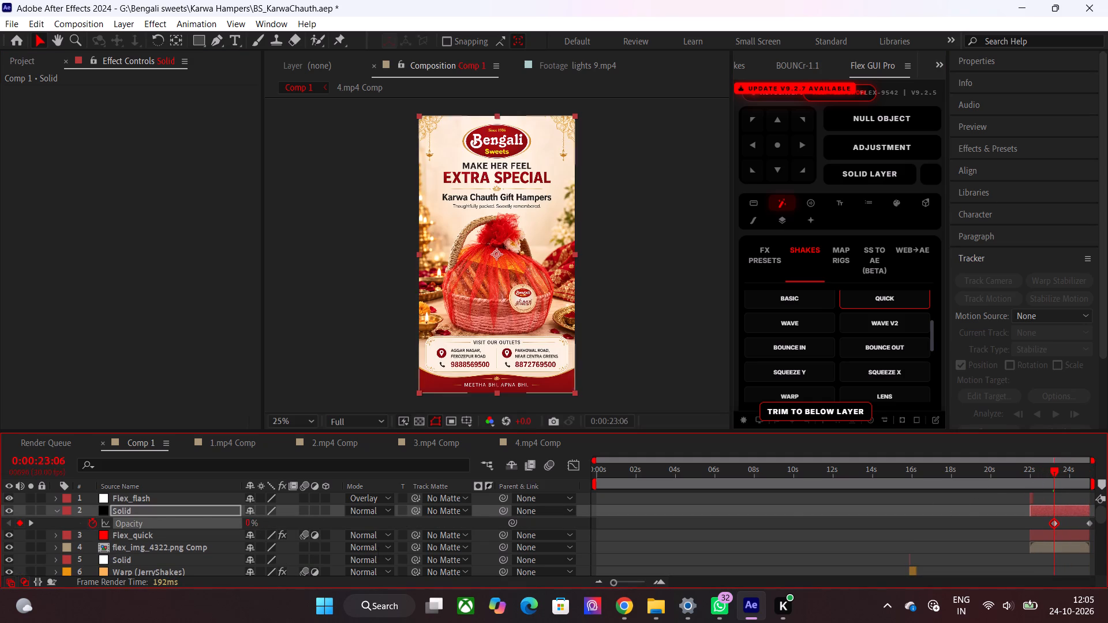
Check the fade at 0:00:23:25 and move the black solid's 0% opacity keyframe about six frames later.
{"action": "left_click", "coordinate": [1066, 475]}
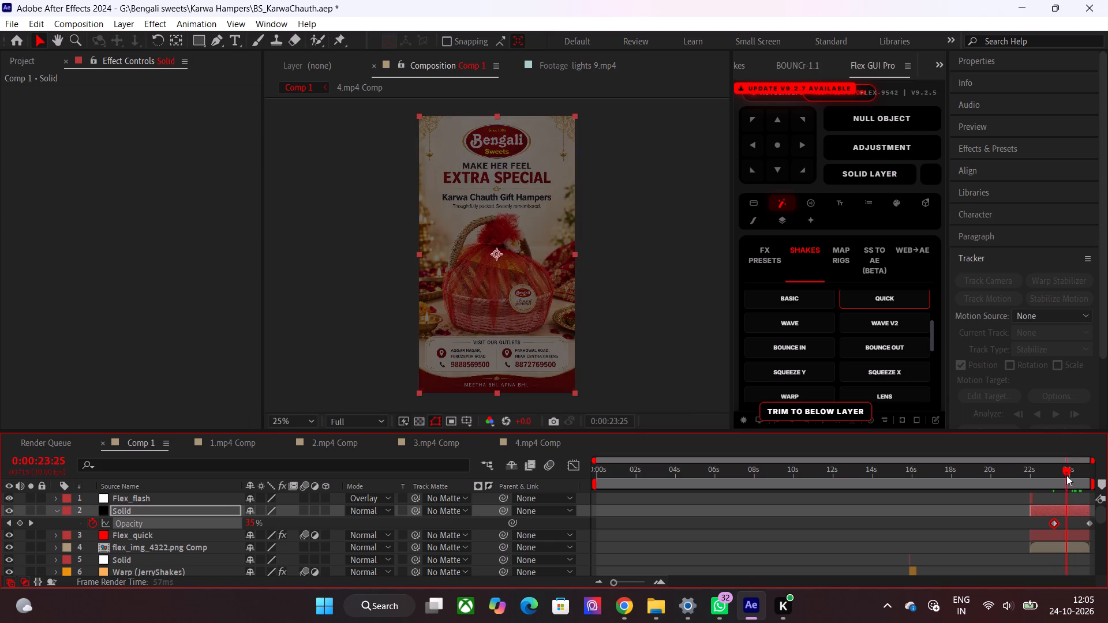
{"action": "left_click", "coordinate": [1052, 523]}
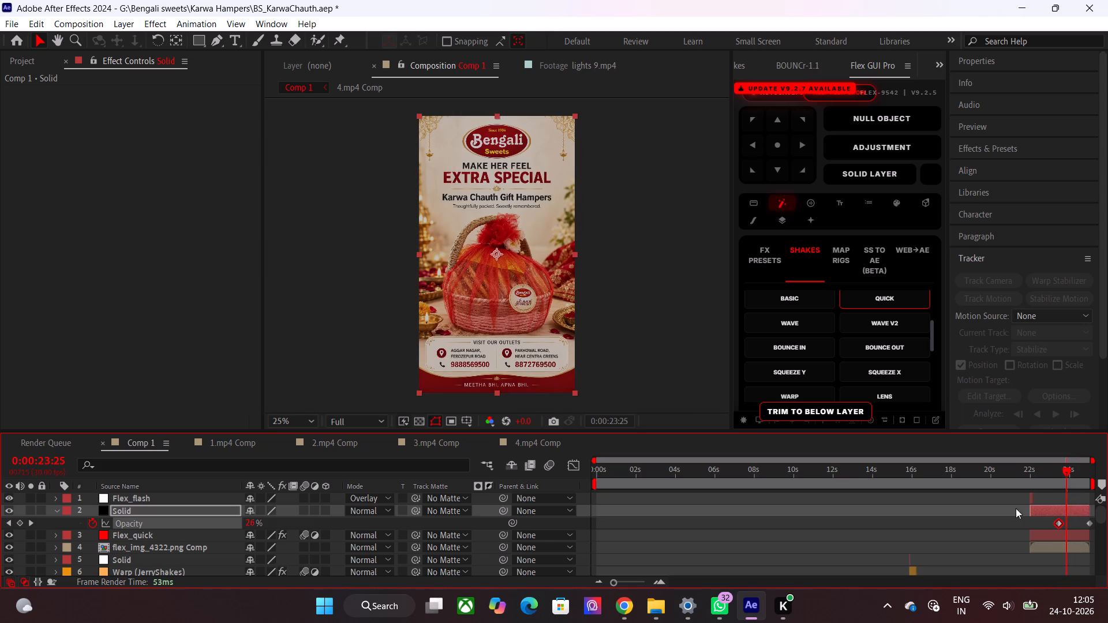
Import png logo.png from the Bengali sweets folder on Local Disk (G:) and create a composition from it.
{"action": "left_click_drag", "start_coordinate": [998, 472], "coordinate": [508, 522]}
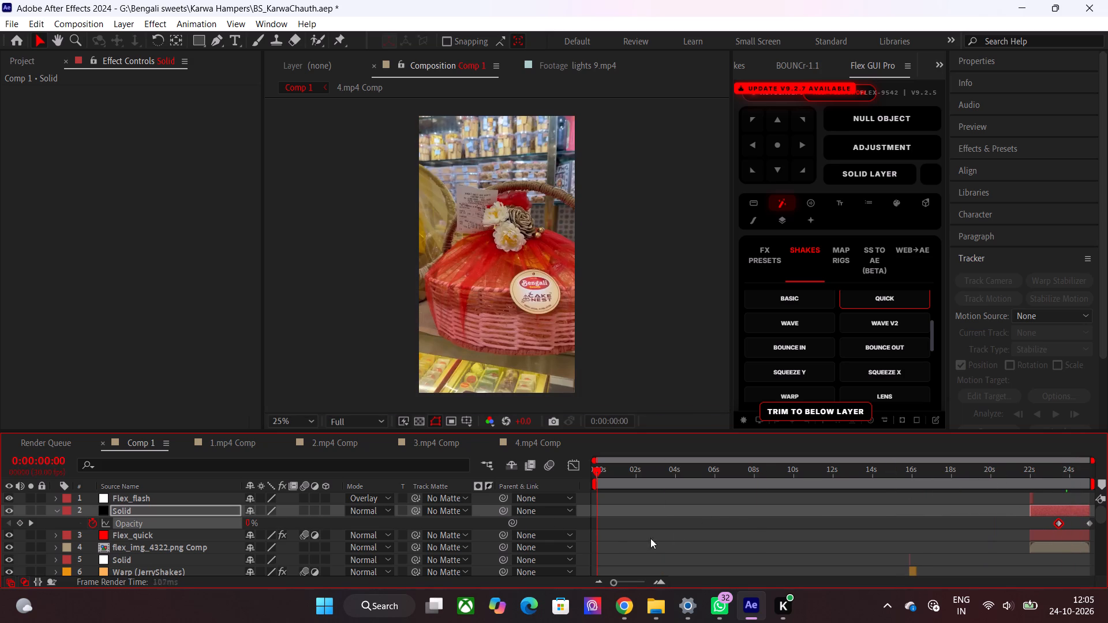
{"action": "scroll", "coordinate": [730, 516], "scroll_direction": "down", "scroll_amount": 11}
{"action": "scroll", "coordinate": [667, 519], "scroll_direction": "up", "scroll_amount": 4}
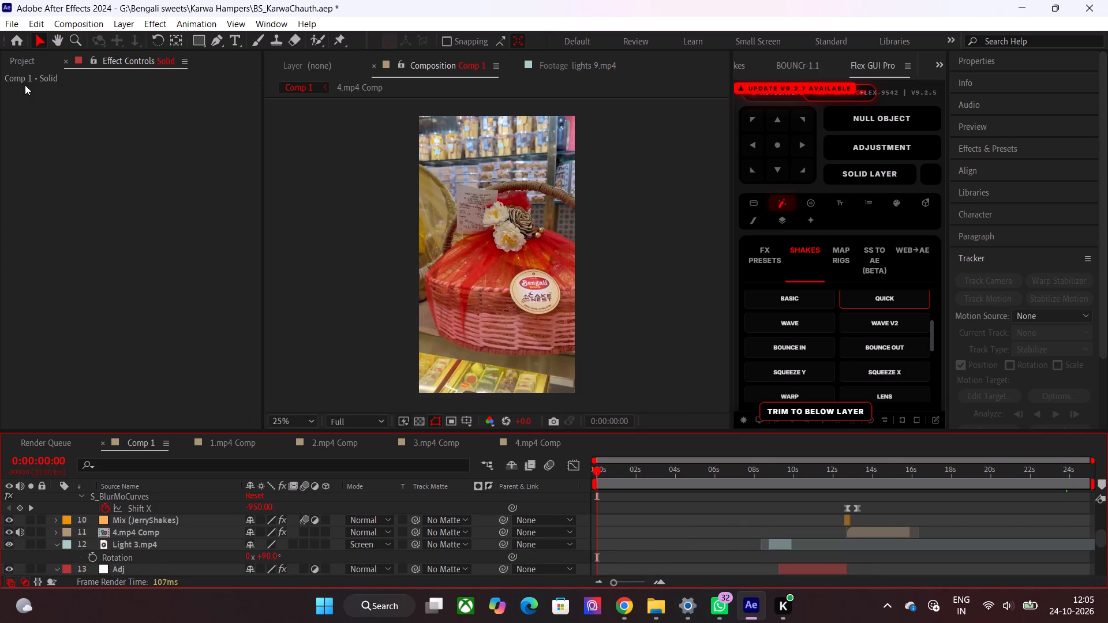
{"action": "left_click", "coordinate": [25, 65]}
{"action": "scroll", "coordinate": [68, 231], "scroll_direction": "down", "scroll_amount": 6}
{"action": "double_click", "coordinate": [50, 413]}
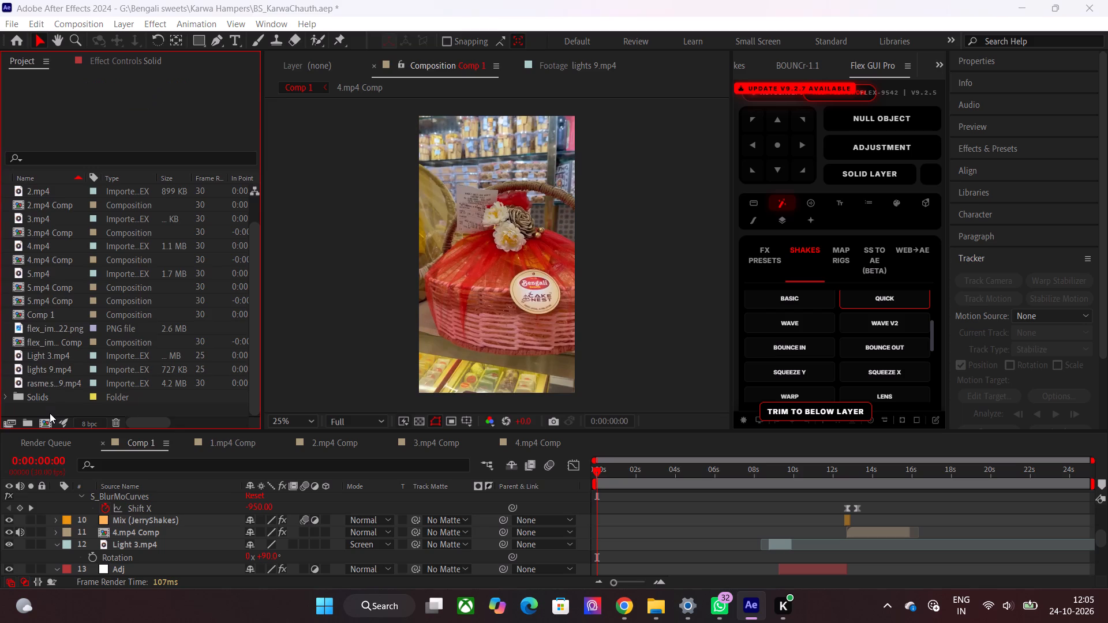
{"action": "scroll", "coordinate": [68, 269], "scroll_direction": "down", "scroll_amount": 3}
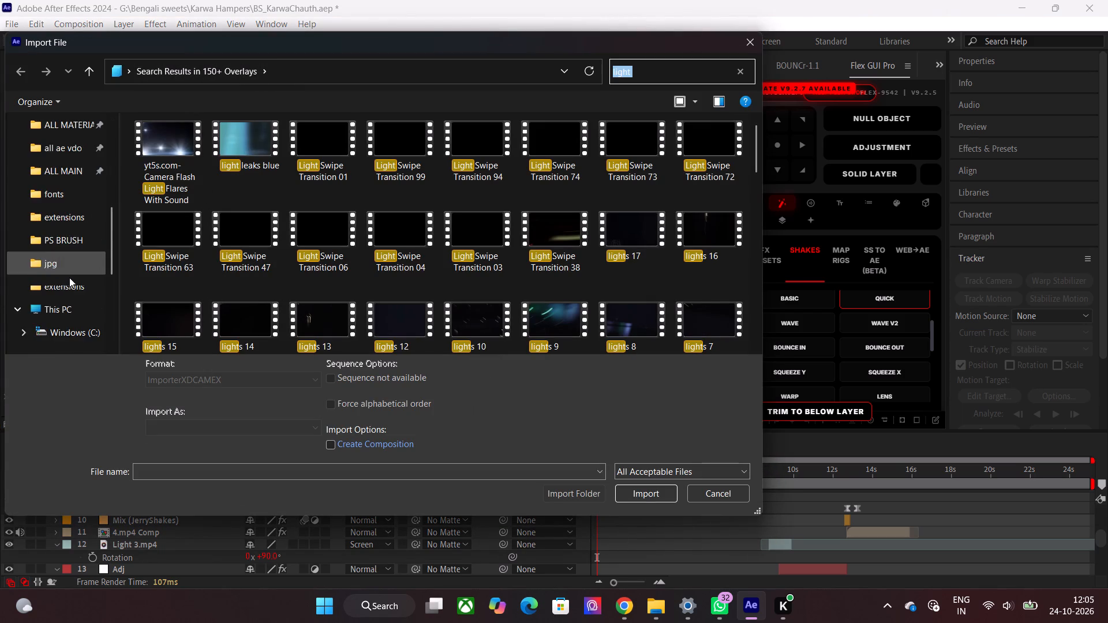
{"action": "scroll", "coordinate": [69, 279], "scroll_direction": "down", "scroll_amount": 3}
{"action": "left_click", "coordinate": [69, 224]}
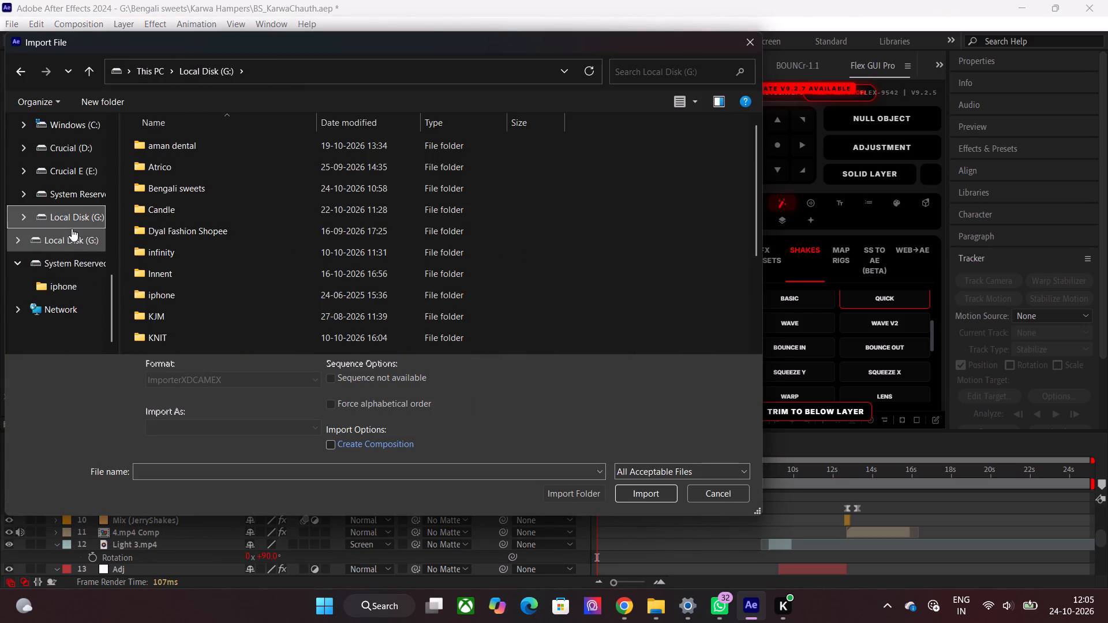
{"action": "left_click", "coordinate": [72, 235]}
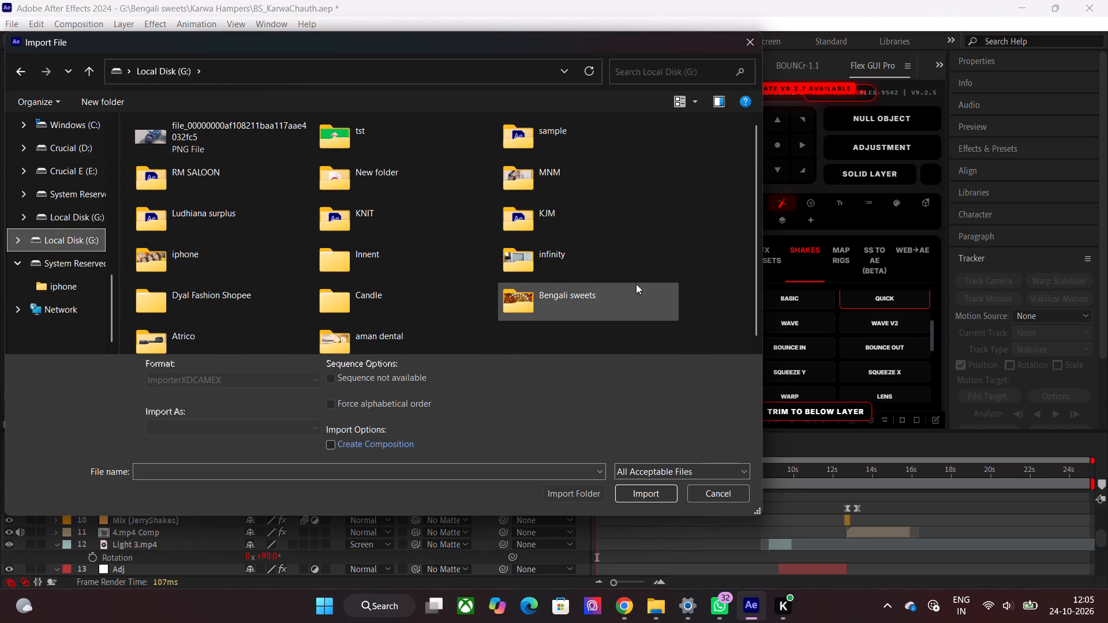
{"action": "double_click", "coordinate": [598, 295]}
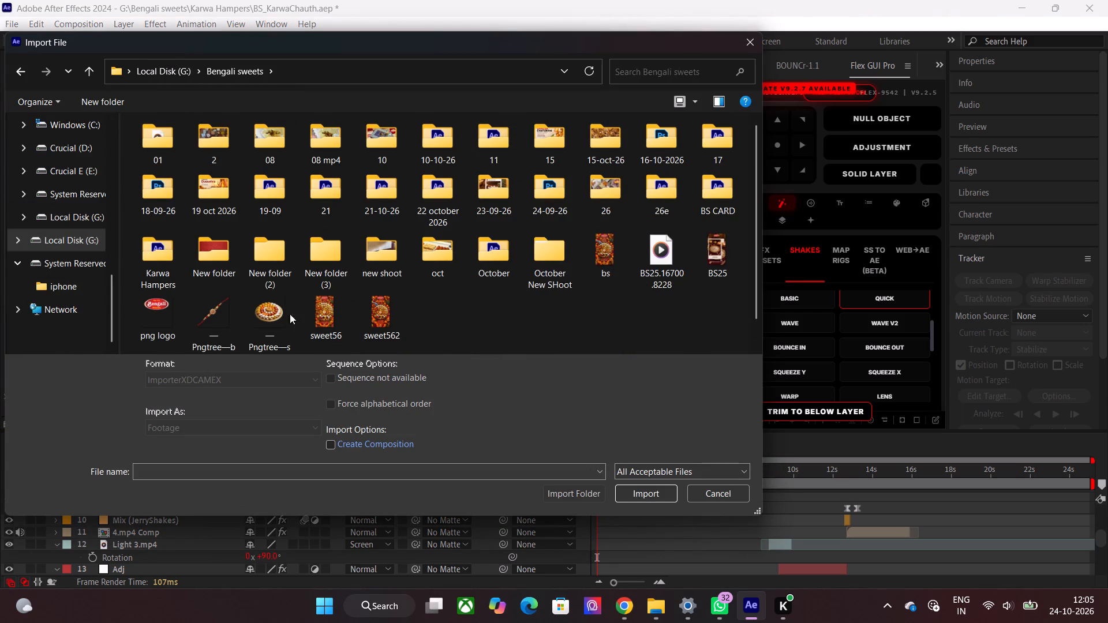
{"action": "double_click", "coordinate": [151, 310]}
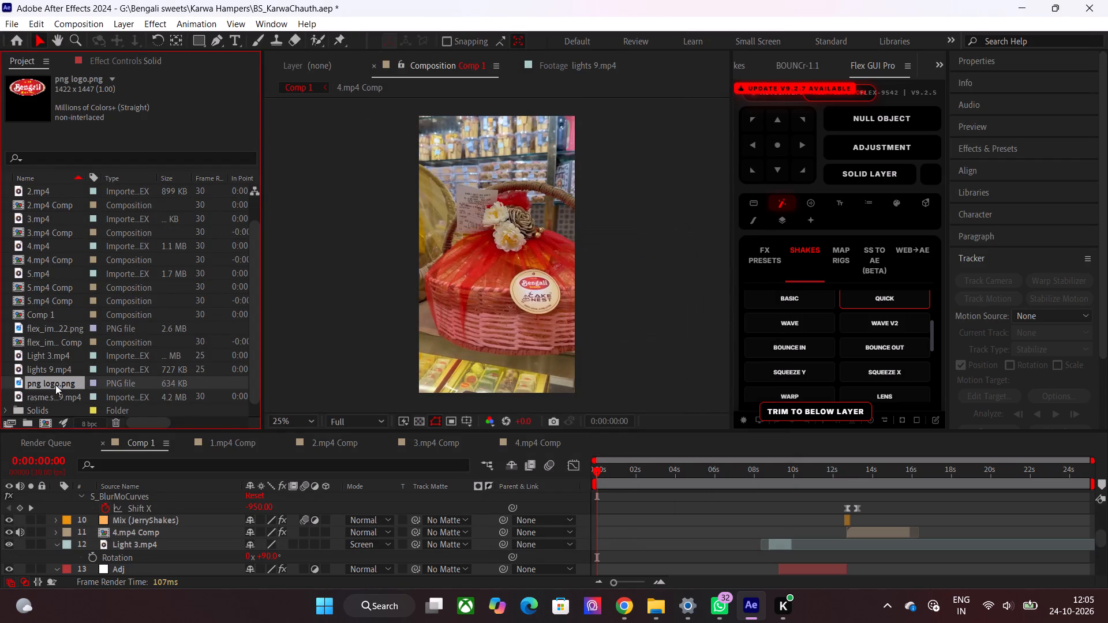
{"action": "left_click_drag", "start_coordinate": [53, 378], "coordinate": [44, 426]}
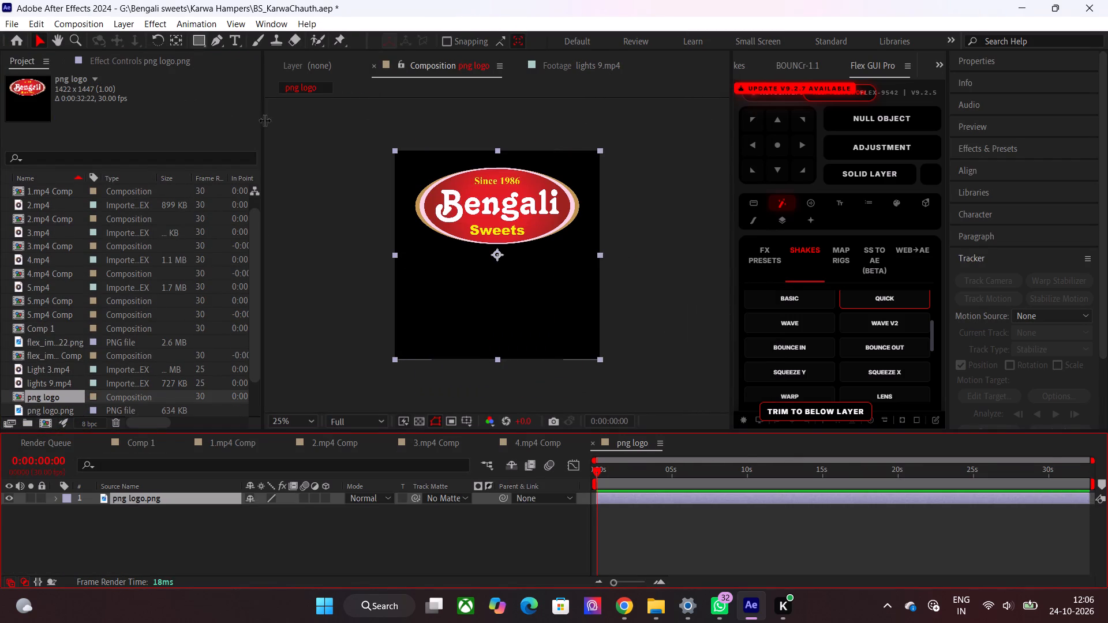
Draw a region of interest around the Bengali Sweets logo and crop the png logo composition to it, about 1412 × 752.
{"action": "left_click", "coordinate": [450, 422]}
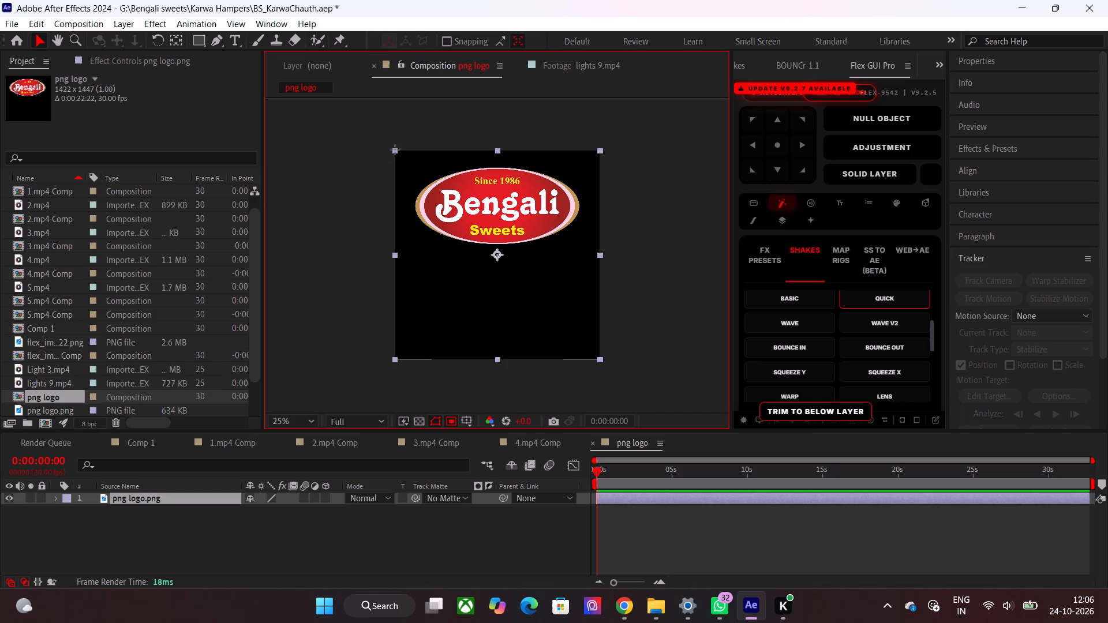
{"action": "scroll", "coordinate": [399, 125], "scroll_direction": "up", "scroll_amount": 1}
{"action": "scroll", "coordinate": [395, 254], "scroll_direction": "down", "scroll_amount": 1}
{"action": "left_click_drag", "start_coordinate": [395, 151], "coordinate": [415, 153]}
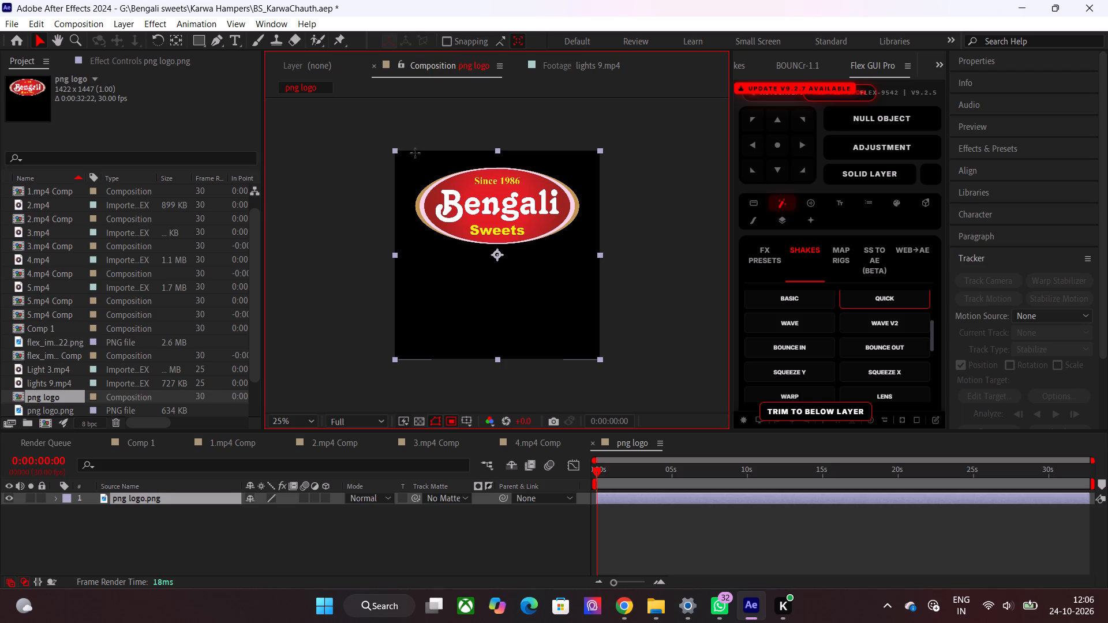
{"action": "left_click_drag", "start_coordinate": [415, 153], "coordinate": [598, 252]}
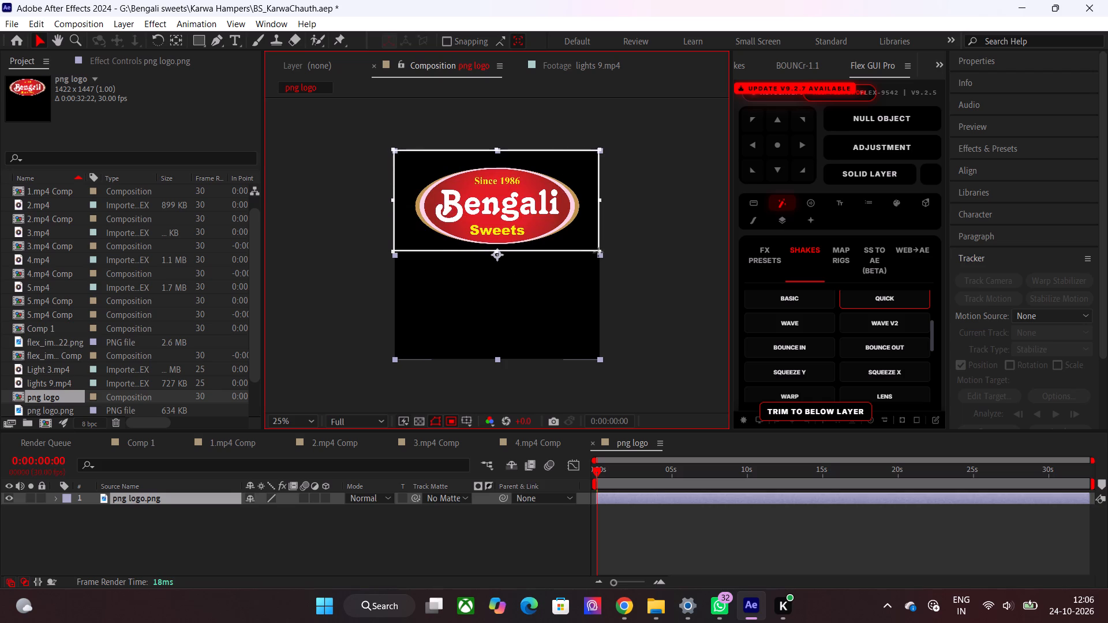
{"action": "left_click_drag", "start_coordinate": [598, 252], "coordinate": [600, 264]}
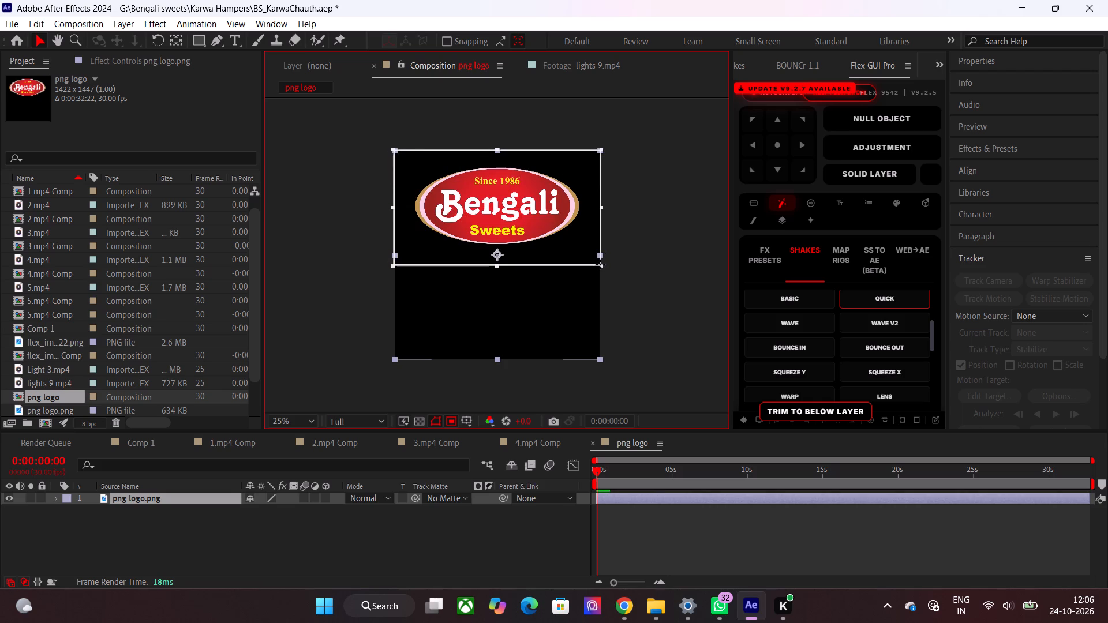
{"action": "left_click_drag", "start_coordinate": [600, 264], "coordinate": [598, 260]}
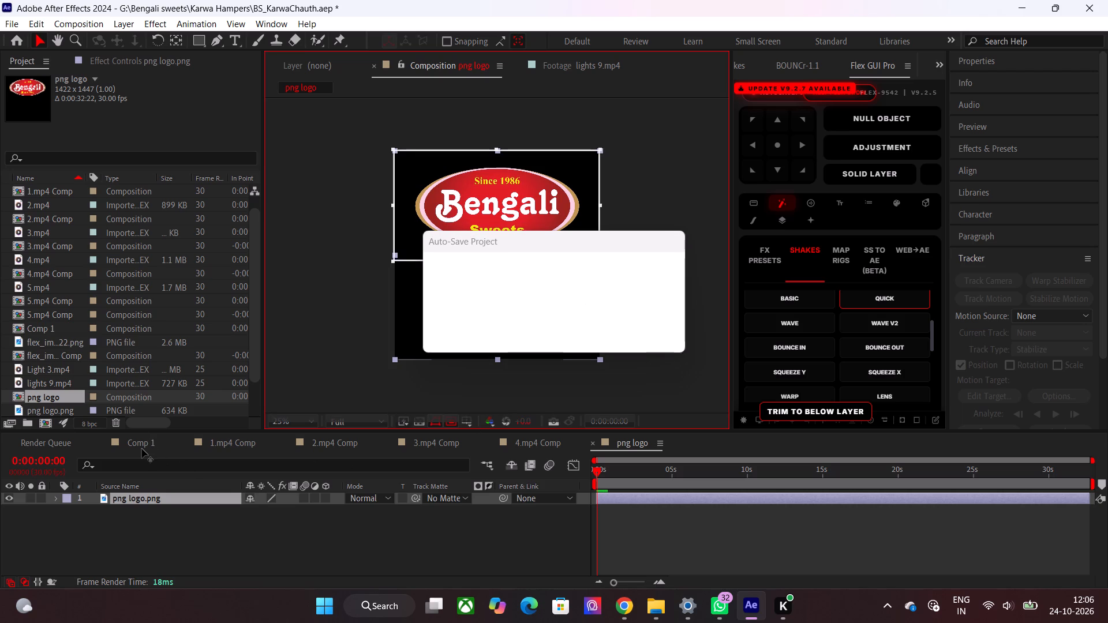
{"action": "left_click", "coordinate": [142, 451]}
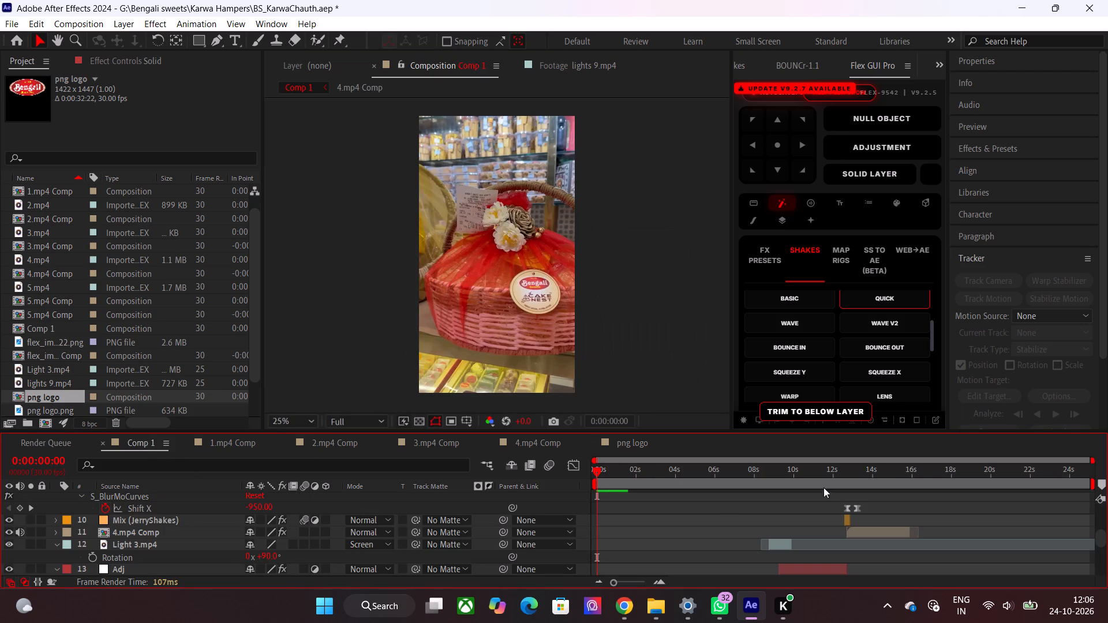
{"action": "scroll", "coordinate": [684, 513], "scroll_direction": "down", "scroll_amount": 7}
{"action": "scroll", "coordinate": [632, 502], "scroll_direction": "up", "scroll_amount": 7}
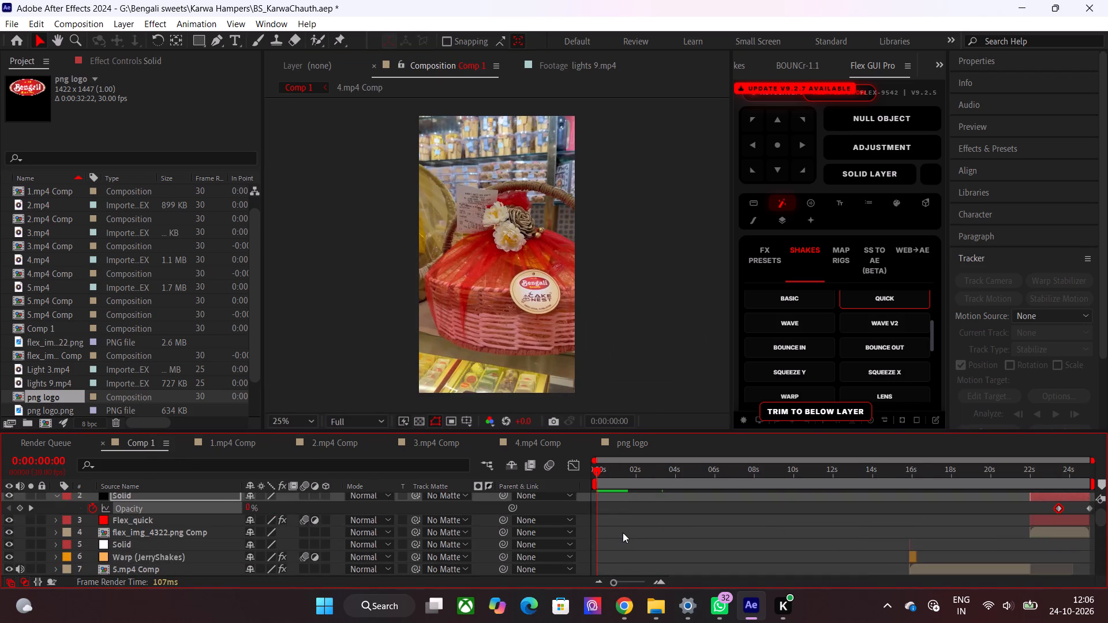
{"action": "scroll", "coordinate": [623, 532], "scroll_direction": "up", "scroll_amount": 3}
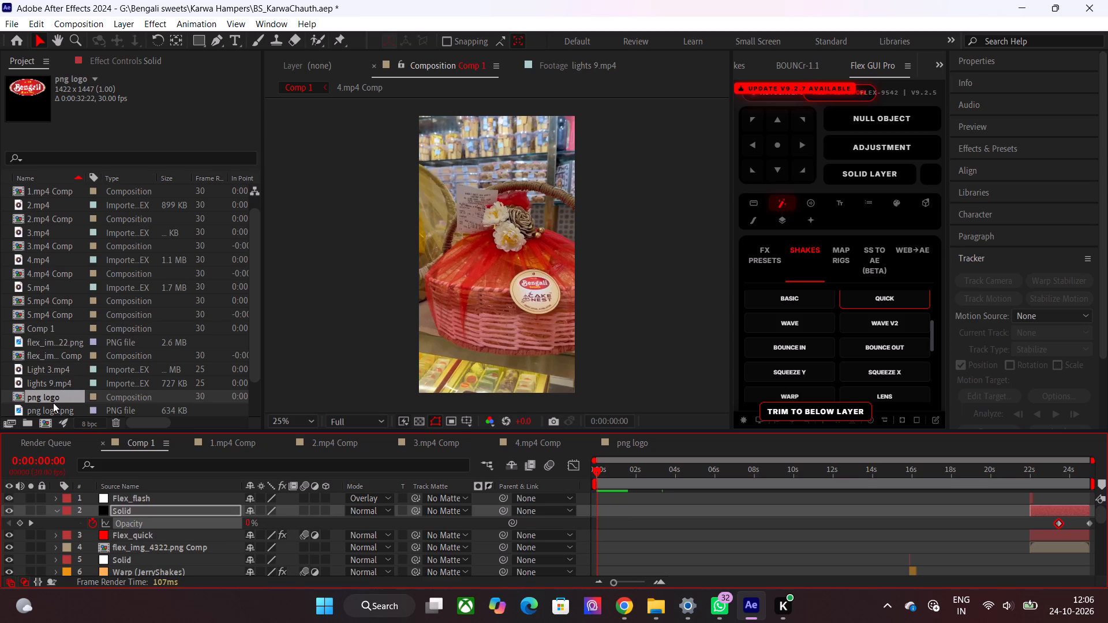
{"action": "double_click", "coordinate": [63, 396]}
{"action": "left_click", "coordinate": [121, 21]}
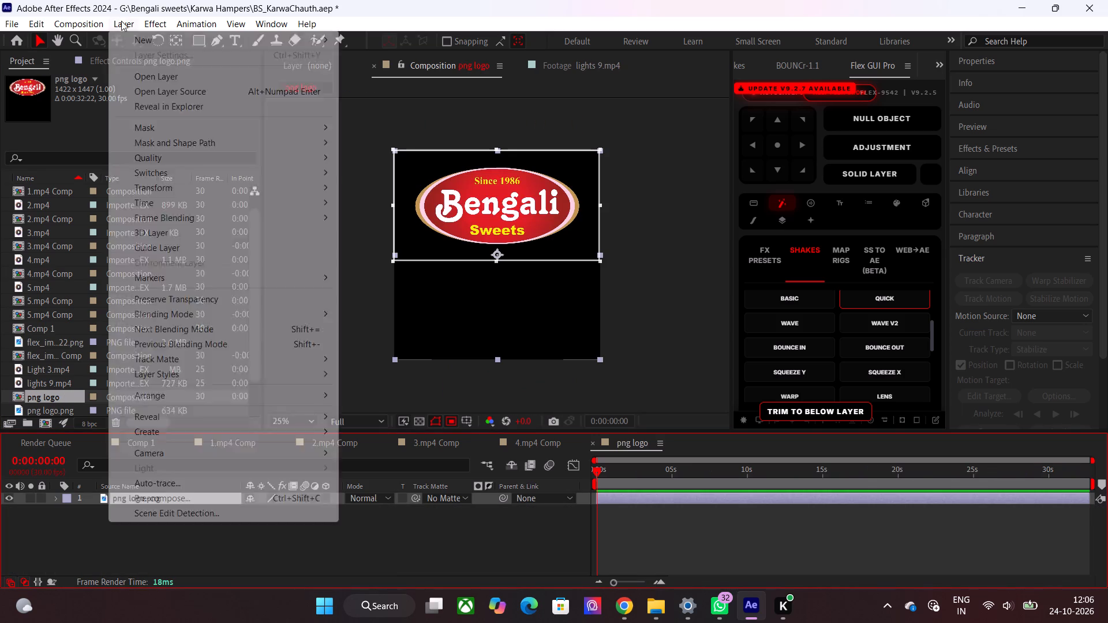
{"action": "left_click", "coordinate": [116, 106]}
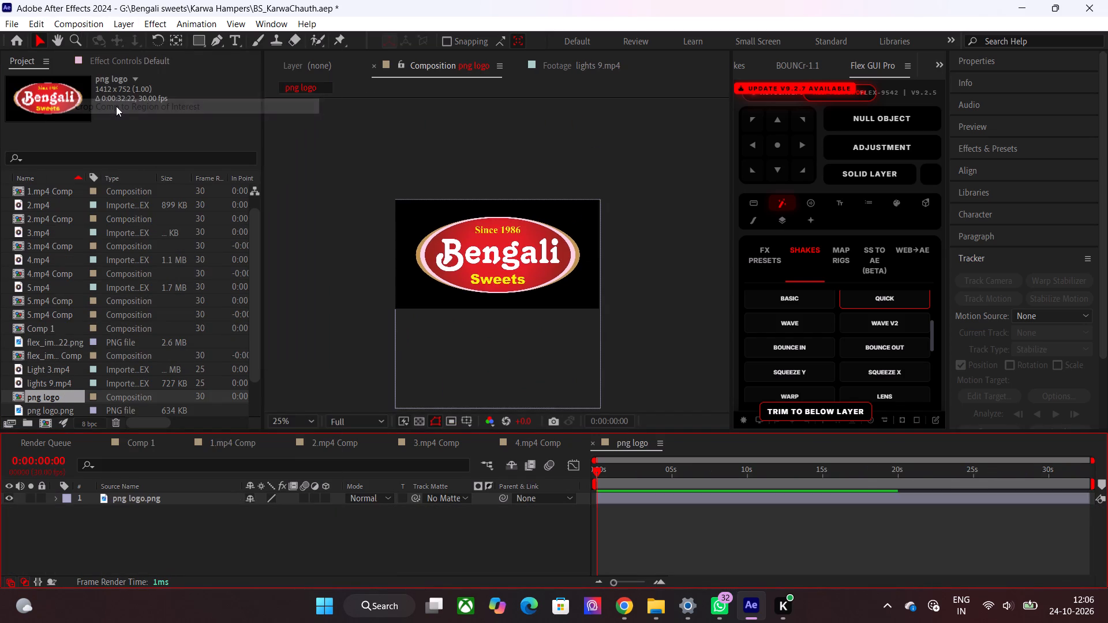
Add the cropped png logo composition as the top layer of Comp 1, starting at 0:00:00:00.
{"action": "left_click", "coordinate": [127, 439]}
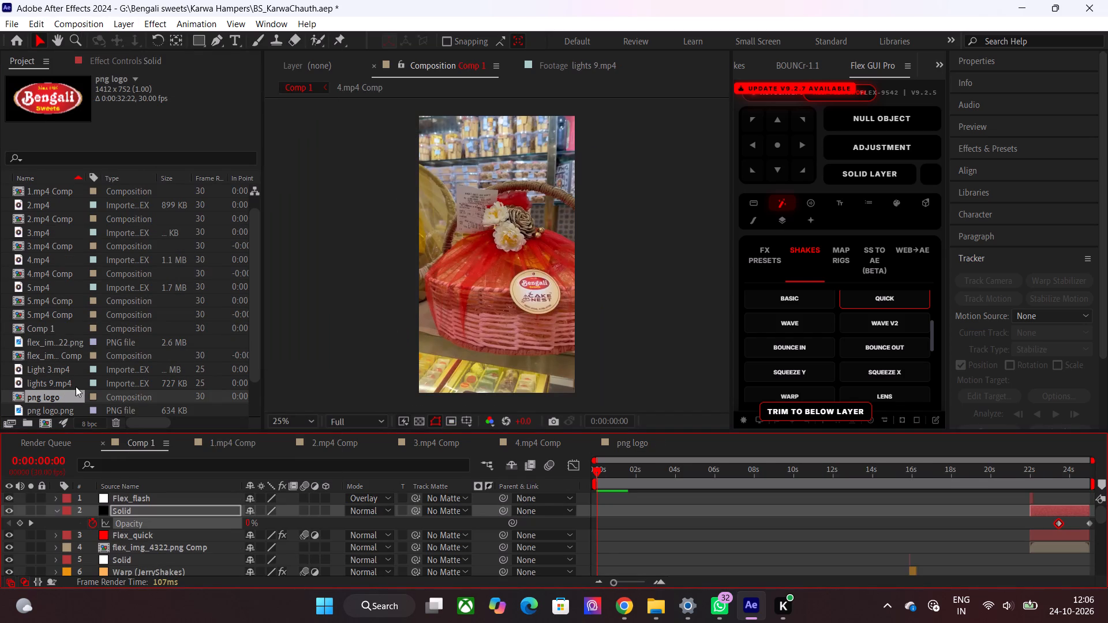
{"action": "left_click_drag", "start_coordinate": [57, 401], "coordinate": [114, 495]}
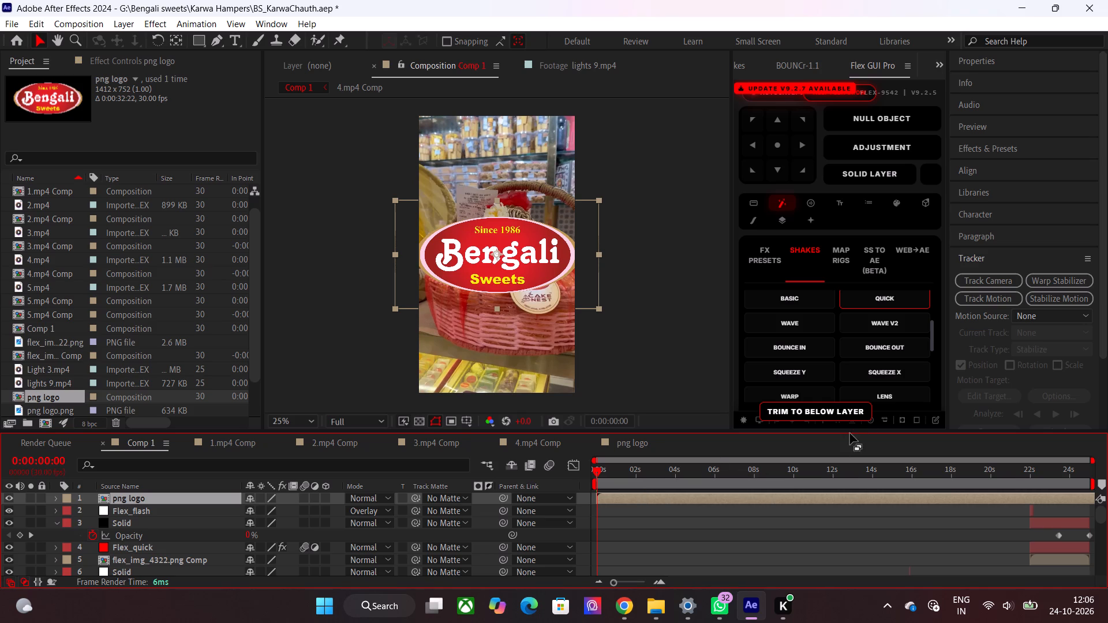
Set the png logo layer's scale to 24%.
{"action": "key", "text": "s"}
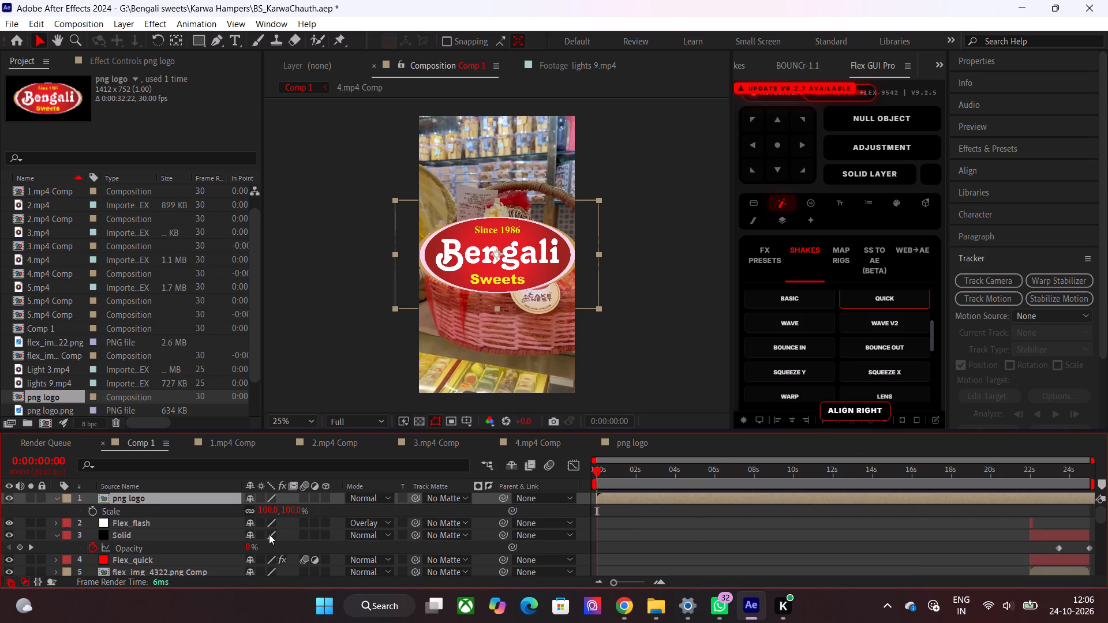
{"action": "left_click_drag", "start_coordinate": [291, 515], "coordinate": [259, 515]}
{"action": "left_click", "coordinate": [264, 515]}
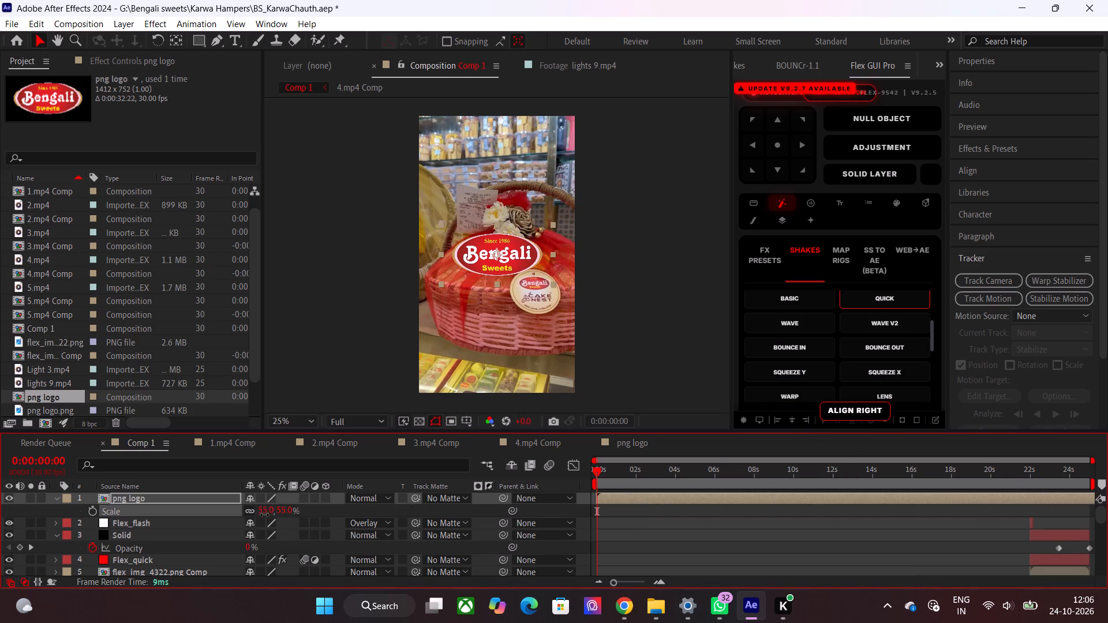
{"action": "type", "text": "24\\"}
{"action": "key", "text": "Return"}
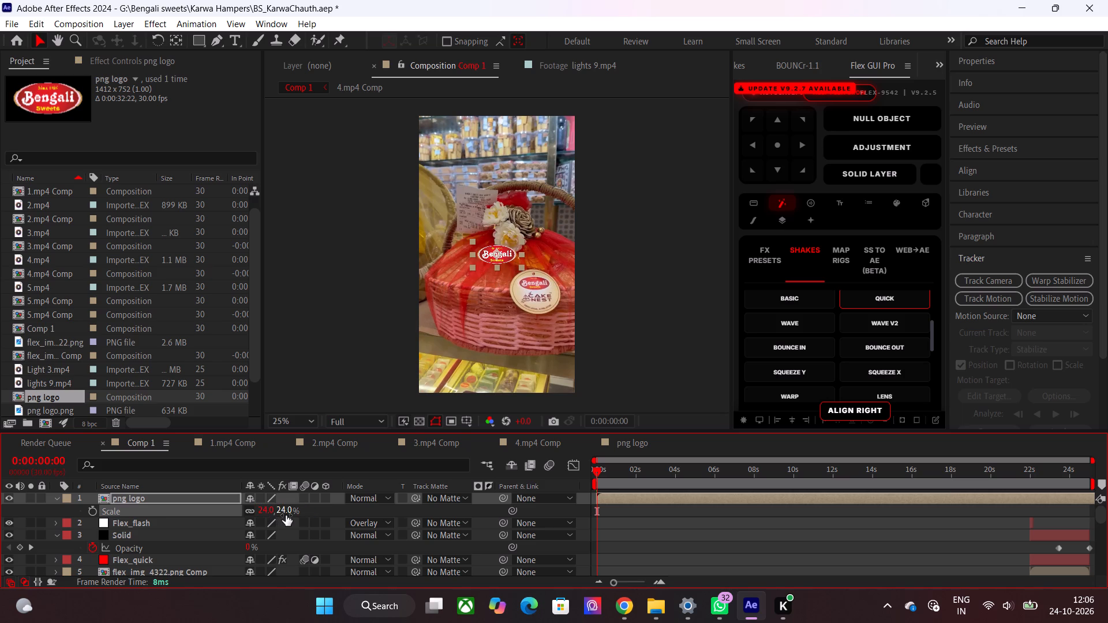
Centre the png logo layer's anchor point and align the logo to the frame's top edge, centred horizontally.
{"action": "left_click", "coordinate": [777, 120]}
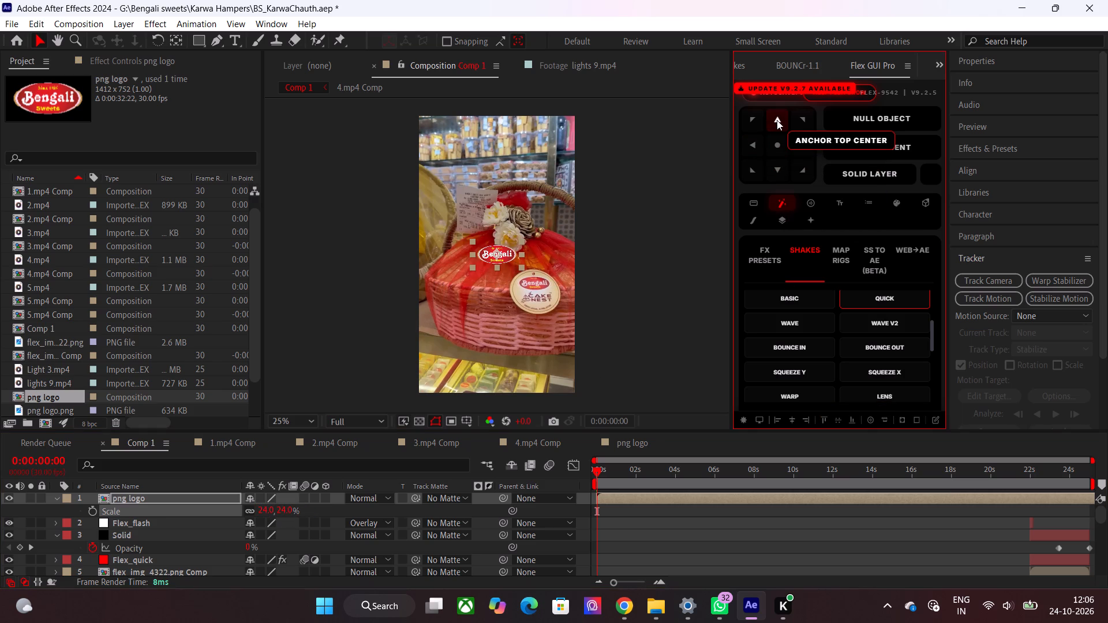
{"action": "left_click", "coordinate": [777, 140]}
{"action": "left_click", "coordinate": [755, 209]}
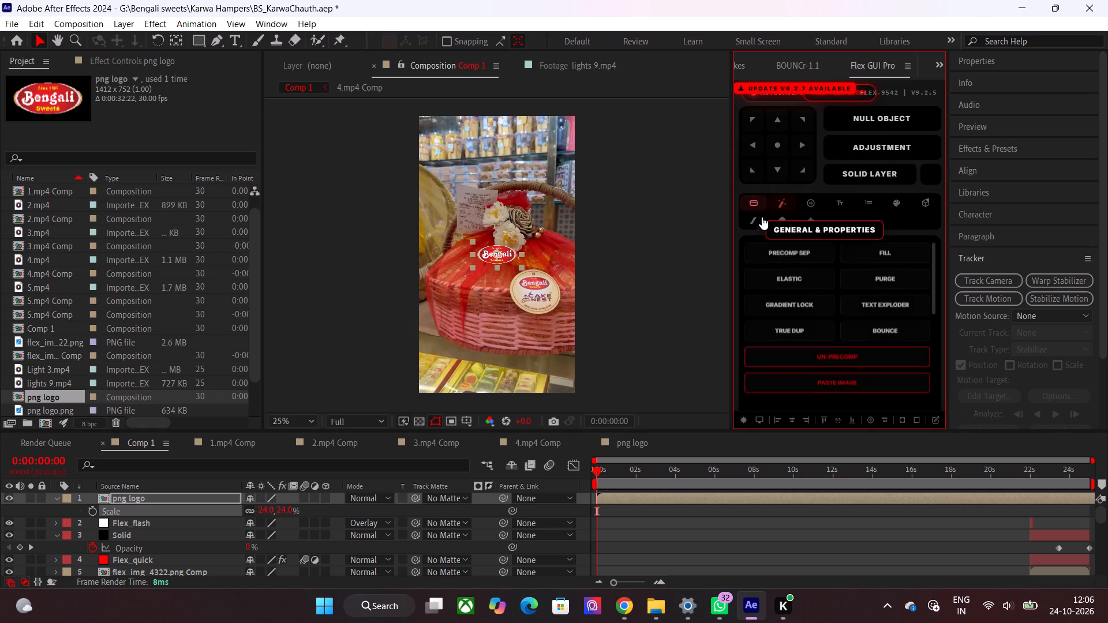
{"action": "scroll", "coordinate": [858, 338], "scroll_direction": "down", "scroll_amount": 2}
{"action": "scroll", "coordinate": [837, 355], "scroll_direction": "up", "scroll_amount": 5}
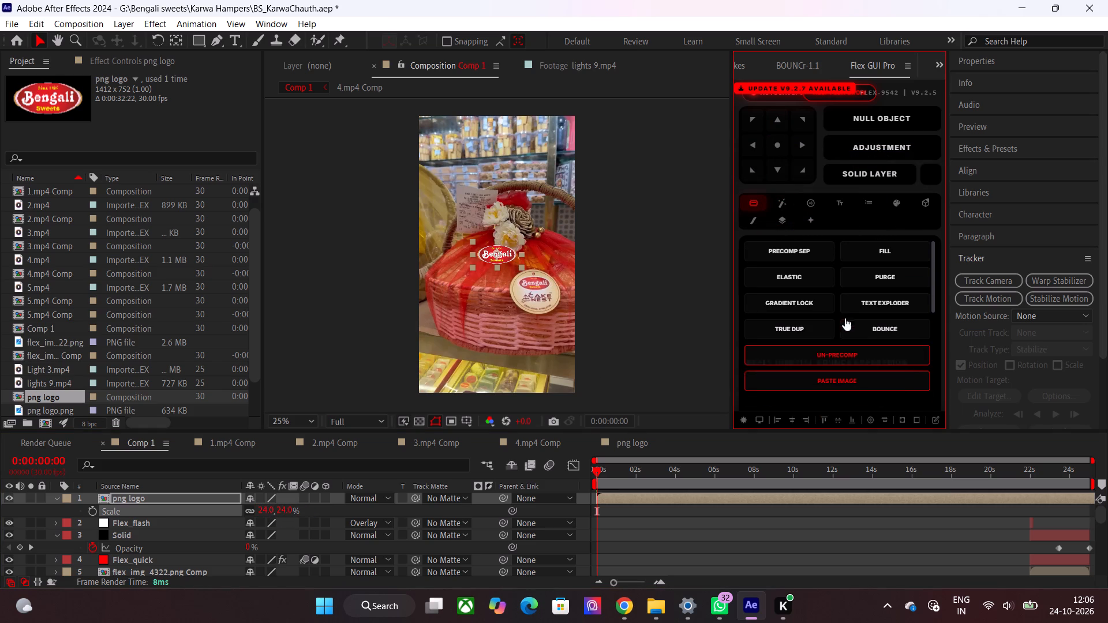
{"action": "left_click", "coordinate": [824, 421]}
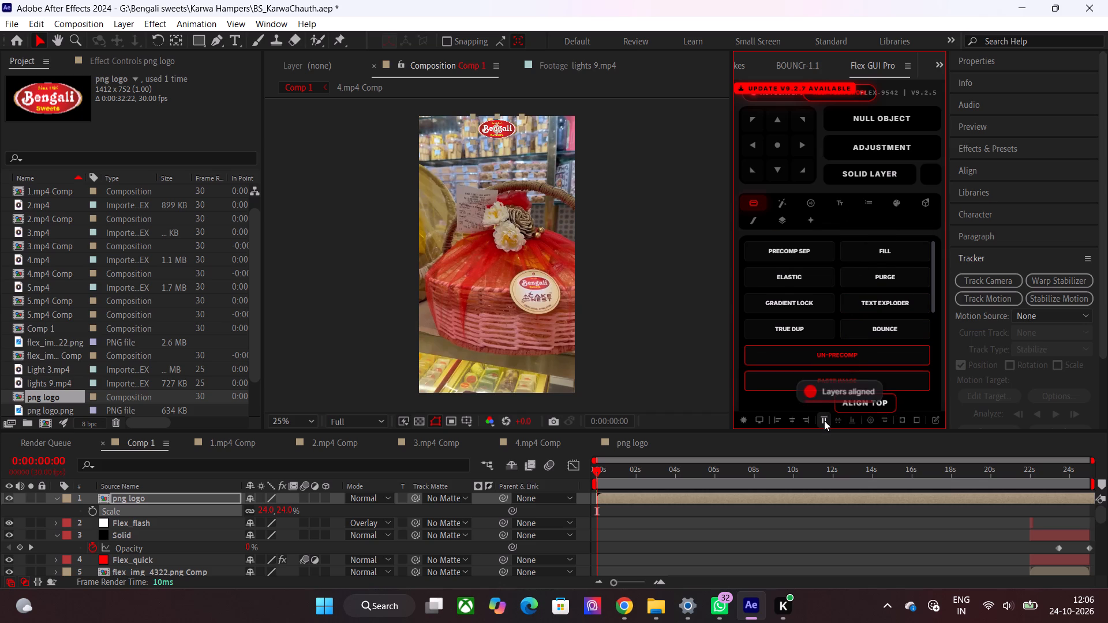
{"action": "left_click", "coordinate": [791, 421]}
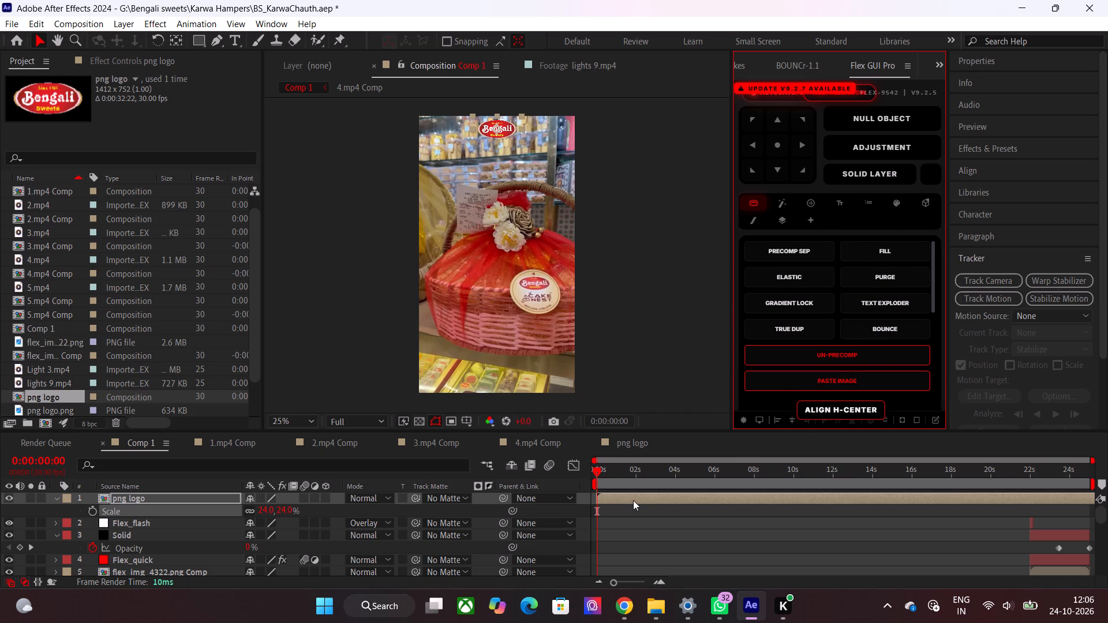
Add a full-length adjustment layer above the png logo layer and check the opening clips around 0:00:01:15.
{"action": "left_click_drag", "start_coordinate": [663, 487], "coordinate": [689, 492]}
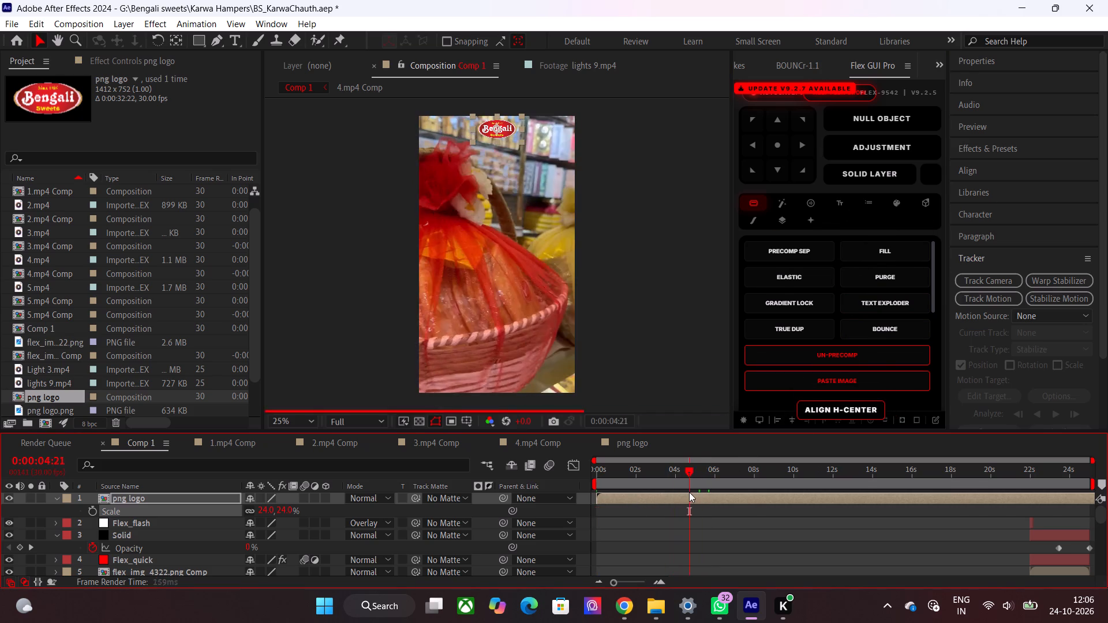
{"action": "left_click", "coordinate": [883, 142]}
{"action": "left_click_drag", "start_coordinate": [684, 476], "coordinate": [619, 495]}
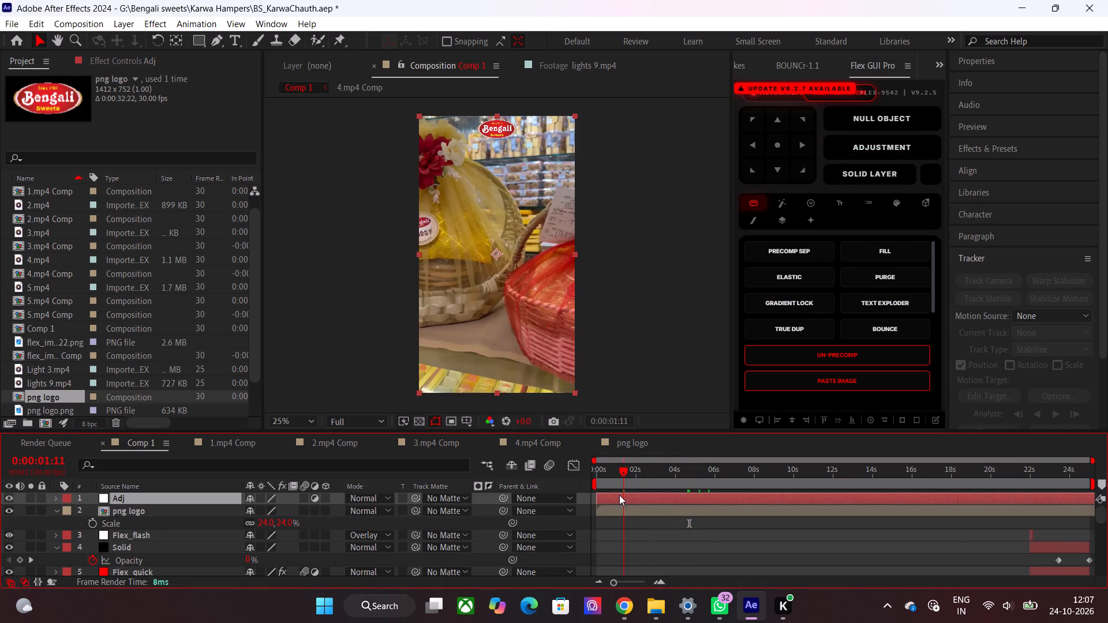
{"action": "left_click_drag", "start_coordinate": [619, 495], "coordinate": [622, 495]}
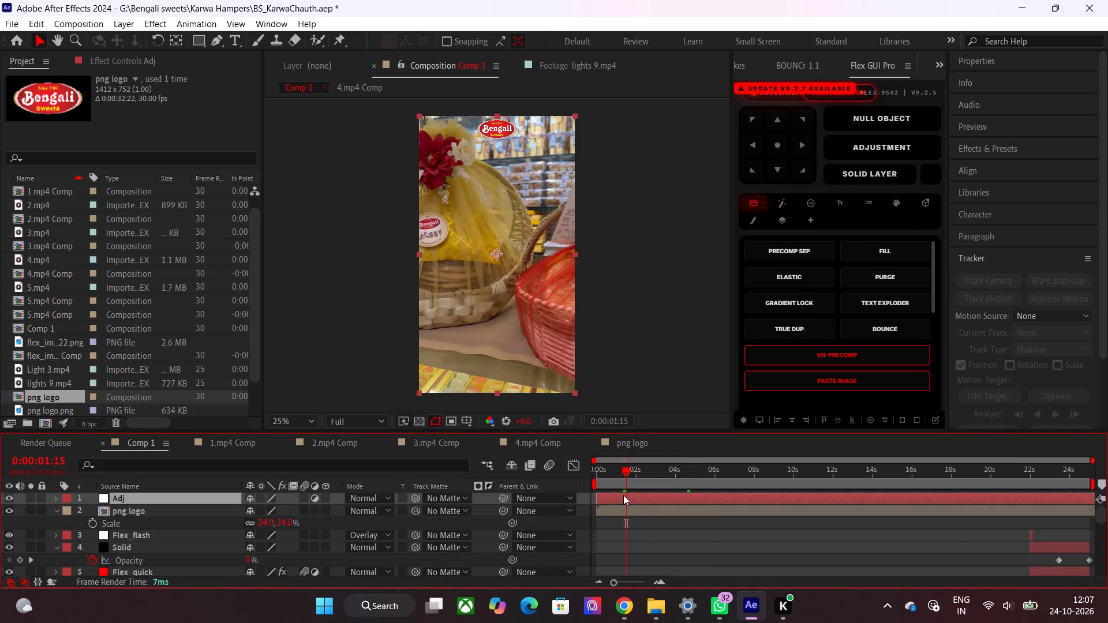
Apply the Lumetri Color effect to the top Adj adjustment layer.
{"action": "key", "text": "ctrl+Tab"}
{"action": "type", "text": "lumet"}
{"action": "key", "text": "Return"}
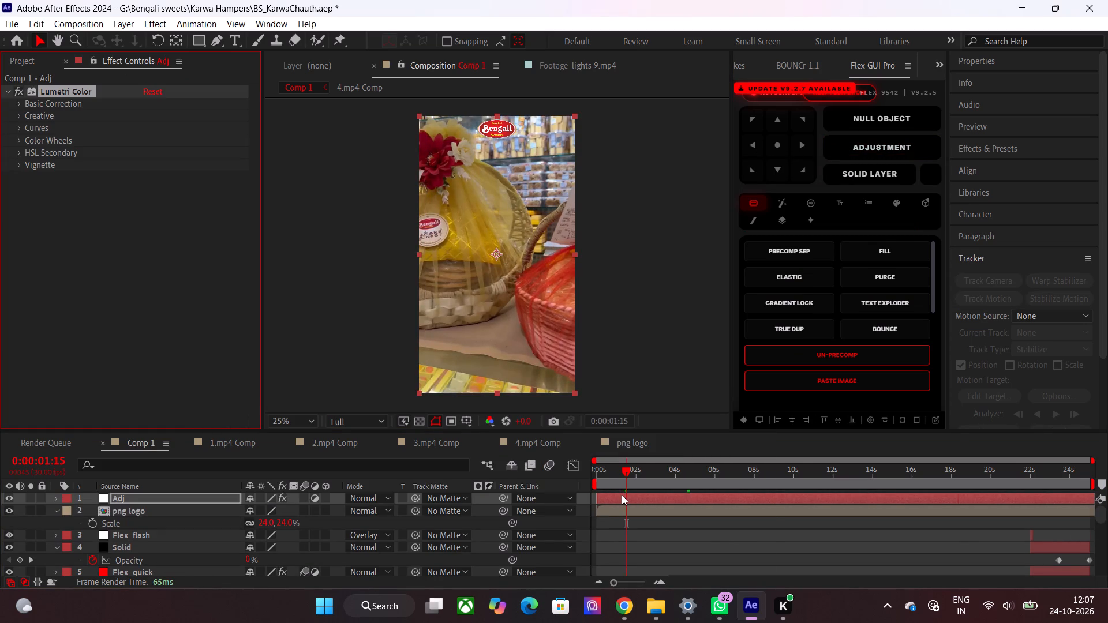
Set the Lumetri Color exposure to 0.8 in Basic Correction.
{"action": "left_click", "coordinate": [20, 106]}
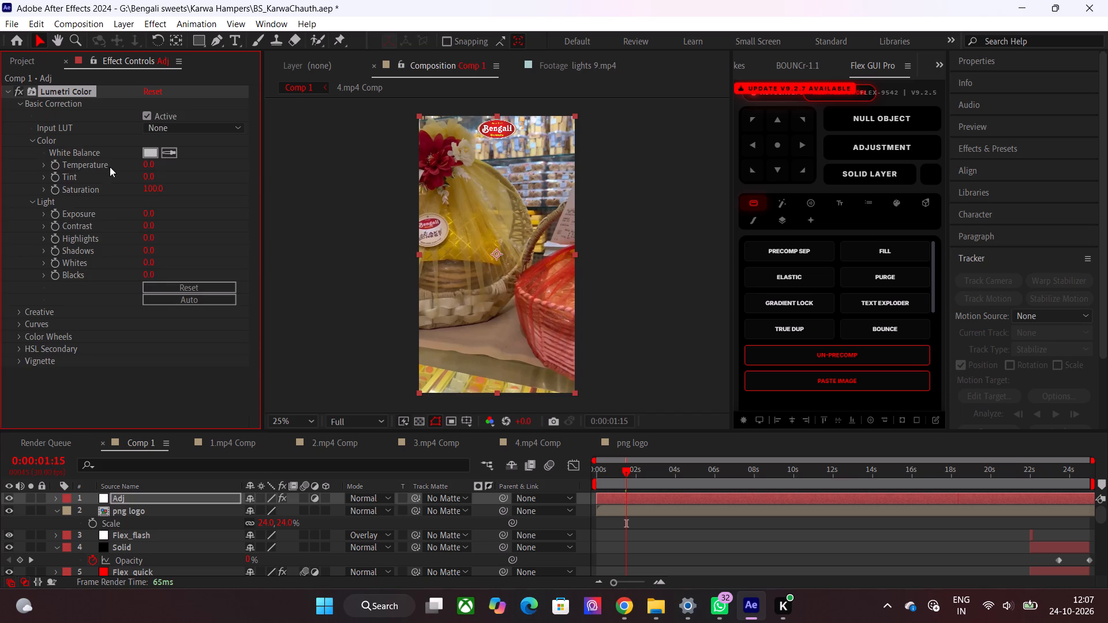
{"action": "left_click", "coordinate": [149, 213]}
{"action": "type", "text": "0."}
{"action": "key", "text": "8"}
{"action": "key", "text": "Return"}
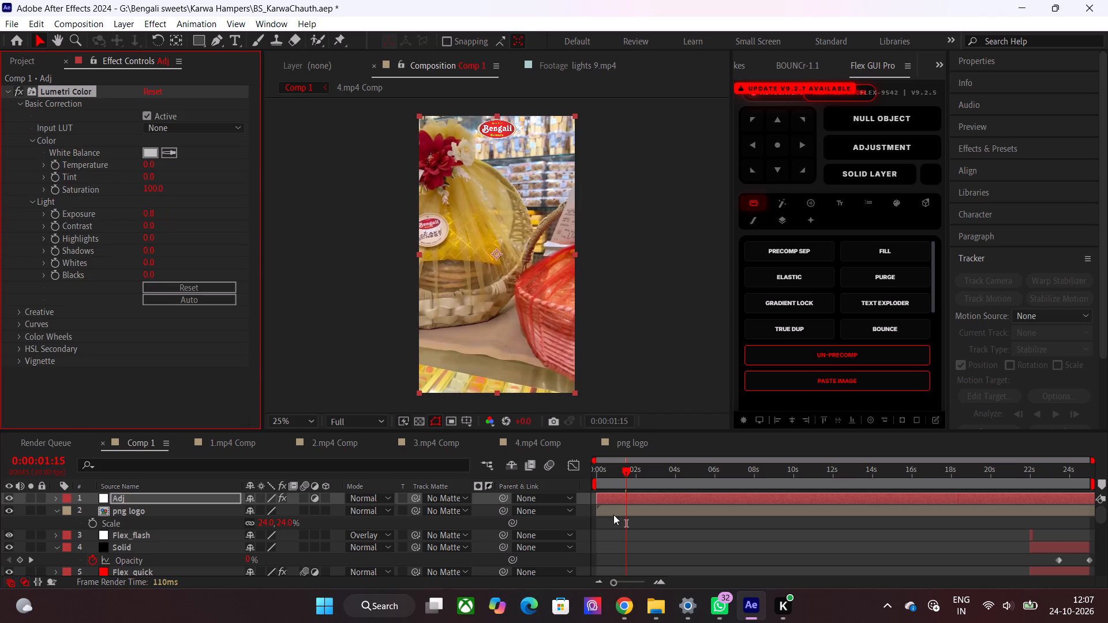
Set the Lumetri Color Basic Correction saturation to 110 and check the look across the opening clips.
{"action": "left_click_drag", "start_coordinate": [684, 479], "coordinate": [707, 478]}
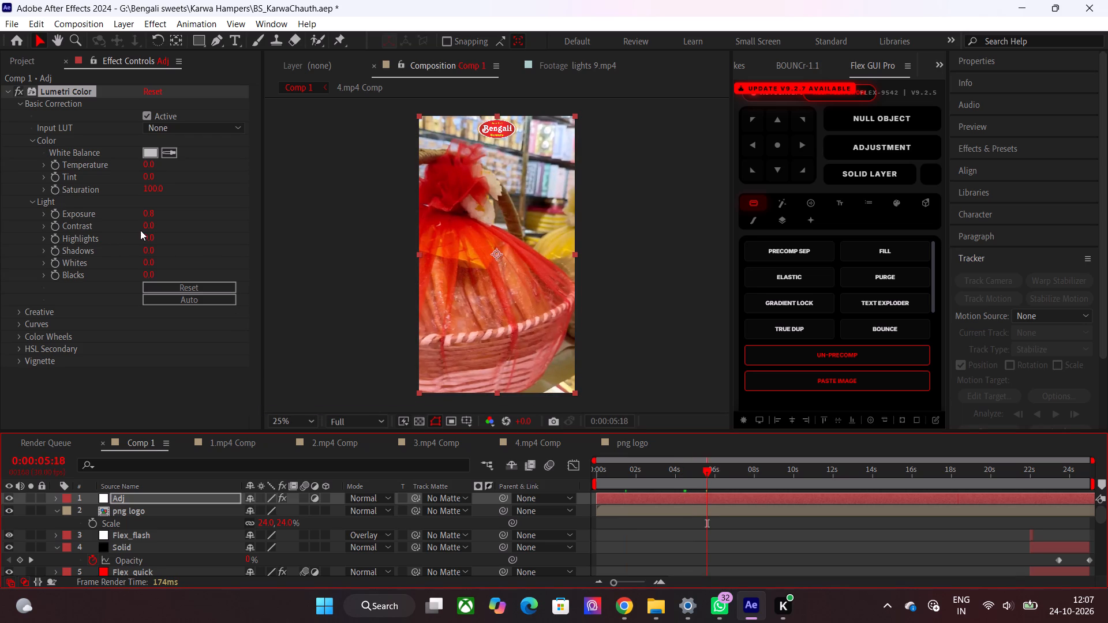
{"action": "left_click", "coordinate": [151, 187]}
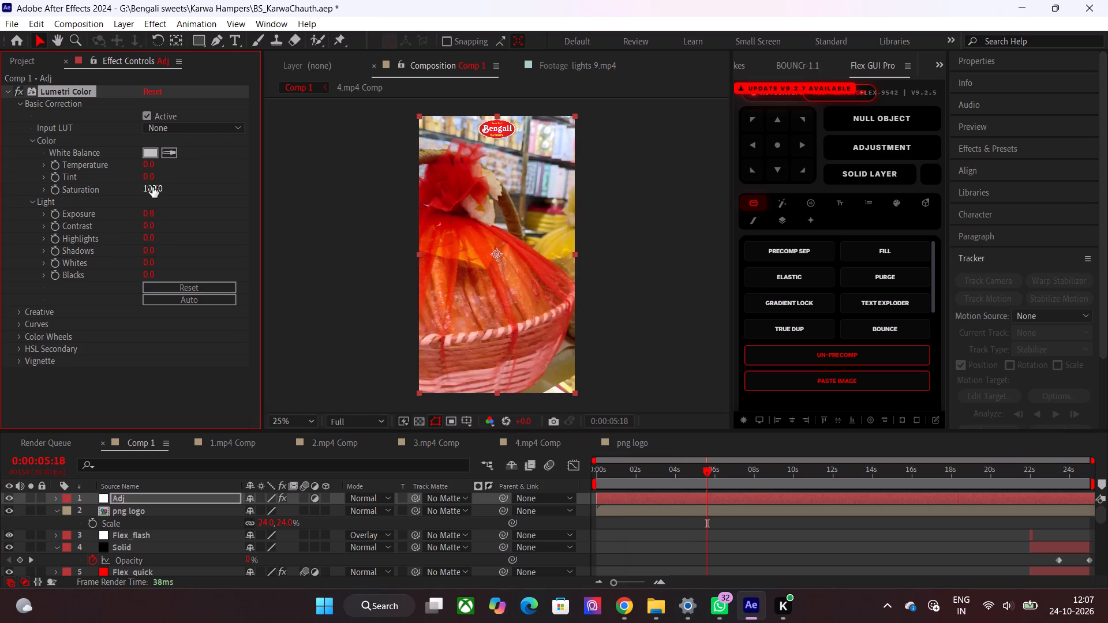
{"action": "type", "text": "110"}
{"action": "key", "text": "Return"}
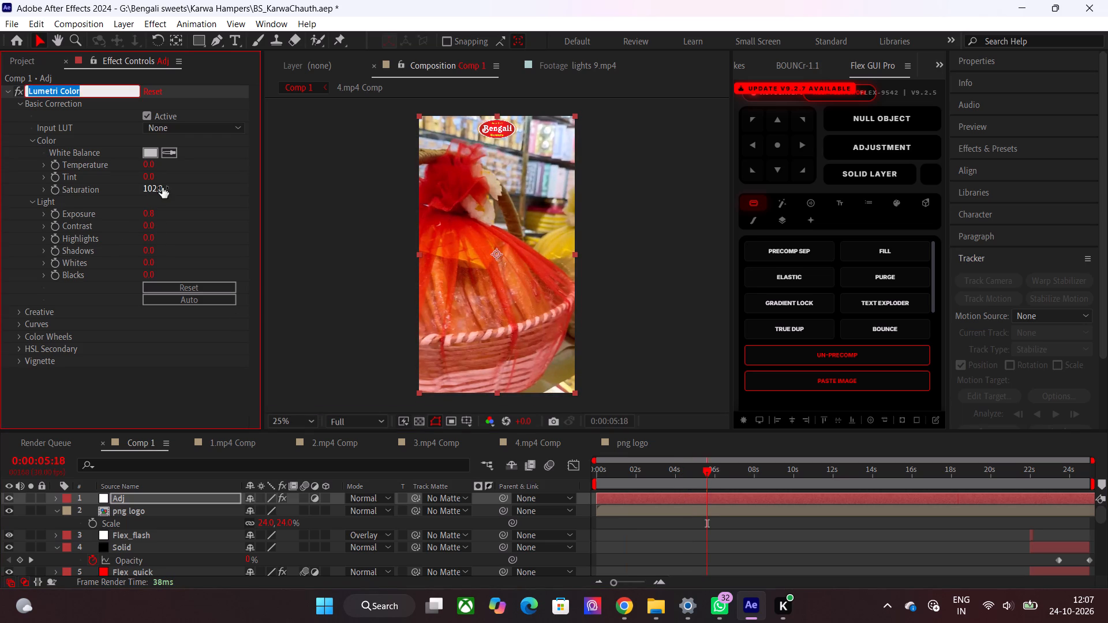
{"action": "left_click", "coordinate": [150, 186]}
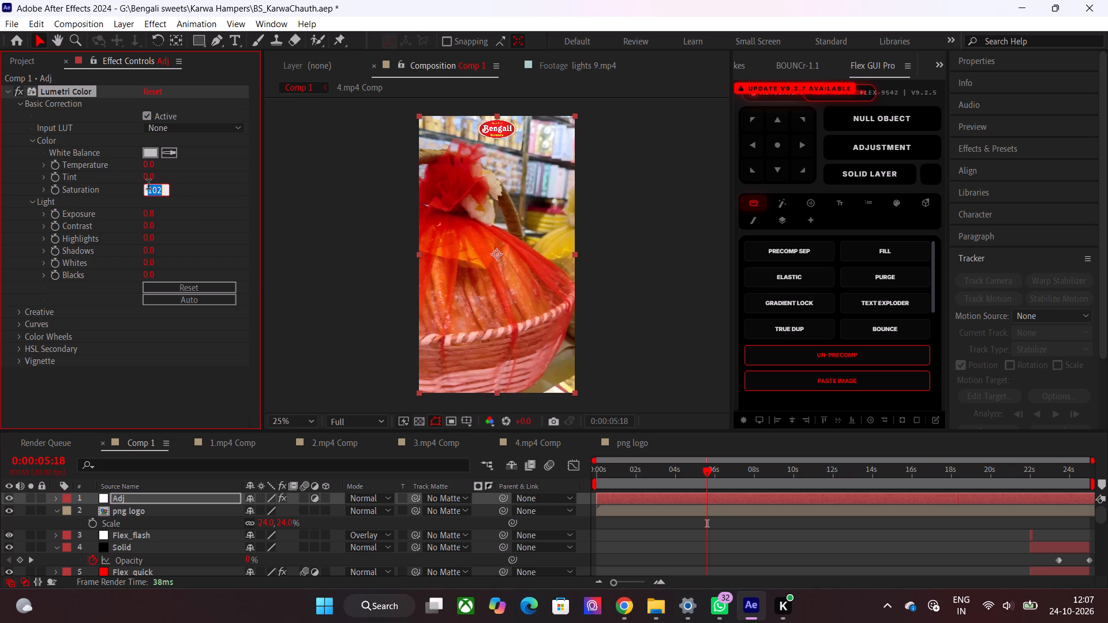
{"action": "type", "text": "110"}
{"action": "key", "text": "Return"}
{"action": "left_click_drag", "start_coordinate": [693, 467], "coordinate": [673, 472]}
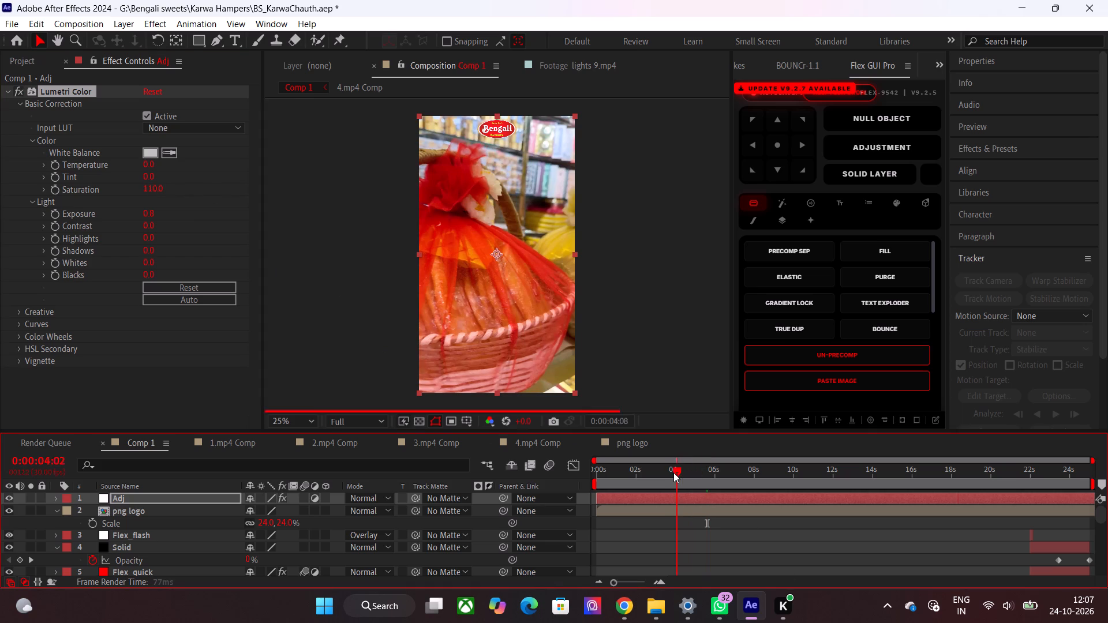
{"action": "left_click_drag", "start_coordinate": [673, 472], "coordinate": [628, 481]}
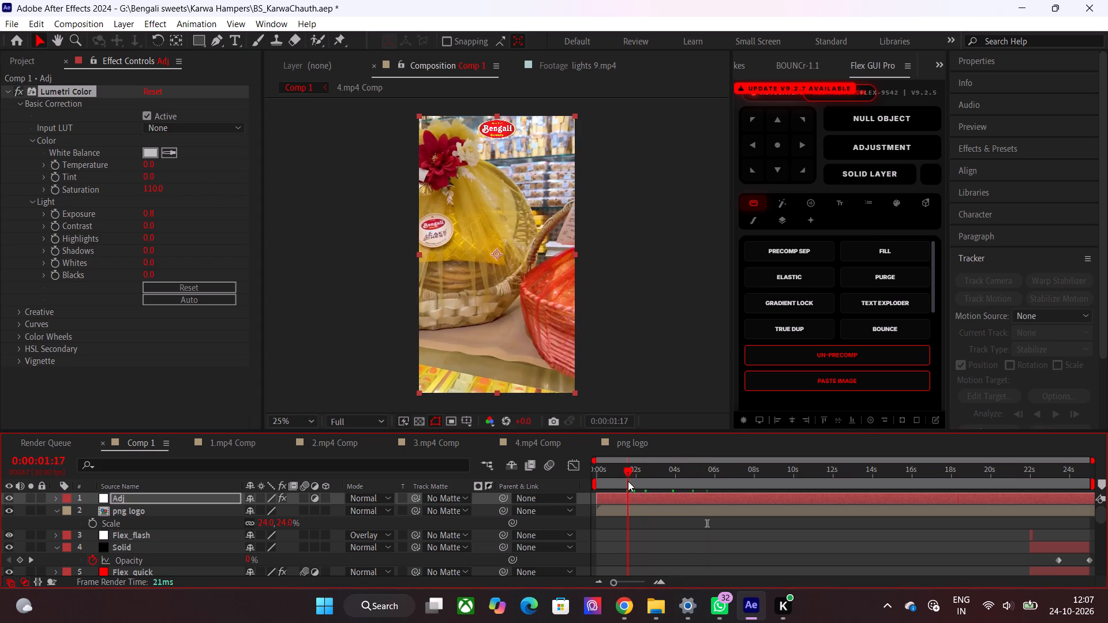
{"action": "left_click_drag", "start_coordinate": [628, 481], "coordinate": [631, 481]}
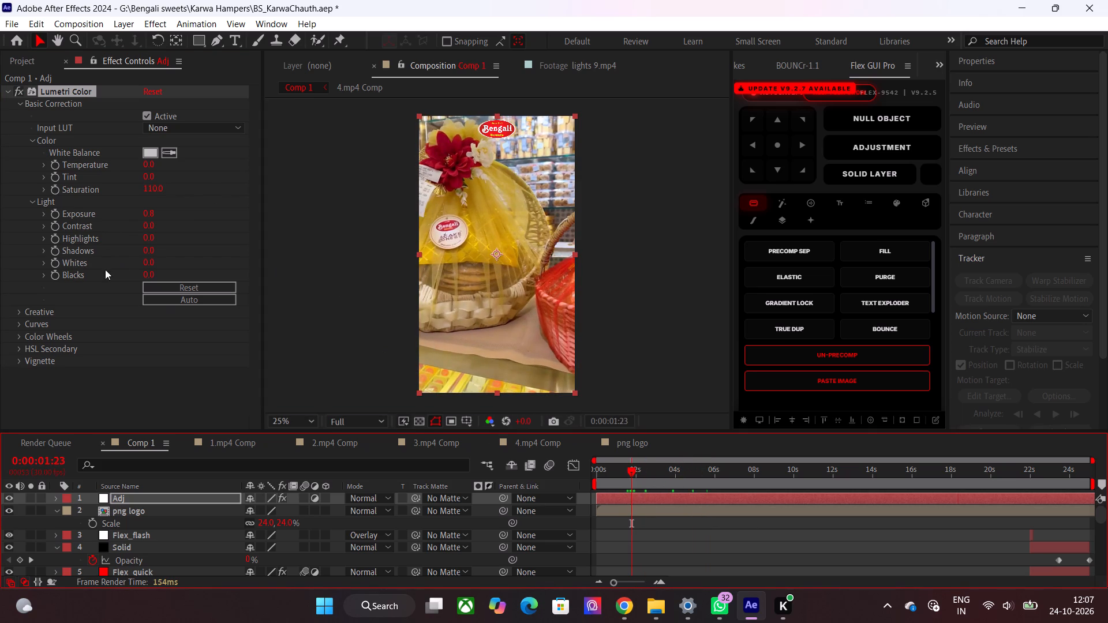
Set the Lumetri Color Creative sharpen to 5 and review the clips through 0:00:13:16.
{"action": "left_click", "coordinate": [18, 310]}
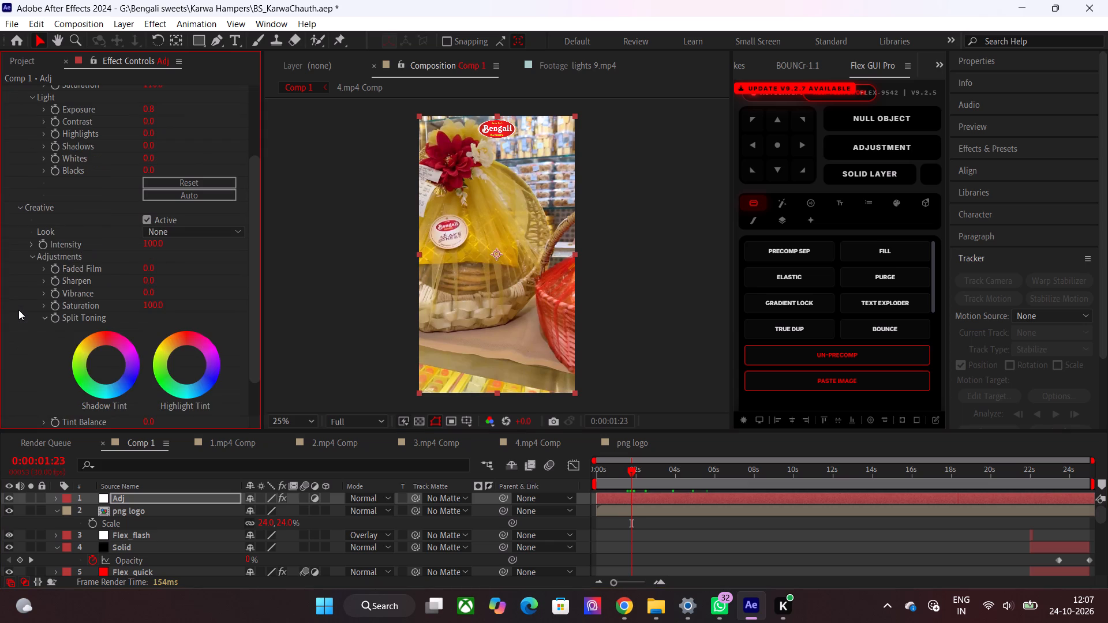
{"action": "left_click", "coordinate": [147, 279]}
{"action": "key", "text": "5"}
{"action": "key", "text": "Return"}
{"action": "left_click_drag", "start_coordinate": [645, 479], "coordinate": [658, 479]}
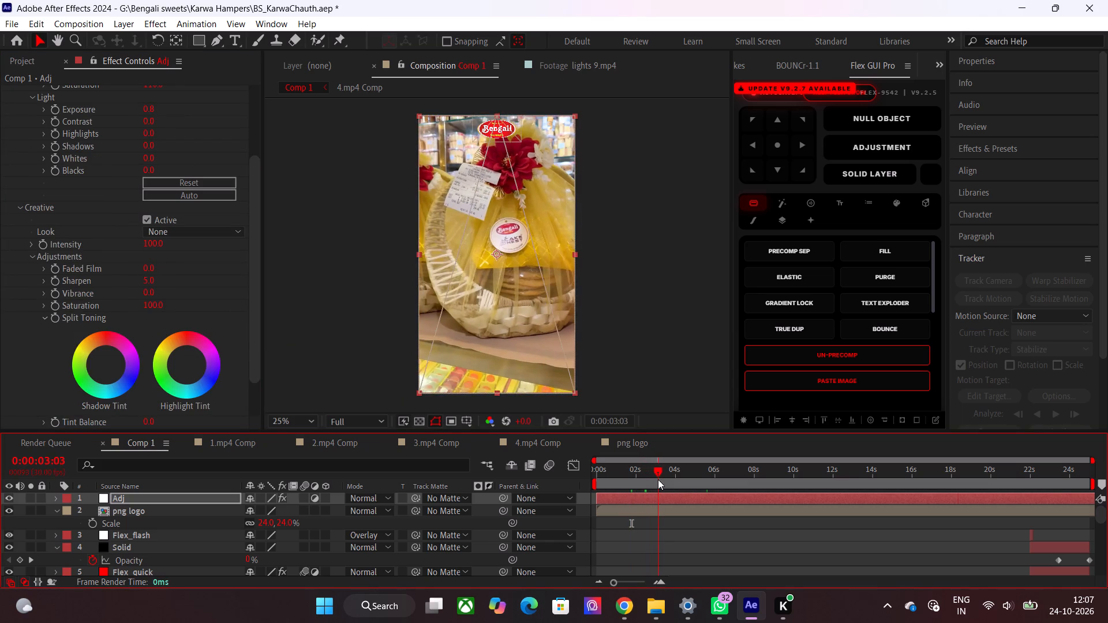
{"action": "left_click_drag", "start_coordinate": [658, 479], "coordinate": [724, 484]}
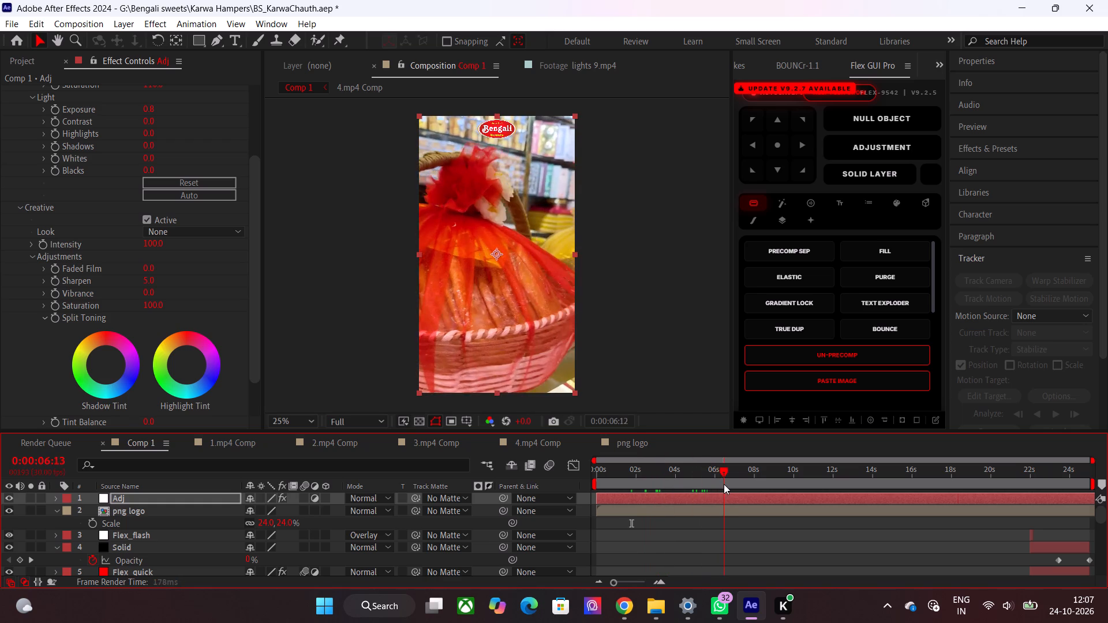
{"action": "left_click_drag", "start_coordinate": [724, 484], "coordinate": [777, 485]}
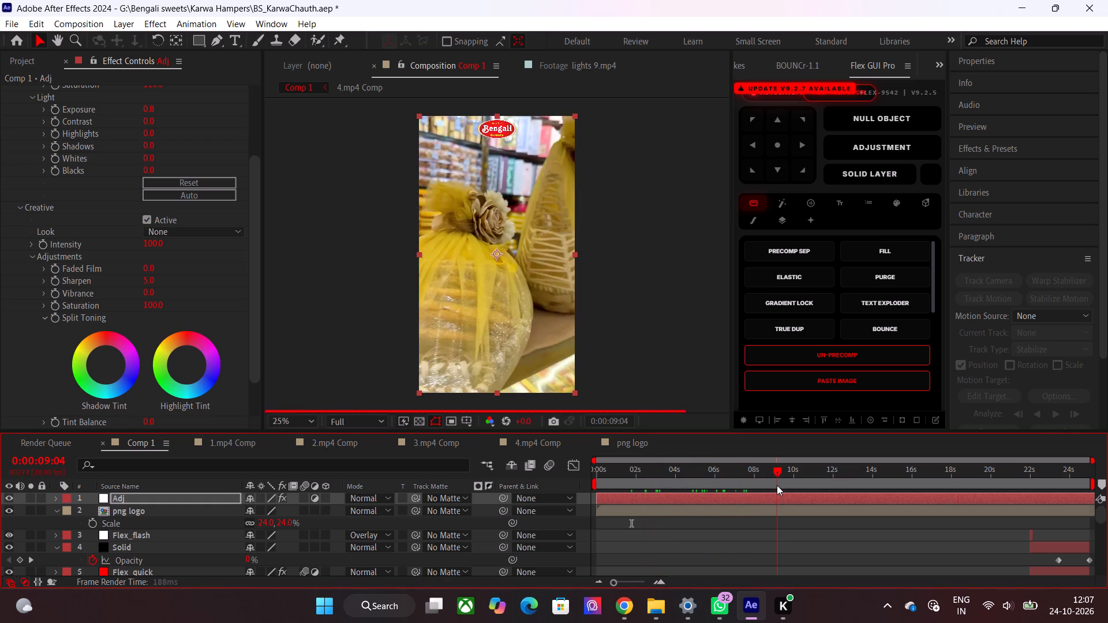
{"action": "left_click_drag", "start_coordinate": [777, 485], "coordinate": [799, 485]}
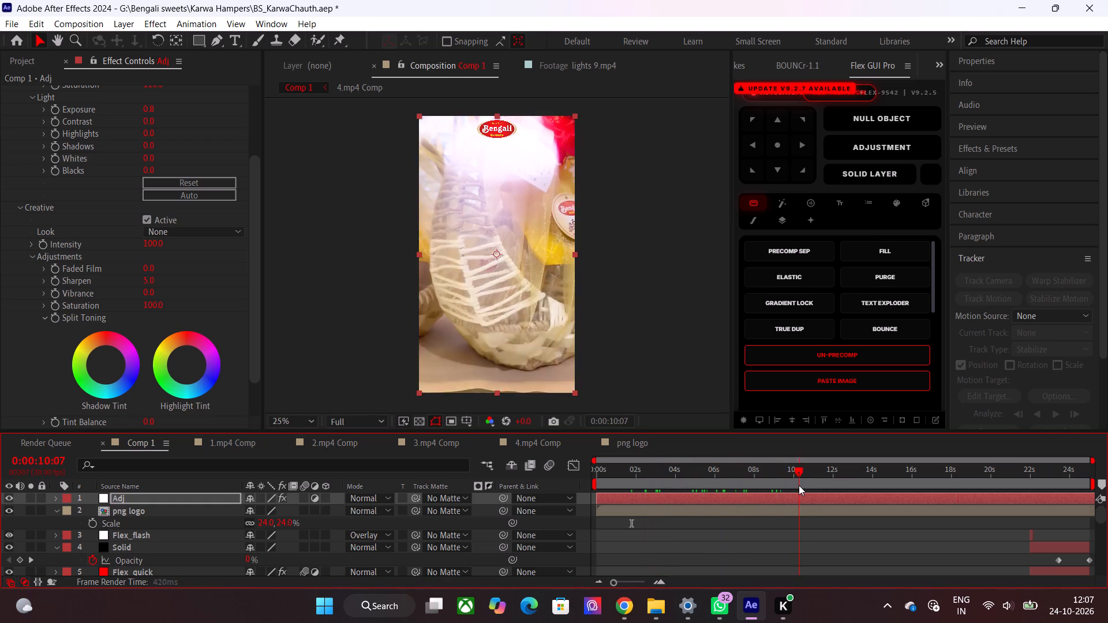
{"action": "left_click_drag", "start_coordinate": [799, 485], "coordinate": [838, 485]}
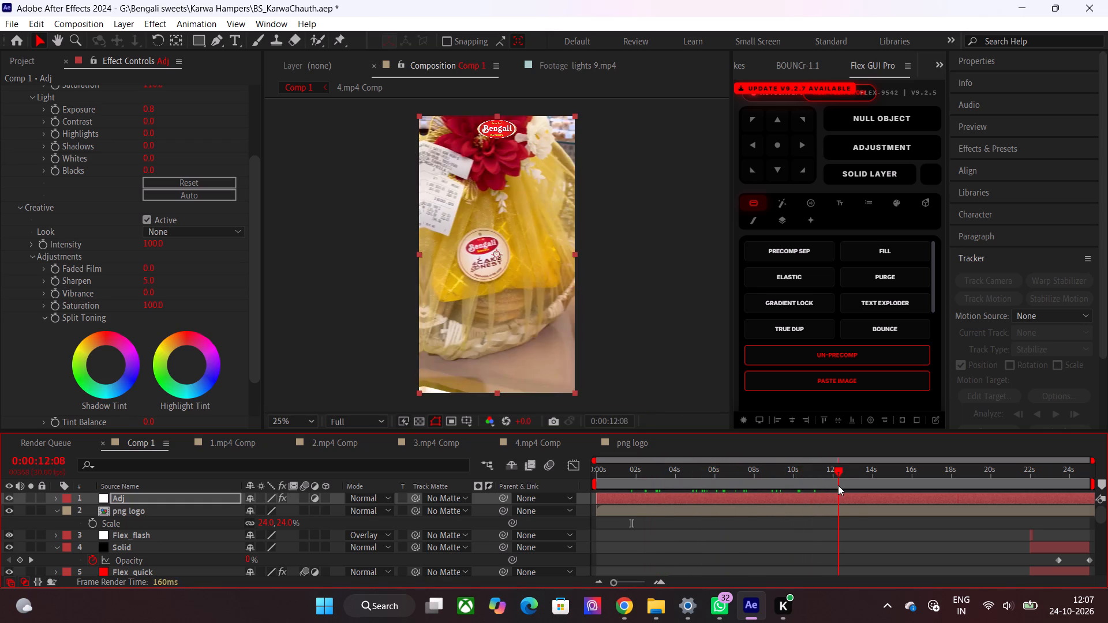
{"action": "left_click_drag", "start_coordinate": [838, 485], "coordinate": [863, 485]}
Set the Lumetri Color Creative sharpen to 8 and review the clips from the start to 0:00:10:24.
{"action": "left_click", "coordinate": [148, 280]}
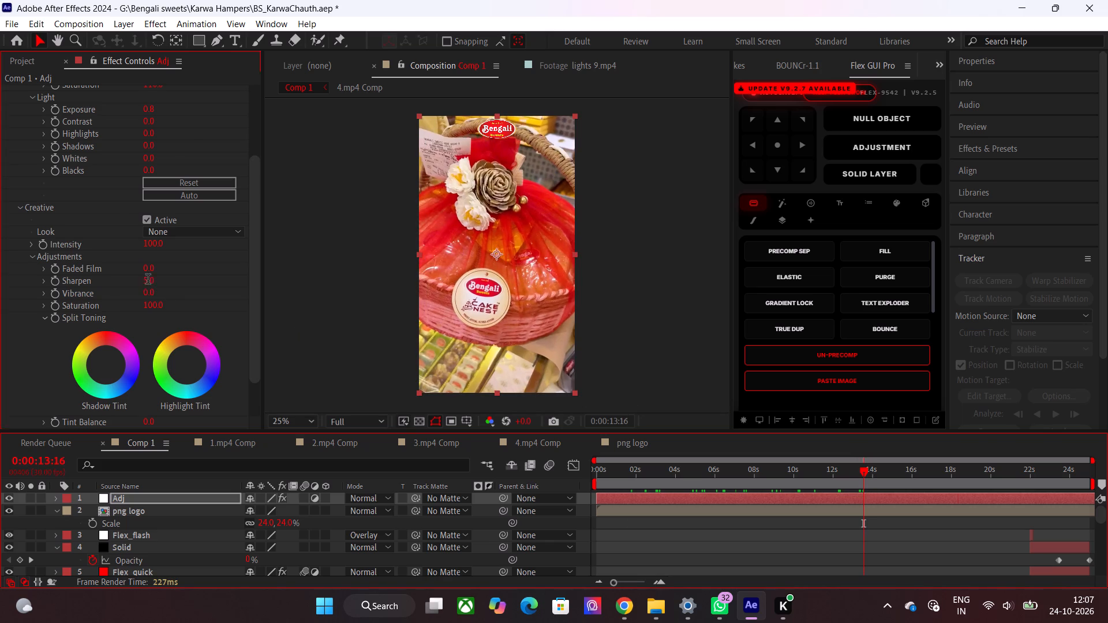
{"action": "key", "text": "8"}
{"action": "key", "text": "Return"}
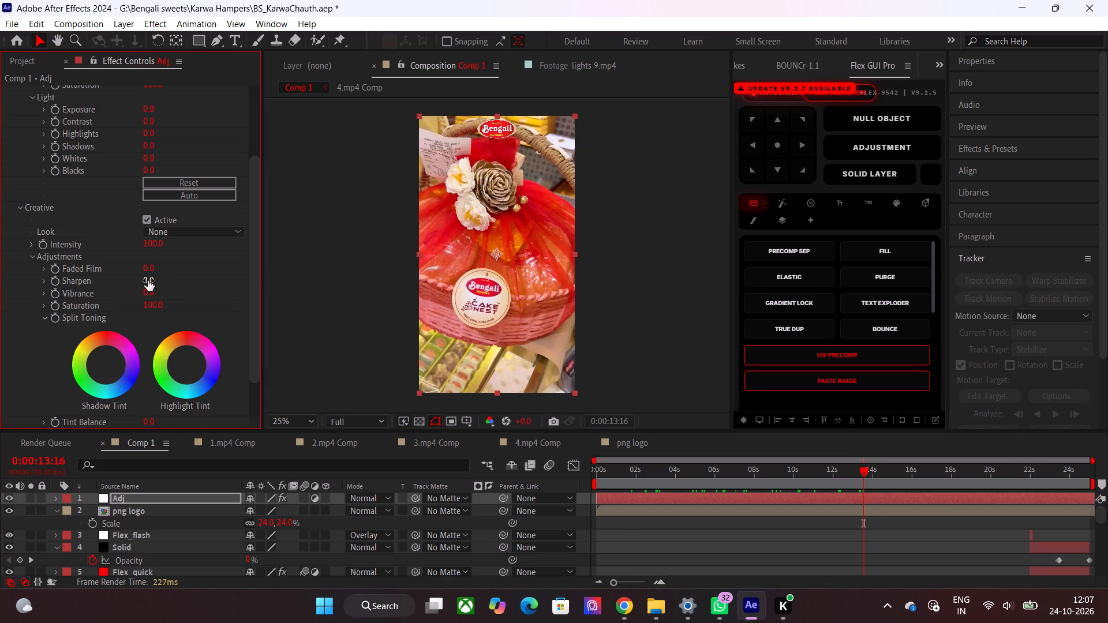
{"action": "left_click_drag", "start_coordinate": [667, 482], "coordinate": [578, 482]}
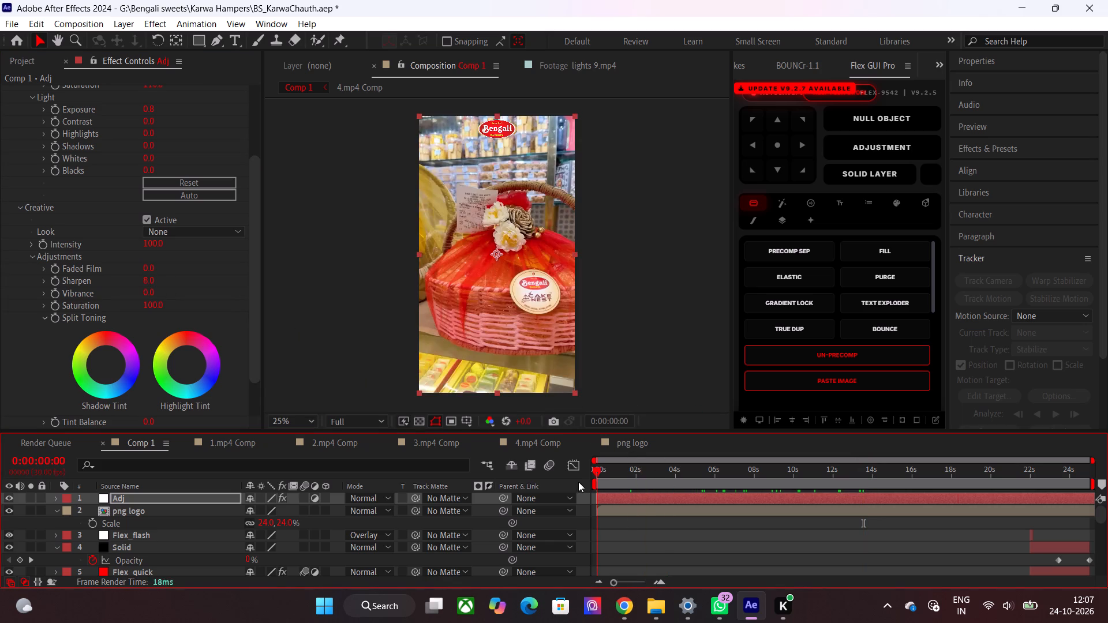
{"action": "left_click_drag", "start_coordinate": [578, 482], "coordinate": [703, 484]}
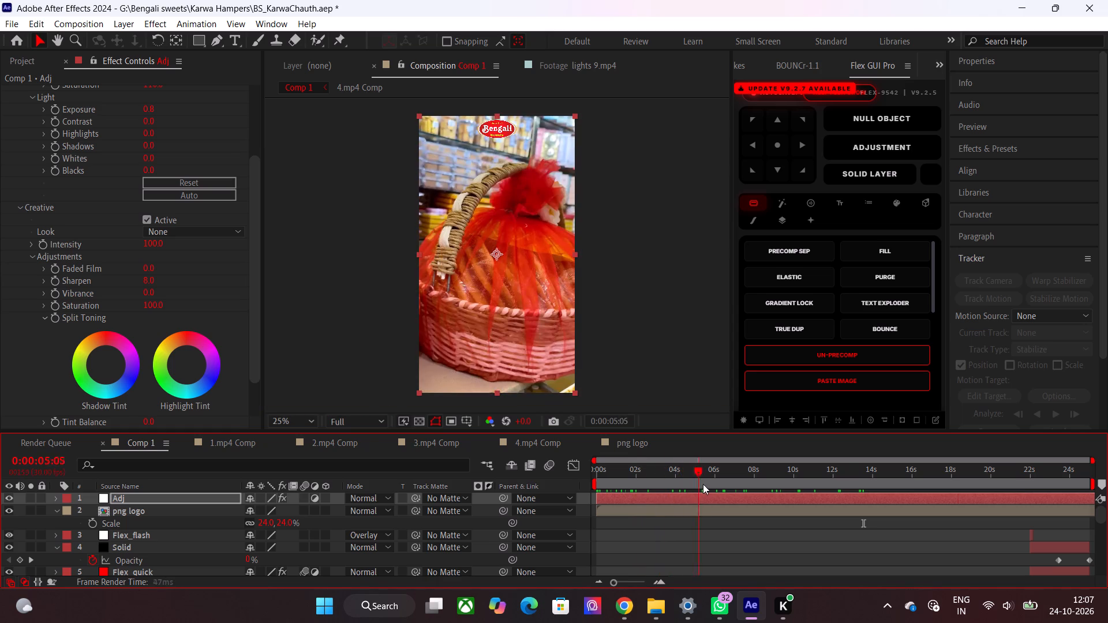
{"action": "left_click_drag", "start_coordinate": [703, 484], "coordinate": [785, 484]}
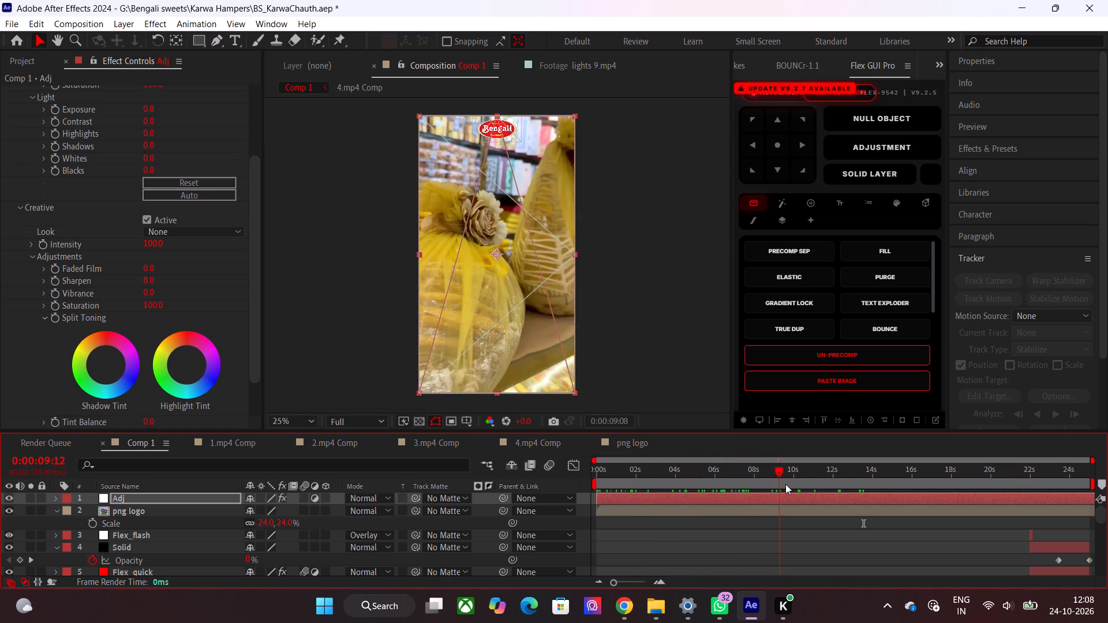
{"action": "left_click_drag", "start_coordinate": [785, 484], "coordinate": [809, 484]}
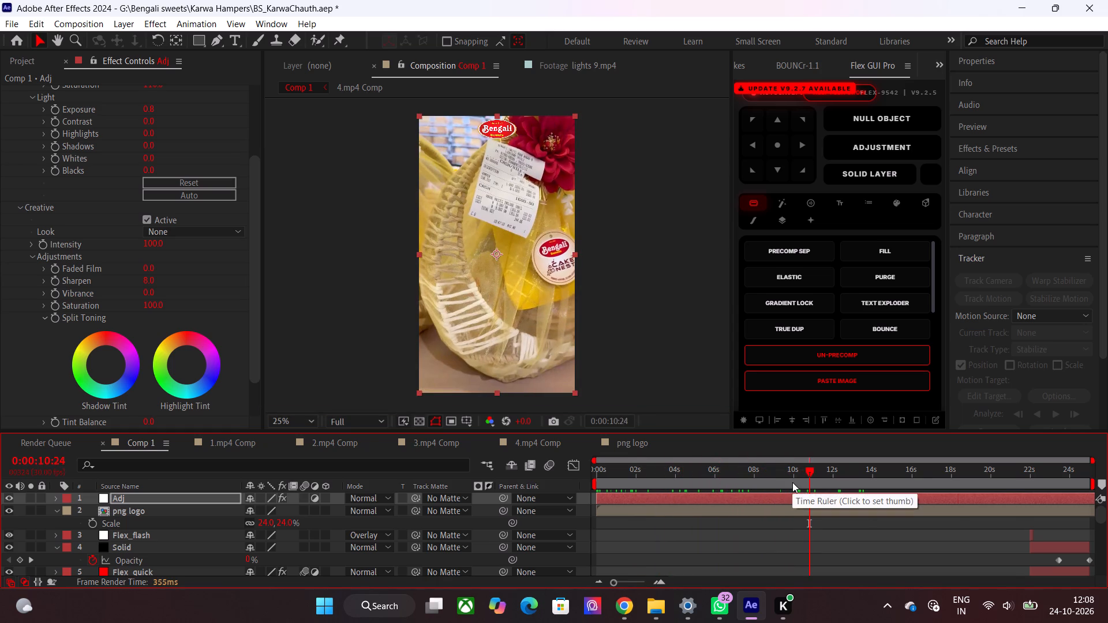
Mute the audio of every layer in Comp 1 except the bottom rasme.sweets video layer.
{"action": "key", "text": "ctrl+a"}
{"action": "scroll", "coordinate": [245, 492], "scroll_direction": "down", "scroll_amount": 3}
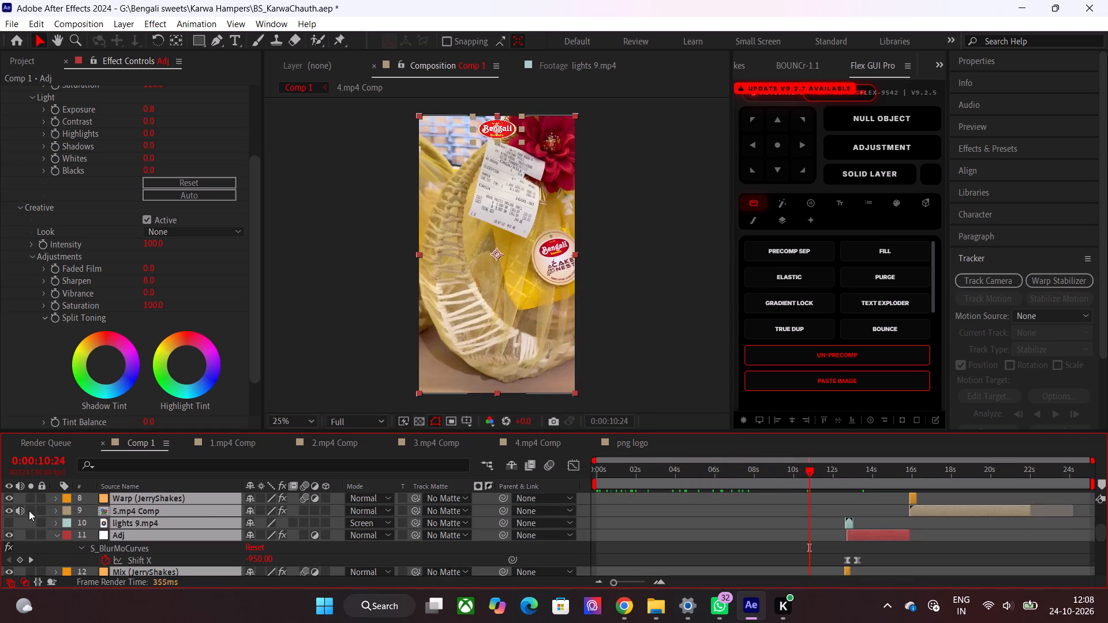
{"action": "left_click", "coordinate": [23, 508]}
{"action": "left_click", "coordinate": [773, 525]}
{"action": "scroll", "coordinate": [773, 525], "scroll_direction": "down", "scroll_amount": 11}
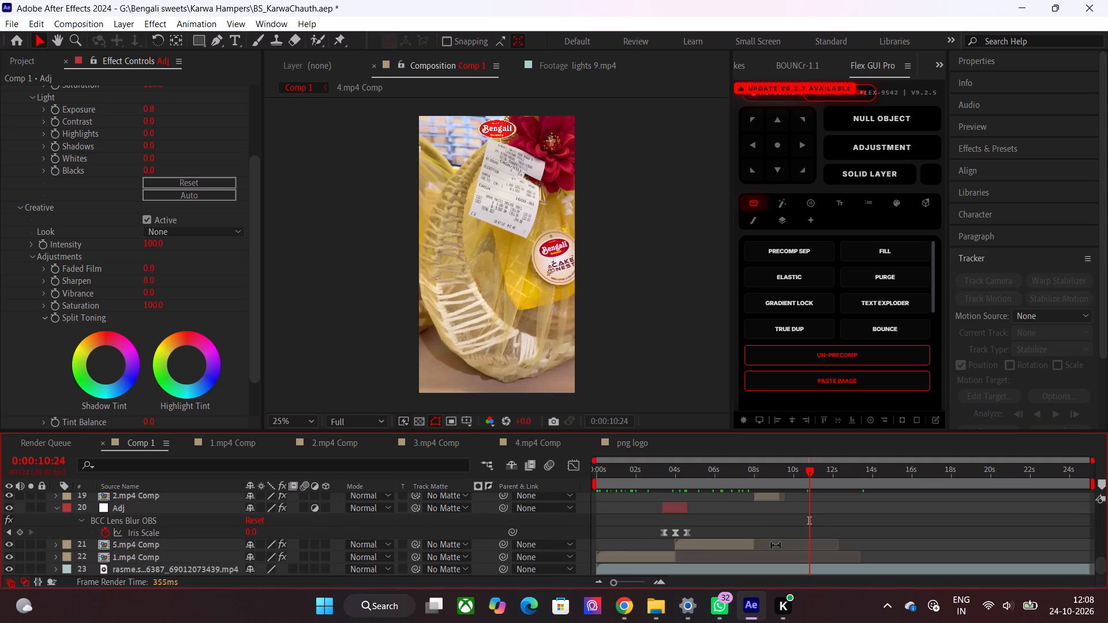
{"action": "scroll", "coordinate": [776, 545], "scroll_direction": "down", "scroll_amount": 1}
{"action": "left_click", "coordinate": [22, 567]}
Check the frame at 0:00:25:00 and move the black Solid layer to the top of the layer stack, covering the png logo.
{"action": "left_click_drag", "start_coordinate": [1029, 477], "coordinate": [1107, 490]}
{"action": "left_click", "coordinate": [1049, 575]}
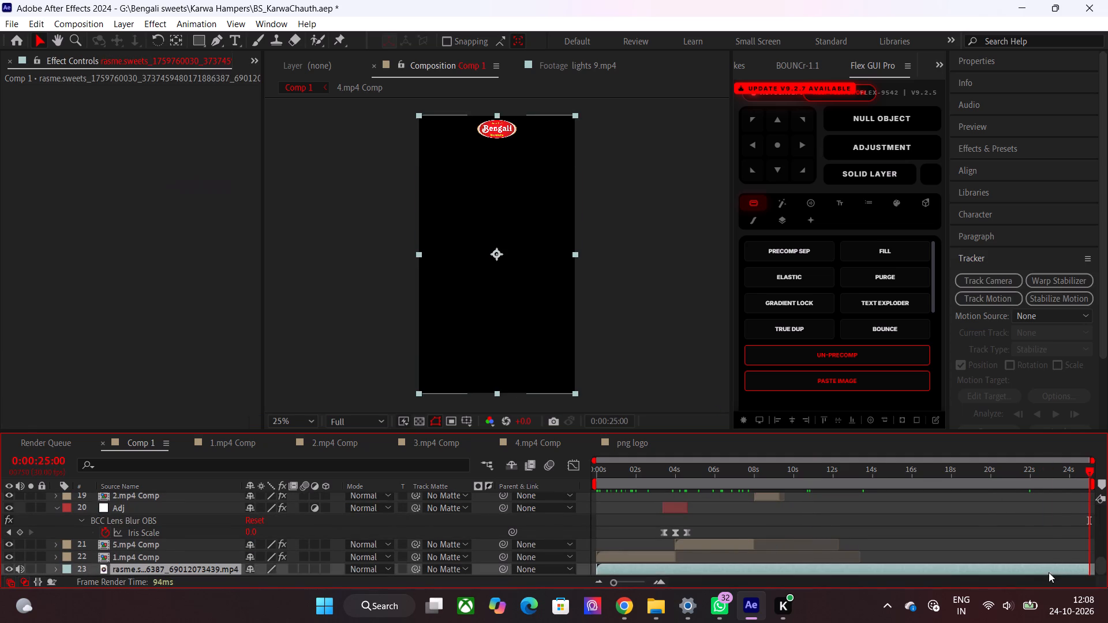
{"action": "scroll", "coordinate": [1047, 530], "scroll_direction": "up", "scroll_amount": 10}
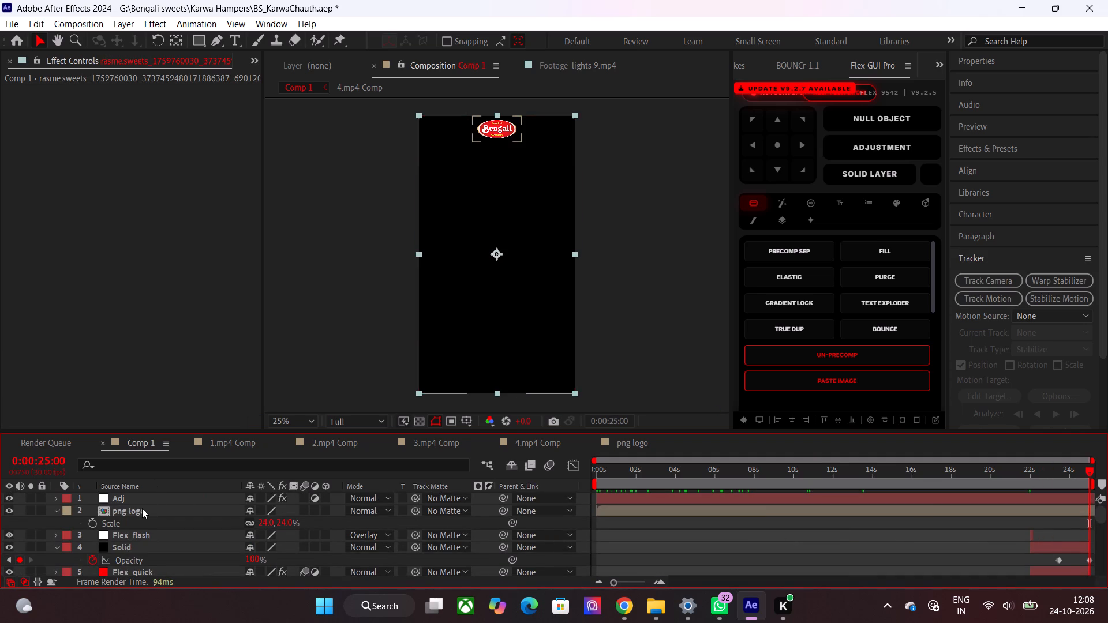
{"action": "left_click", "coordinate": [141, 509]}
{"action": "left_click", "coordinate": [140, 542]}
{"action": "left_click_drag", "start_coordinate": [140, 545], "coordinate": [145, 490]}
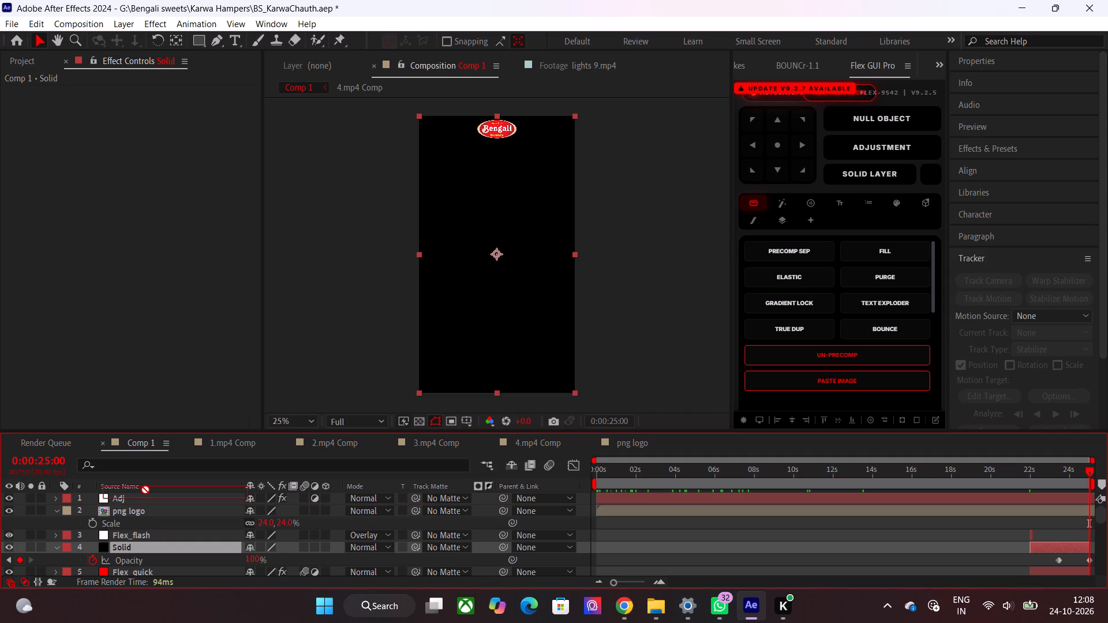
{"action": "left_click_drag", "start_coordinate": [145, 490], "coordinate": [156, 493]}
Keyframe the Audio Levels of the bottom rasme.sweets video layer and move that keyframe to about 0:00:23:00.
{"action": "scroll", "coordinate": [1029, 532], "scroll_direction": "down", "scroll_amount": 3}
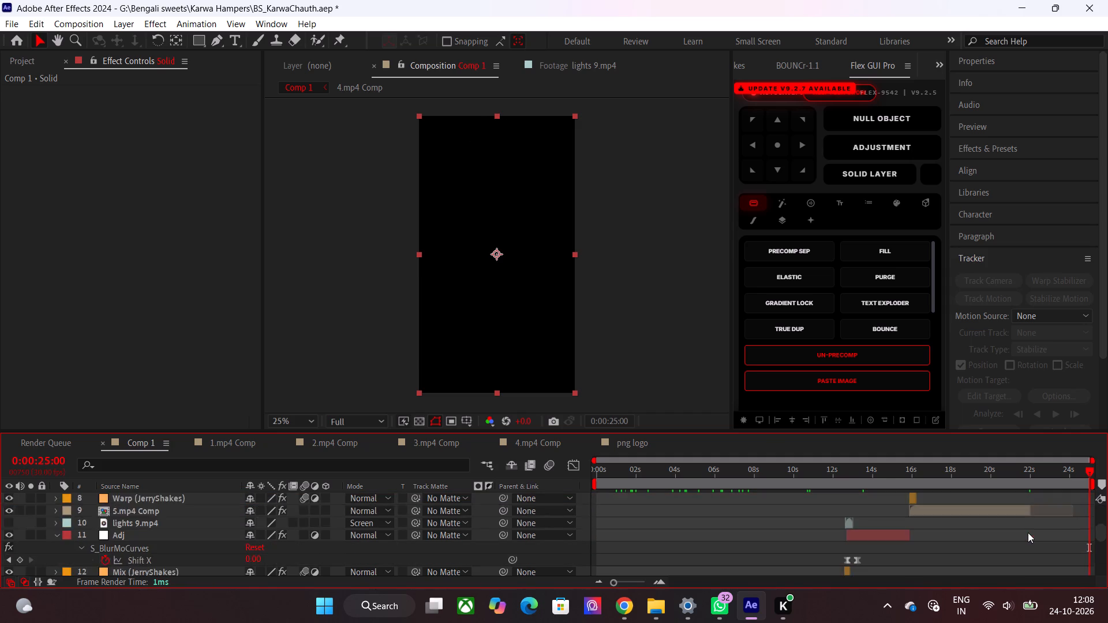
{"action": "scroll", "coordinate": [1028, 532], "scroll_direction": "down", "scroll_amount": 9}
{"action": "left_click", "coordinate": [1070, 565]}
{"action": "key", "text": "l"}
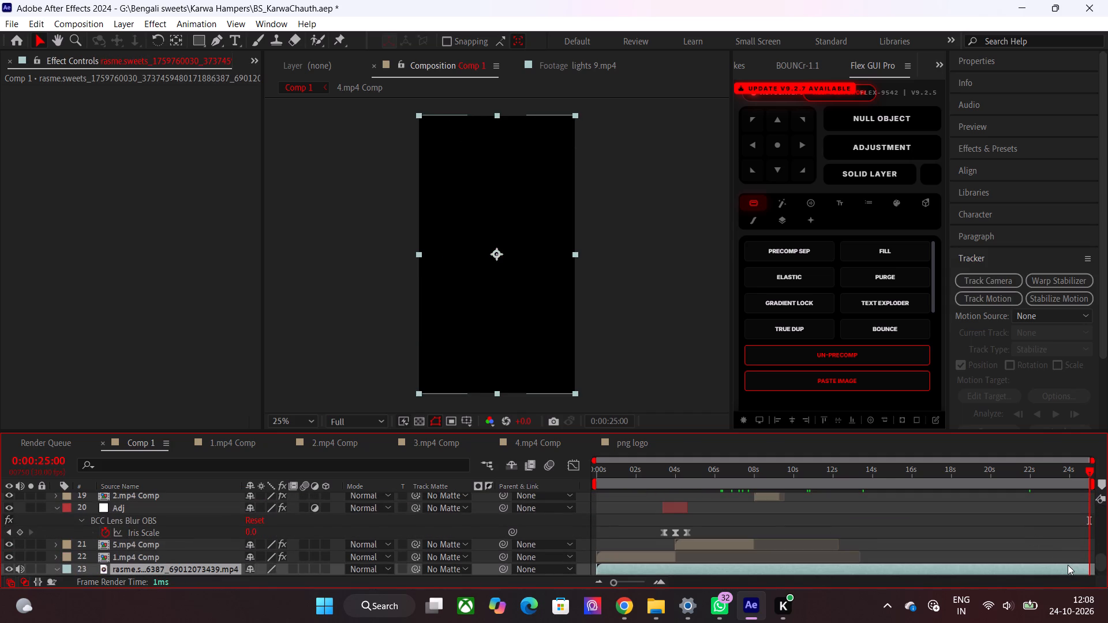
{"action": "scroll", "coordinate": [1064, 565], "scroll_direction": "down", "scroll_amount": 4}
{"action": "left_click", "coordinate": [86, 554]}
{"action": "left_click", "coordinate": [92, 556]}
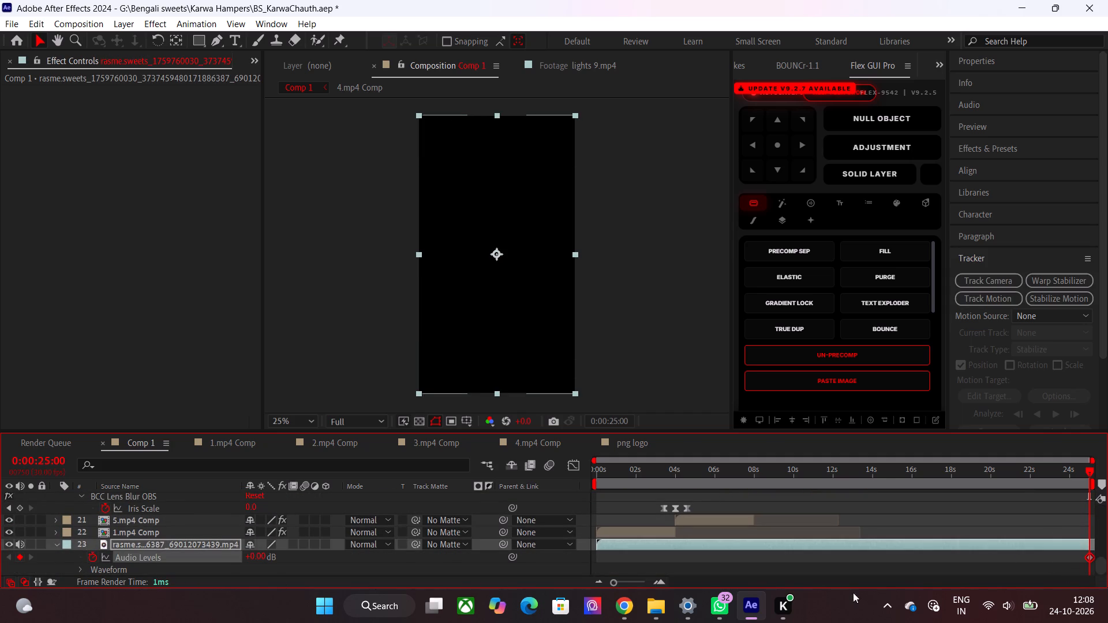
{"action": "left_click_drag", "start_coordinate": [1091, 556], "coordinate": [1058, 560]}
{"action": "left_click_drag", "start_coordinate": [1058, 560], "coordinate": [1053, 560]}
Set the rasme.sweets layer's Audio Levels to -10 dB at 0:00:25:00 and check the ending around 0:00:24:12.
{"action": "left_click", "coordinate": [252, 556]}
{"action": "key", "text": "minus"}
{"action": "type", "text": "10"}
{"action": "key", "text": "Return"}
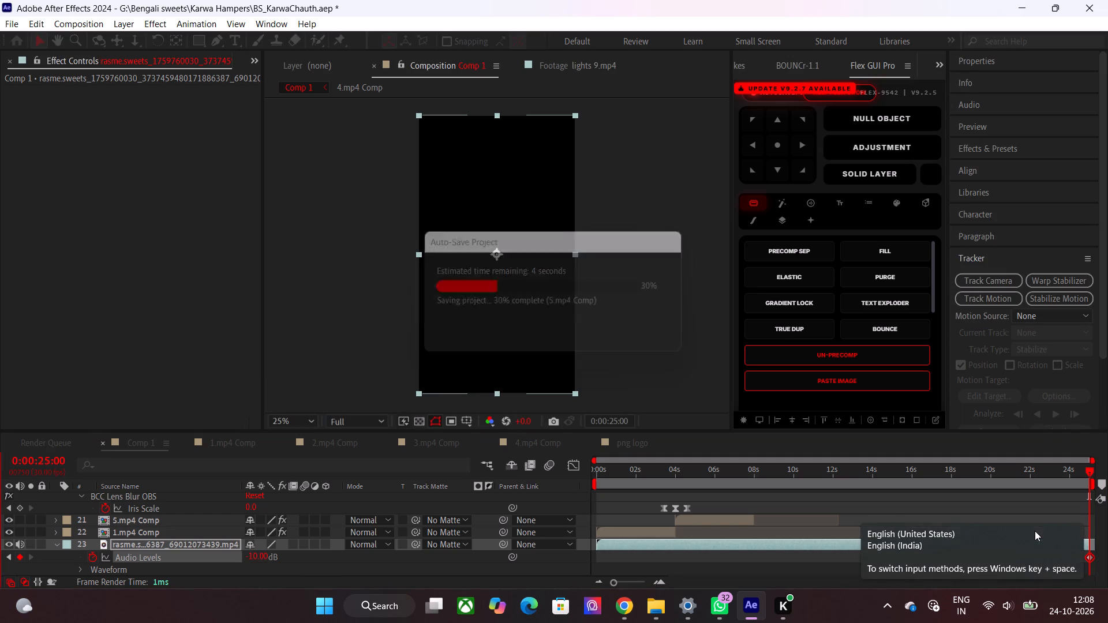
{"action": "left_click_drag", "start_coordinate": [1060, 470], "coordinate": [1070, 470]}
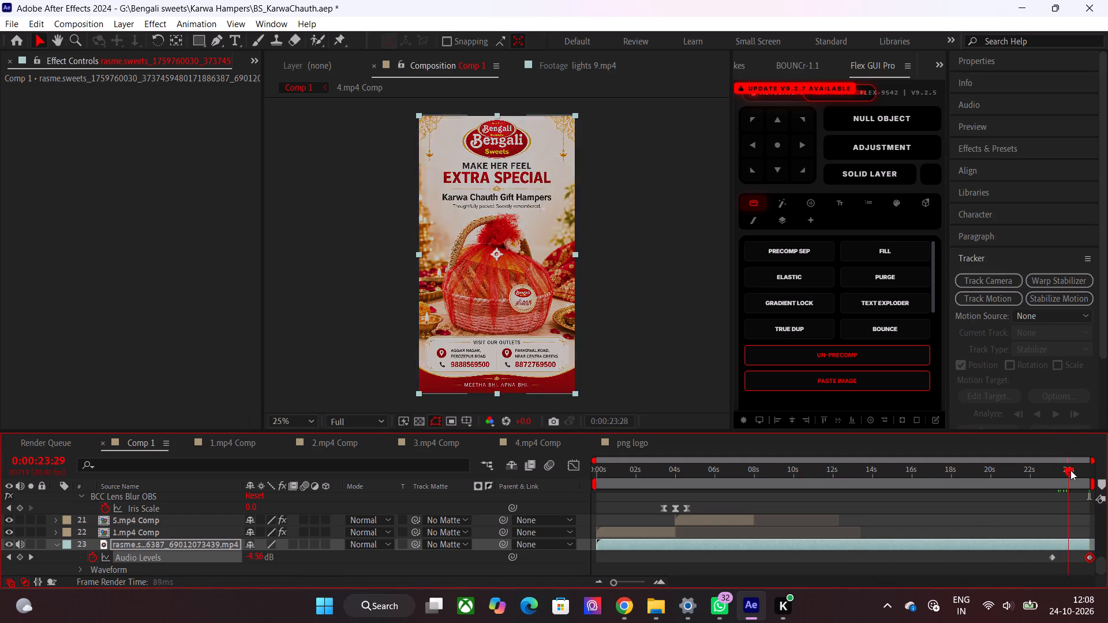
{"action": "left_click_drag", "start_coordinate": [1070, 470], "coordinate": [1075, 487]}
Open the Windows Widgets board and try to add a widget.
{"action": "left_click", "coordinate": [31, 597]}
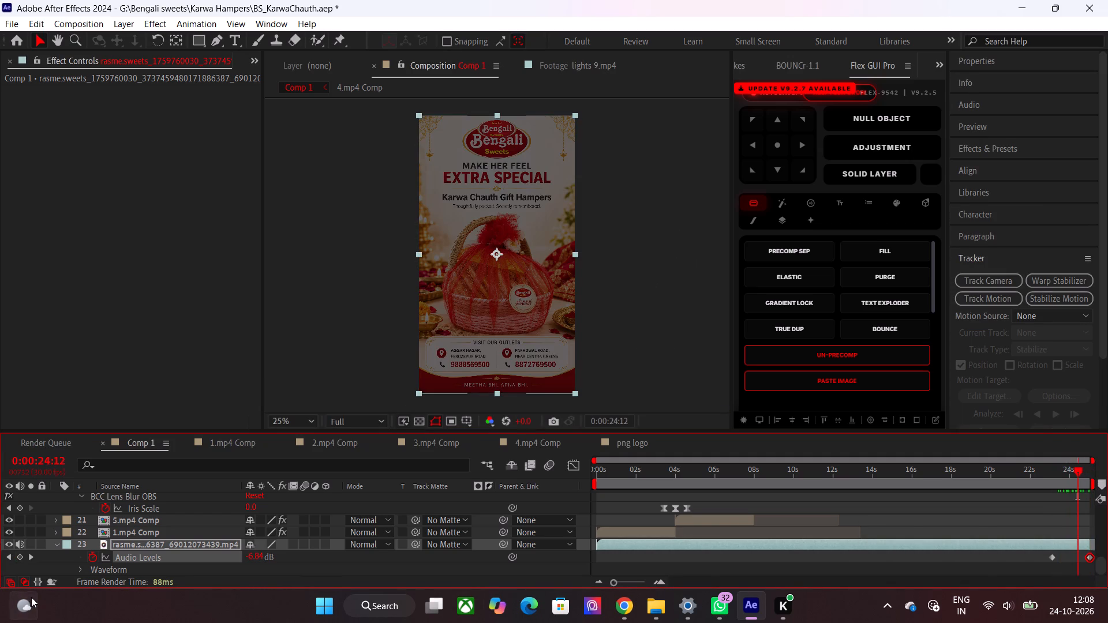
{"action": "left_click", "coordinate": [727, 24]}
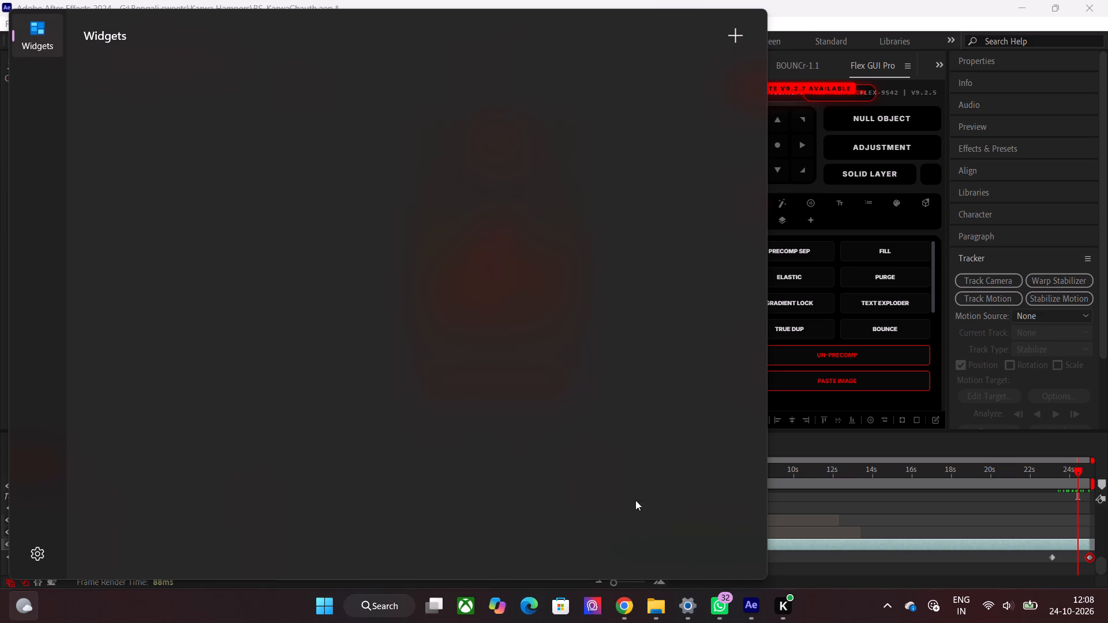
Switch to Microsoft Edge and page through the update introduction to the start of browsing.
{"action": "left_click", "coordinate": [538, 616]}
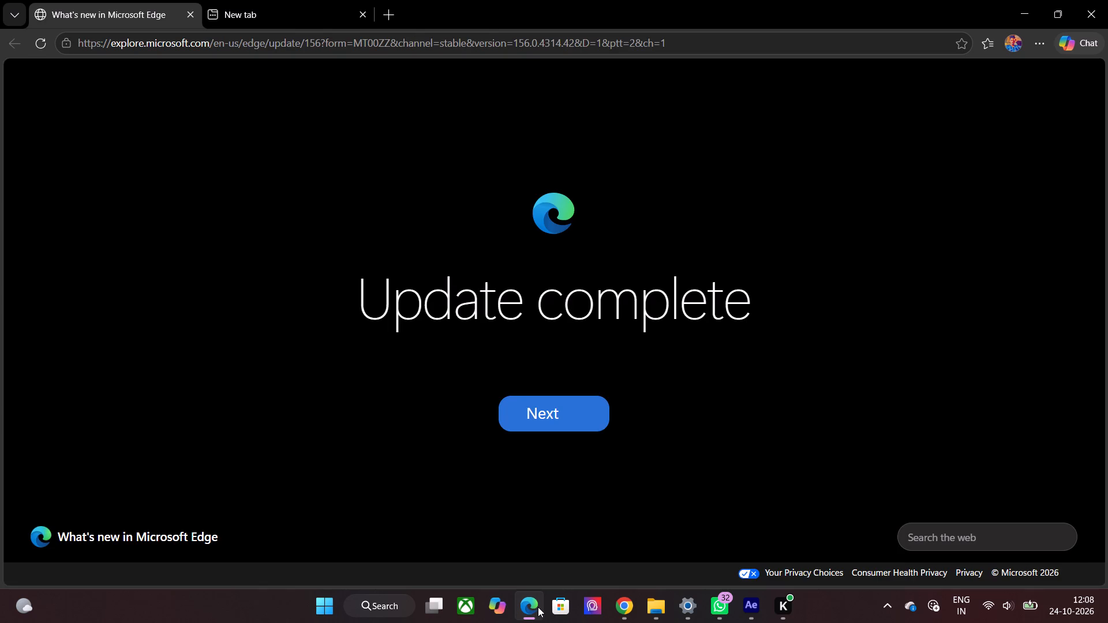
{"action": "left_click", "coordinate": [589, 419]}
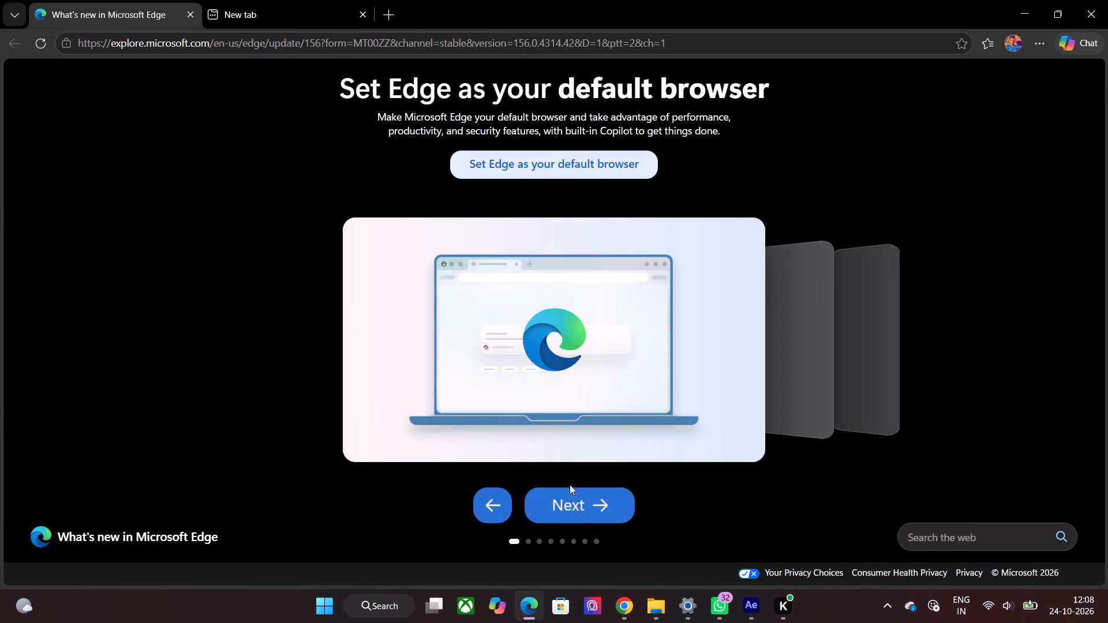
{"action": "left_click", "coordinate": [574, 516]}
{"action": "left_click", "coordinate": [575, 507]}
{"action": "double_click", "coordinate": [576, 507]}
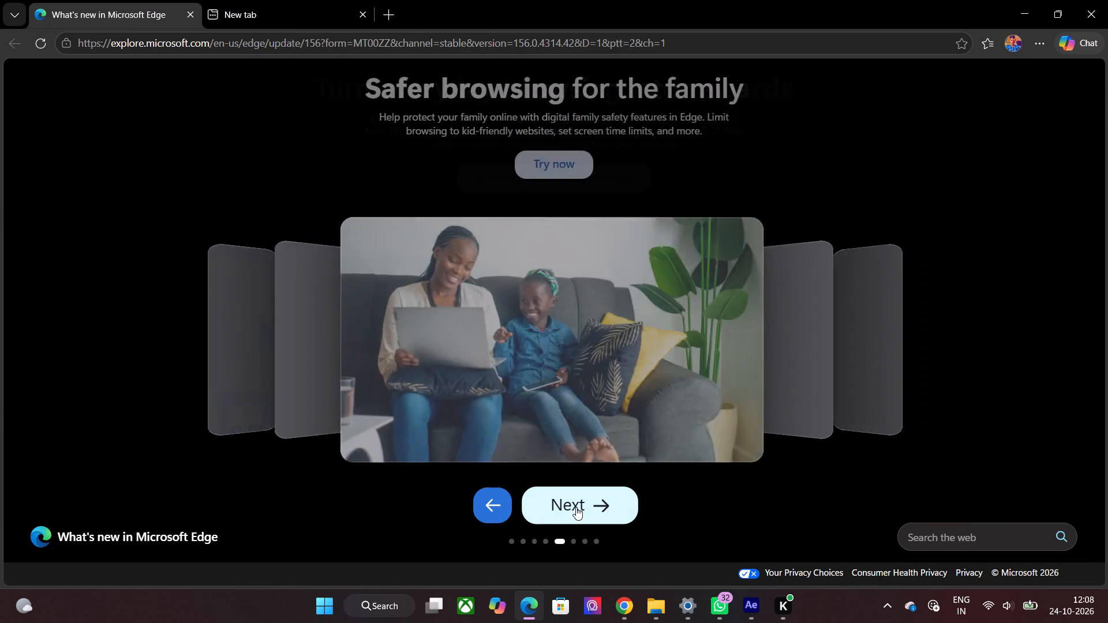
{"action": "left_click", "coordinate": [576, 507]}
{"action": "left_click", "coordinate": [576, 507]}
{"action": "left_click", "coordinate": [572, 507]}
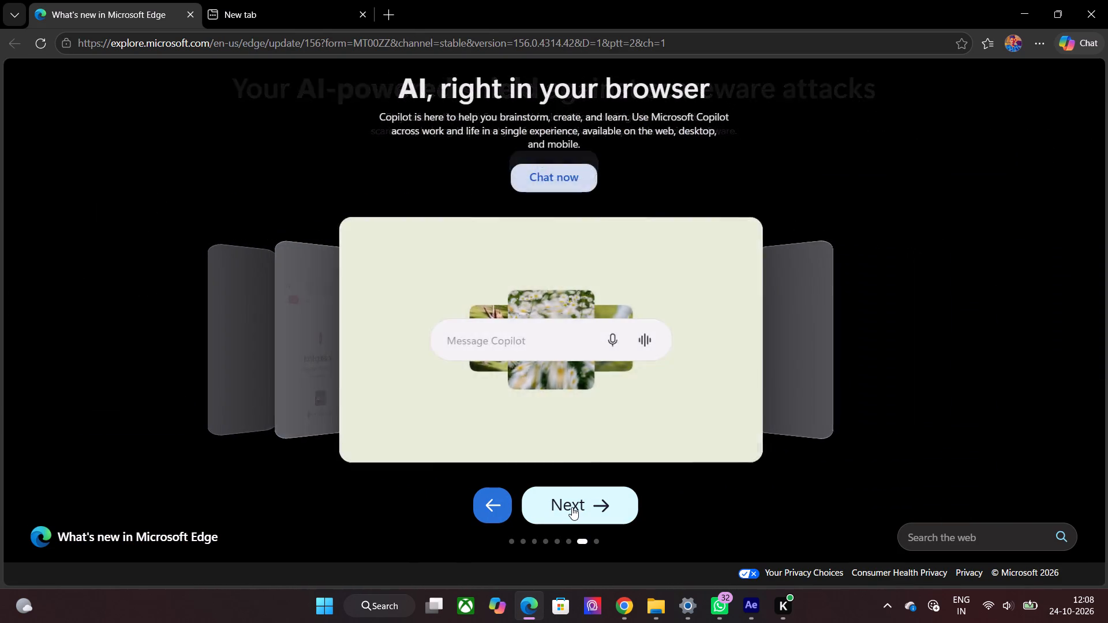
{"action": "left_click", "coordinate": [572, 507]}
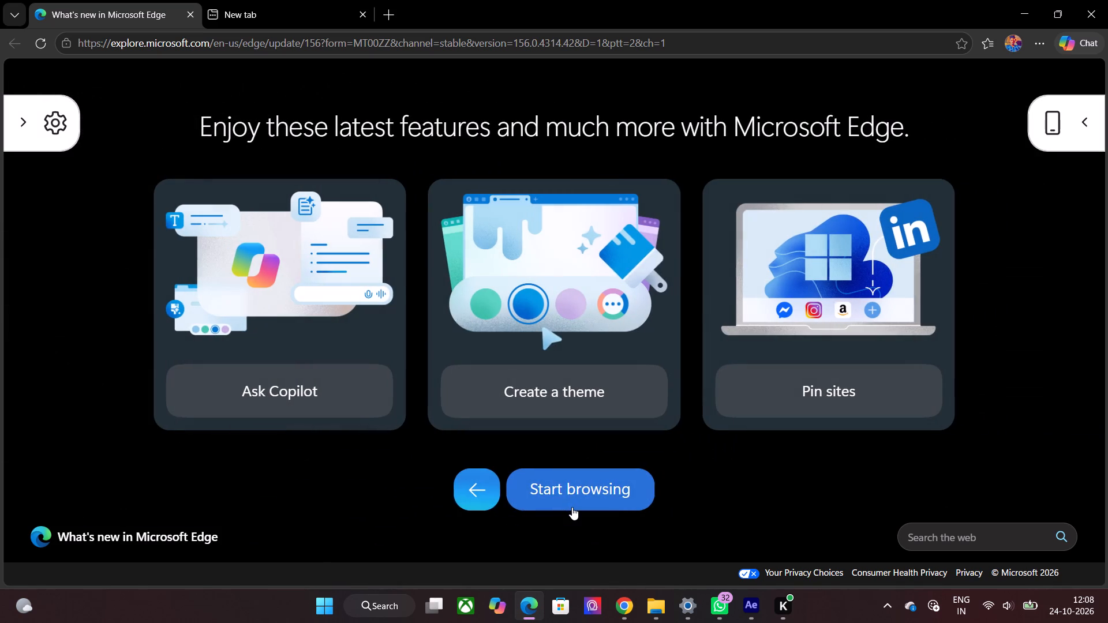
{"action": "left_click", "coordinate": [549, 490]}
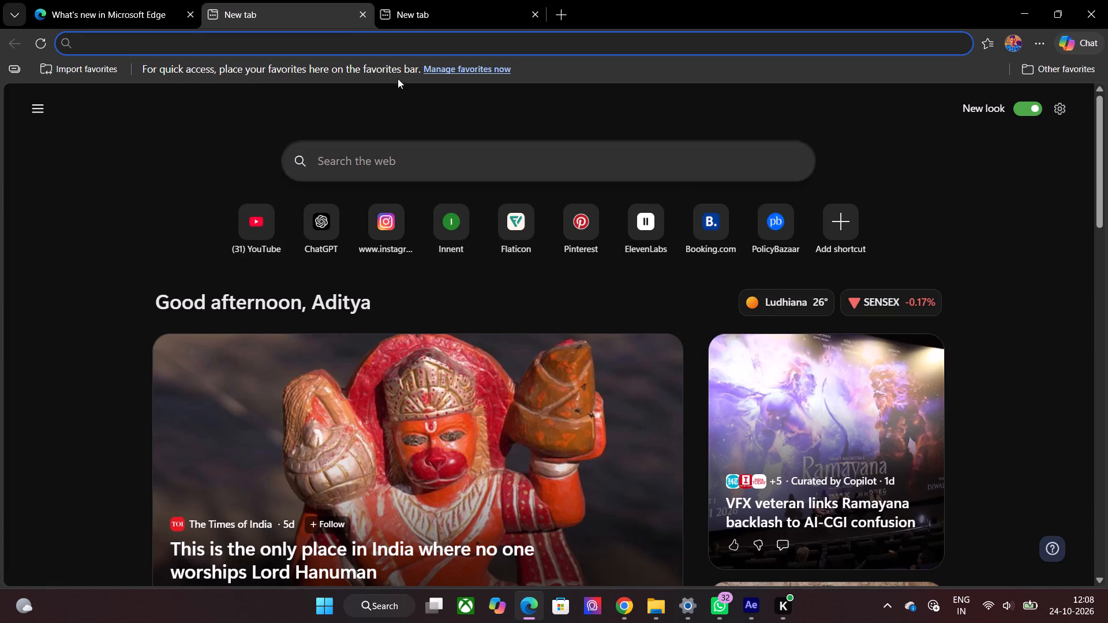
Close the What's new in Microsoft Edge tab and the browser window.
{"action": "left_click", "coordinate": [194, 18]}
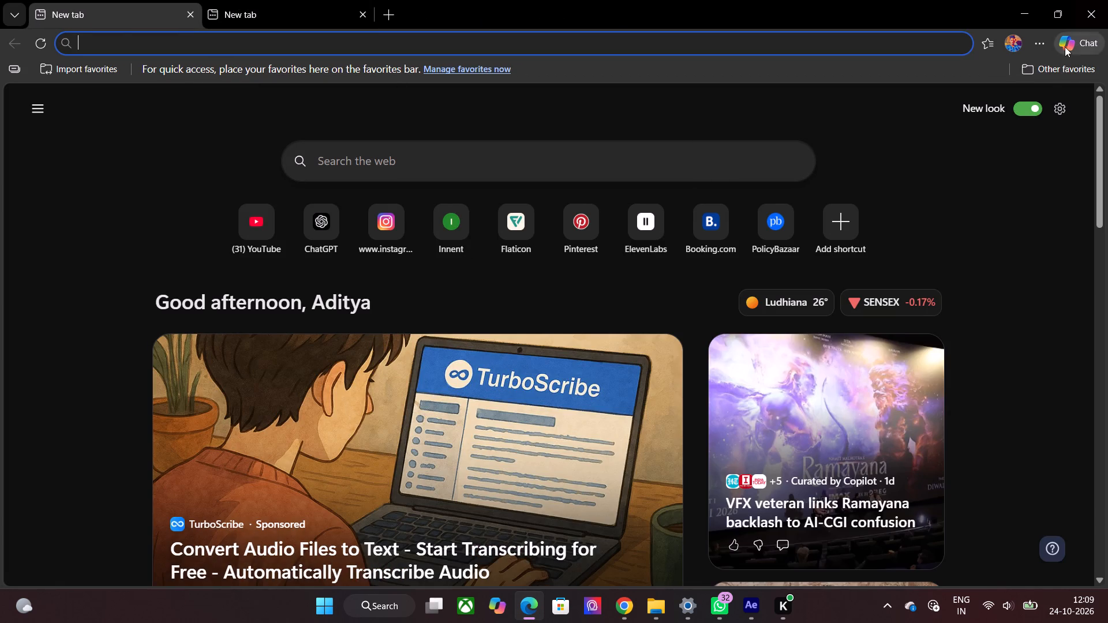
{"action": "left_click", "coordinate": [1035, 49]}
{"action": "left_click", "coordinate": [1107, 0]}
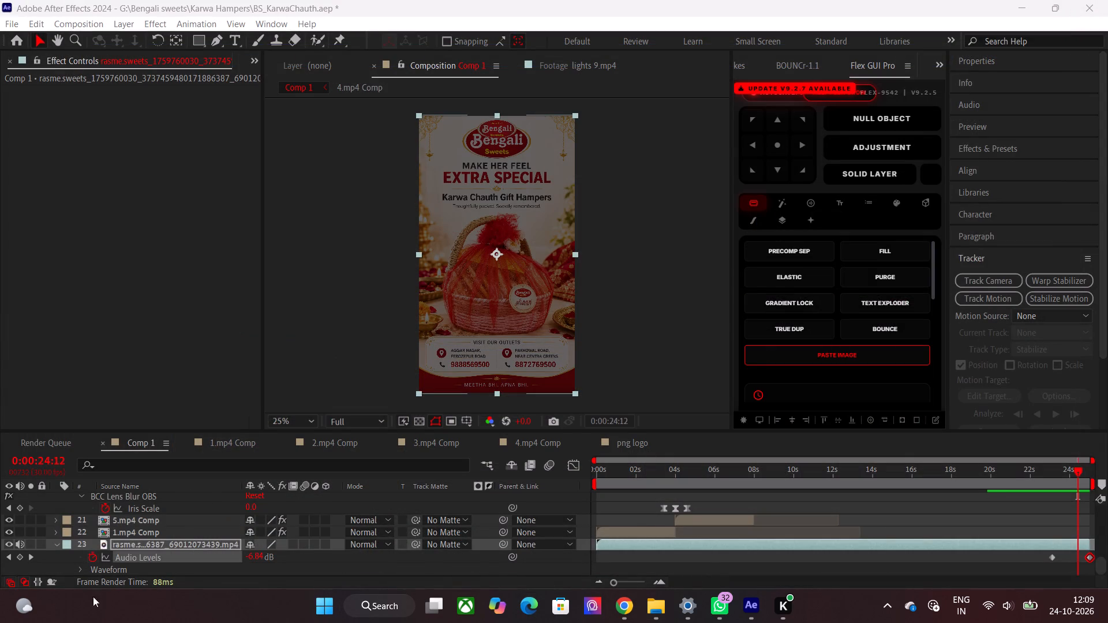
Reopen the Windows Widgets board and try again to add a widget.
{"action": "left_click", "coordinate": [22, 609]}
{"action": "left_click", "coordinate": [746, 38]}
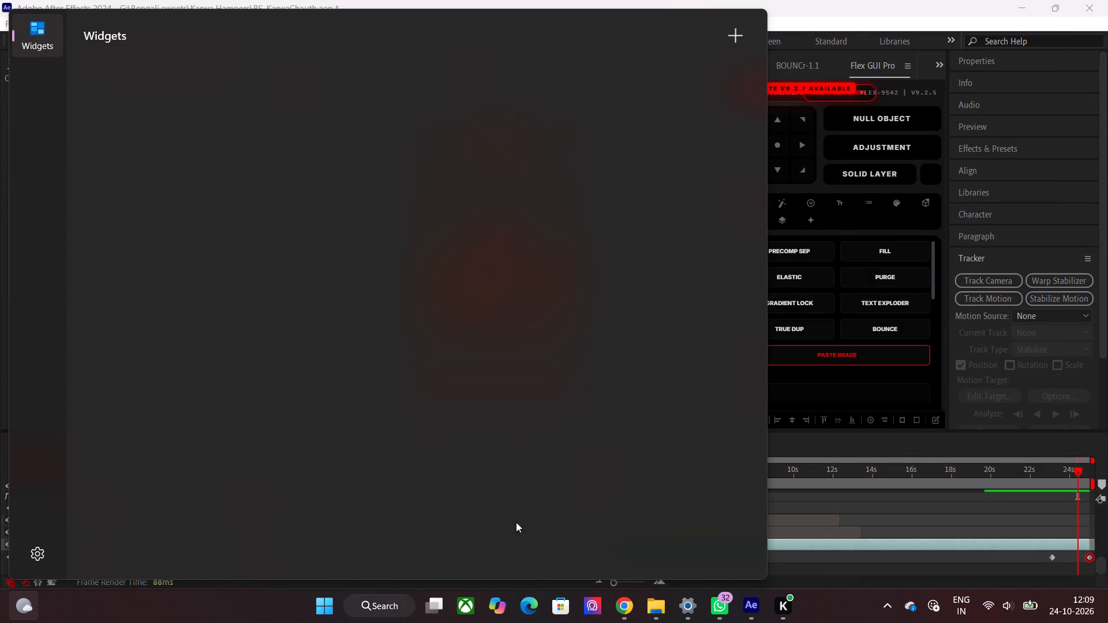
Launch Task Manager from the recent Windows searches.
{"action": "left_click", "coordinate": [388, 608]}
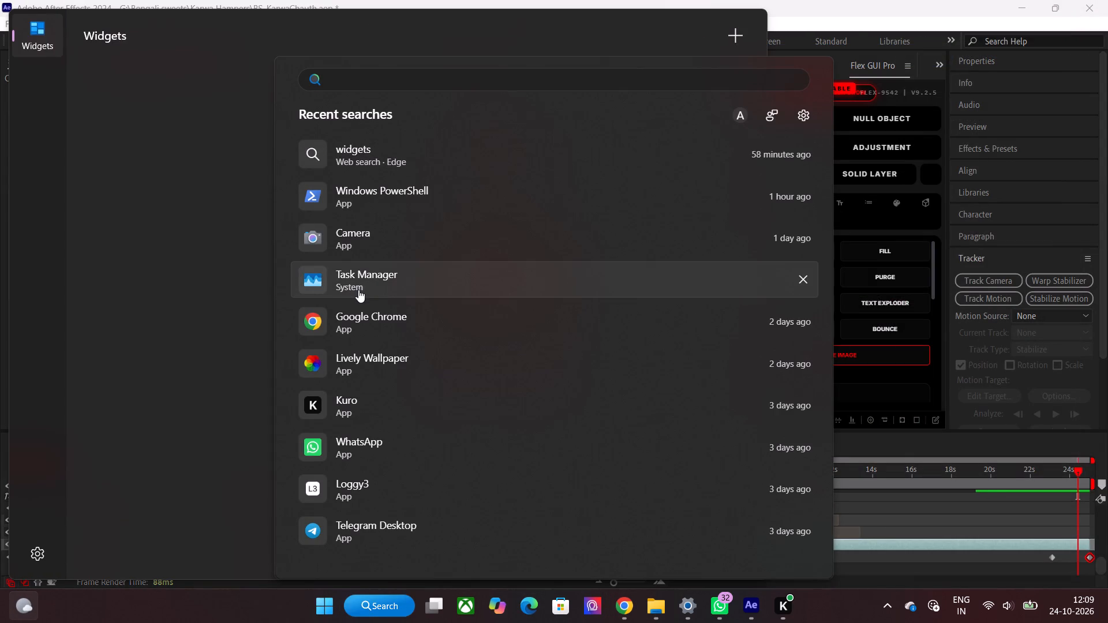
{"action": "left_click", "coordinate": [358, 290]}
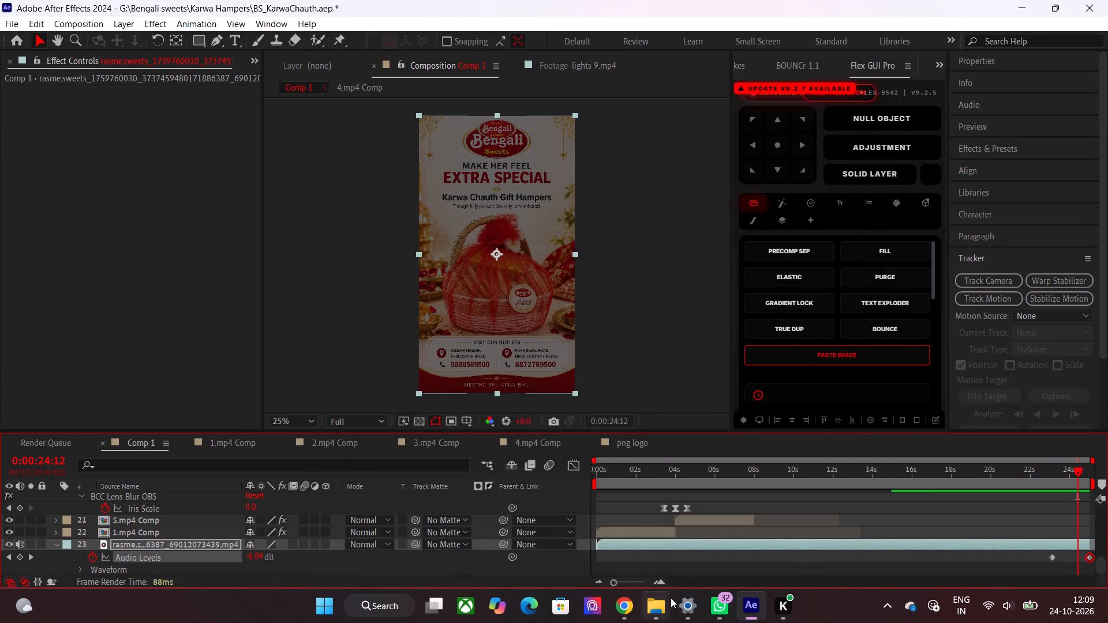
Switch to Windows Settings and search the installed apps for "wid".
{"action": "left_click", "coordinate": [672, 598]}
{"action": "left_click", "coordinate": [102, 147]}
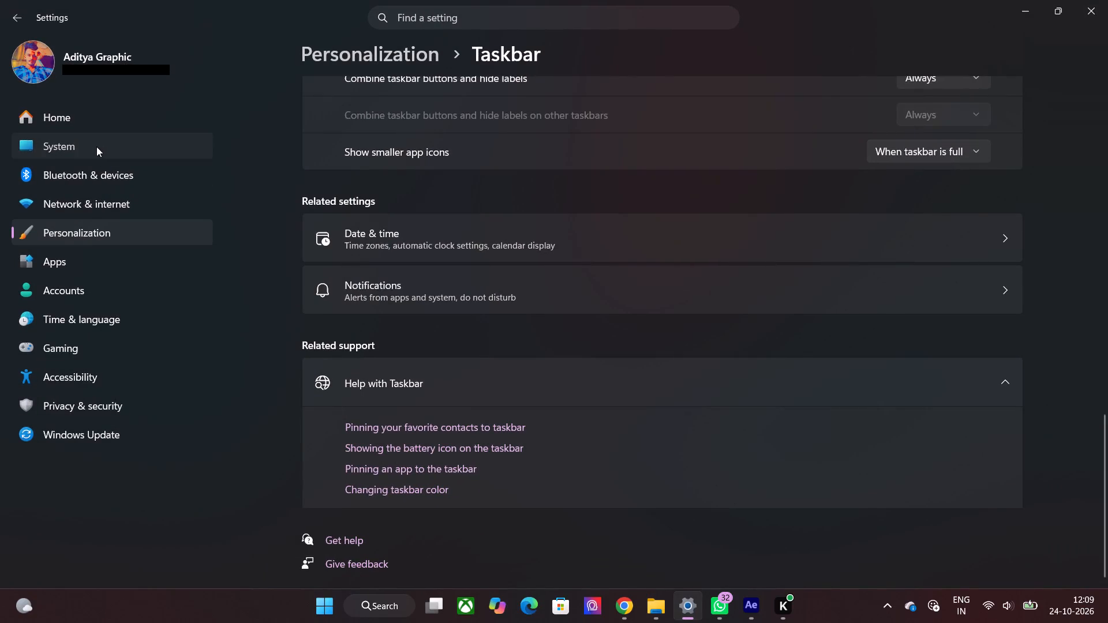
{"action": "left_click", "coordinate": [83, 254]}
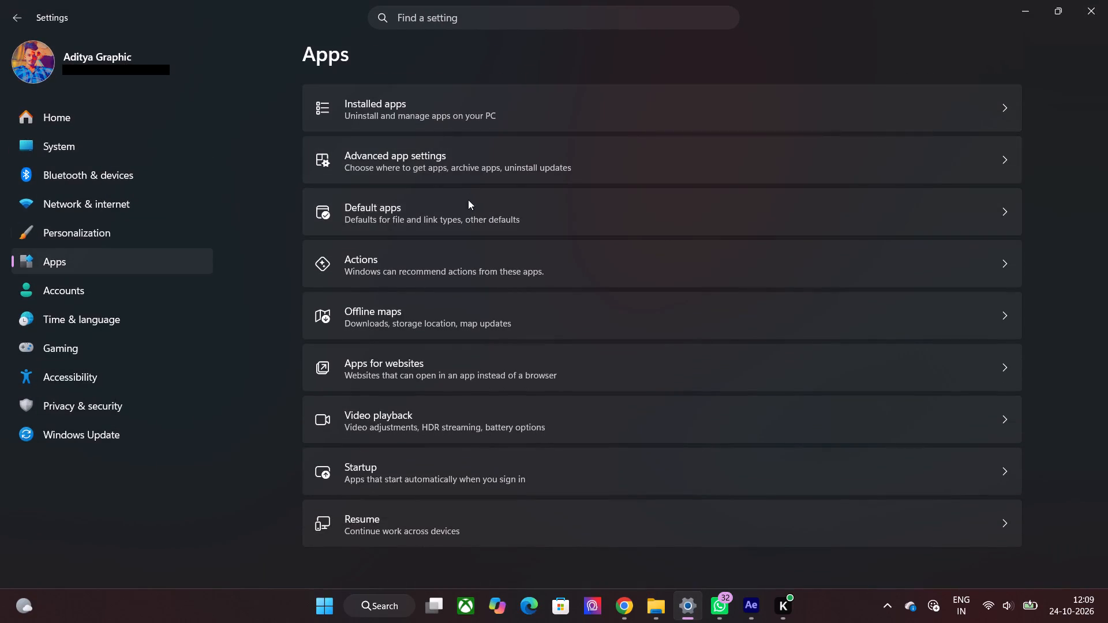
{"action": "left_click", "coordinate": [500, 100]}
{"action": "left_click", "coordinate": [502, 107]}
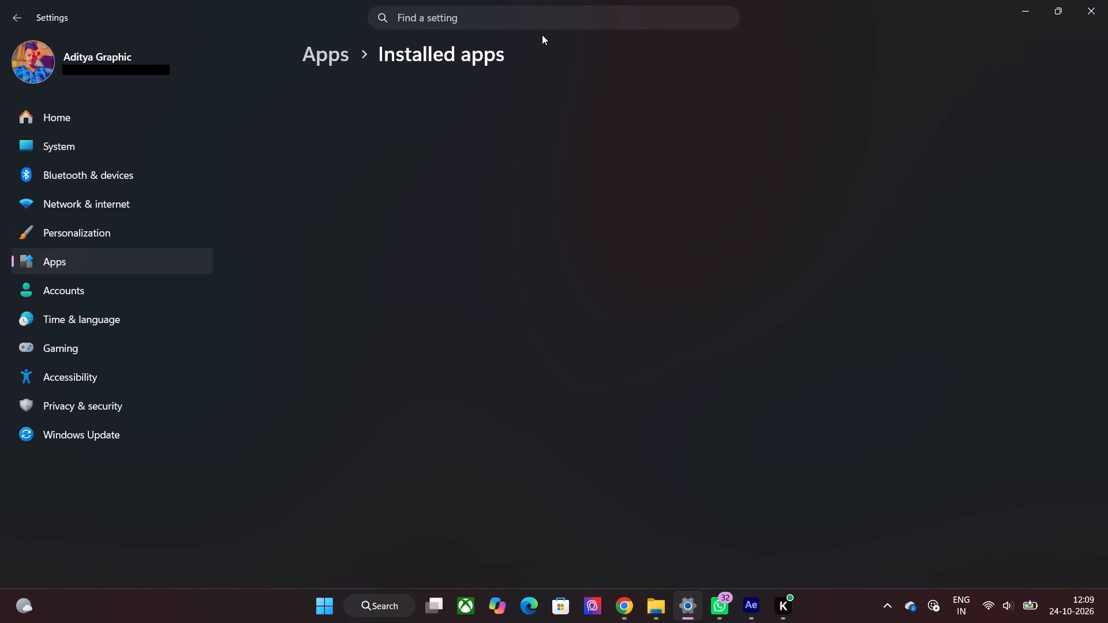
{"action": "left_click", "coordinate": [496, 82]}
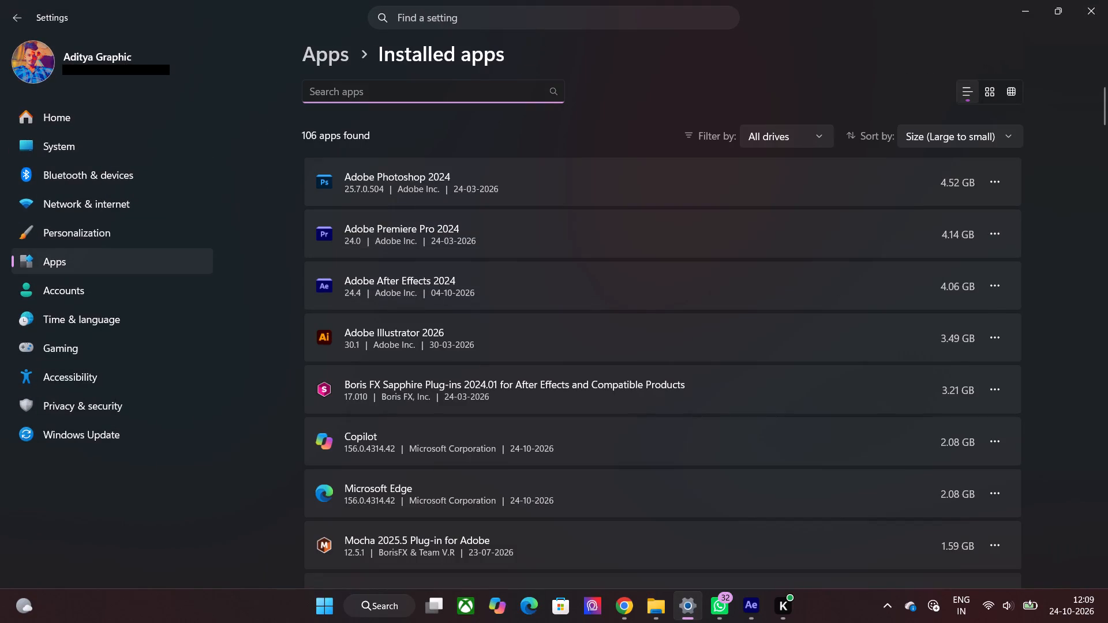
{"action": "type", "text": "wid"}
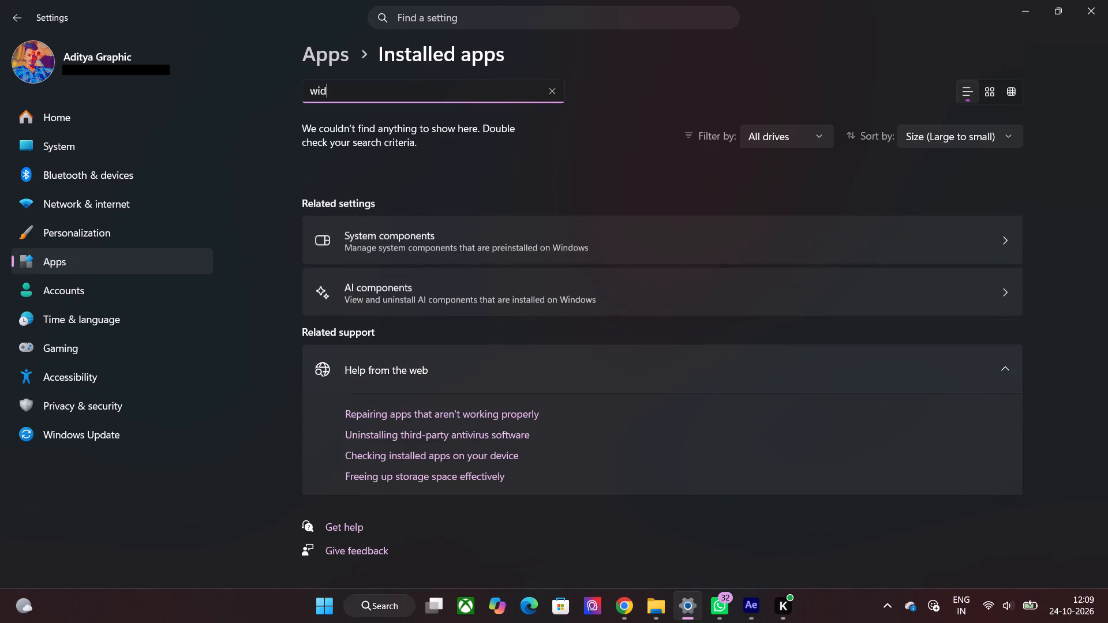
Search the installed apps for "wea" and open the Weather app's advanced options.
{"action": "key", "text": "BackSpace"}
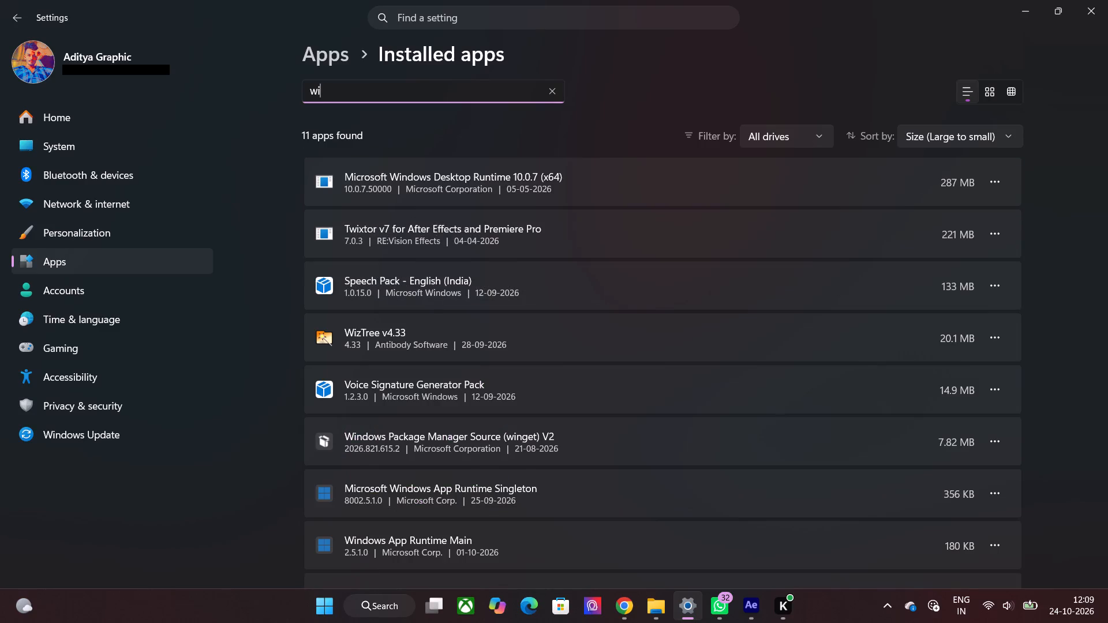
{"action": "key", "text": "BackSpace"}
{"action": "key", "text": "BackSpace"}
{"action": "key", "text": "BackSpace"}
{"action": "type", "text": "wea"}
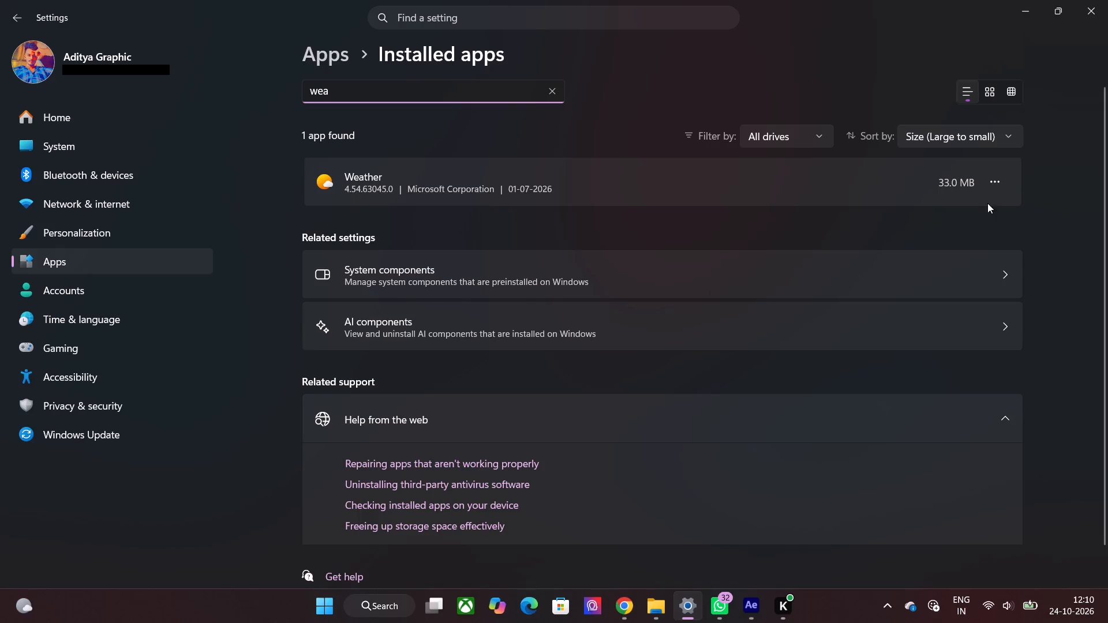
{"action": "left_click", "coordinate": [1002, 172]}
{"action": "left_click", "coordinate": [837, 211]}
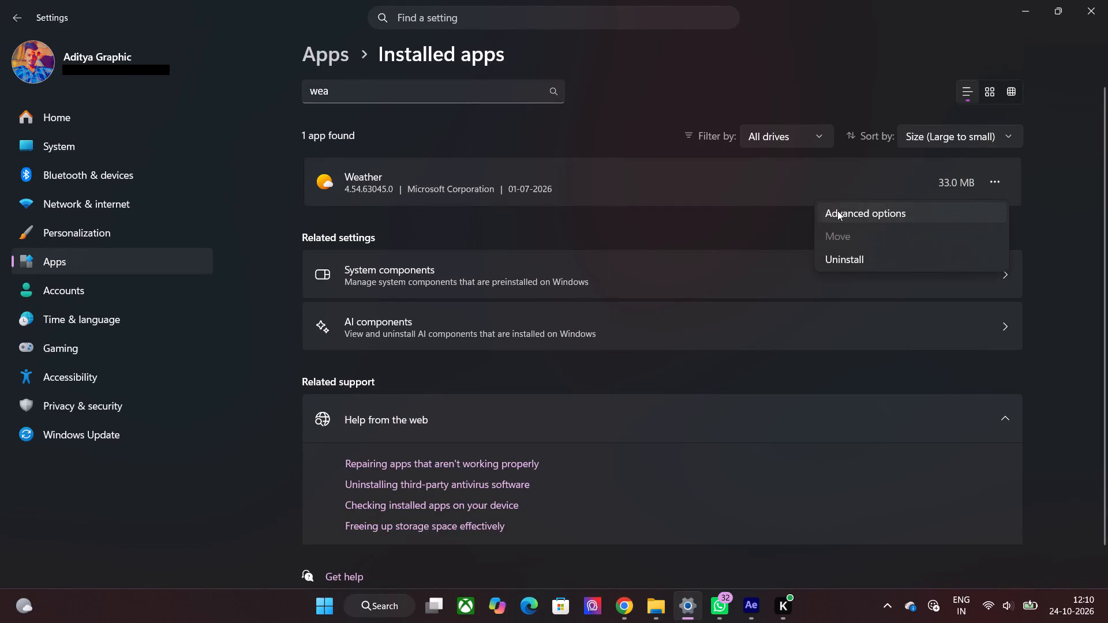
Open the Widgets board's notification settings and turn on Show badges on taskbar.
{"action": "right_click", "coordinate": [33, 601]}
{"action": "left_click", "coordinate": [33, 550]}
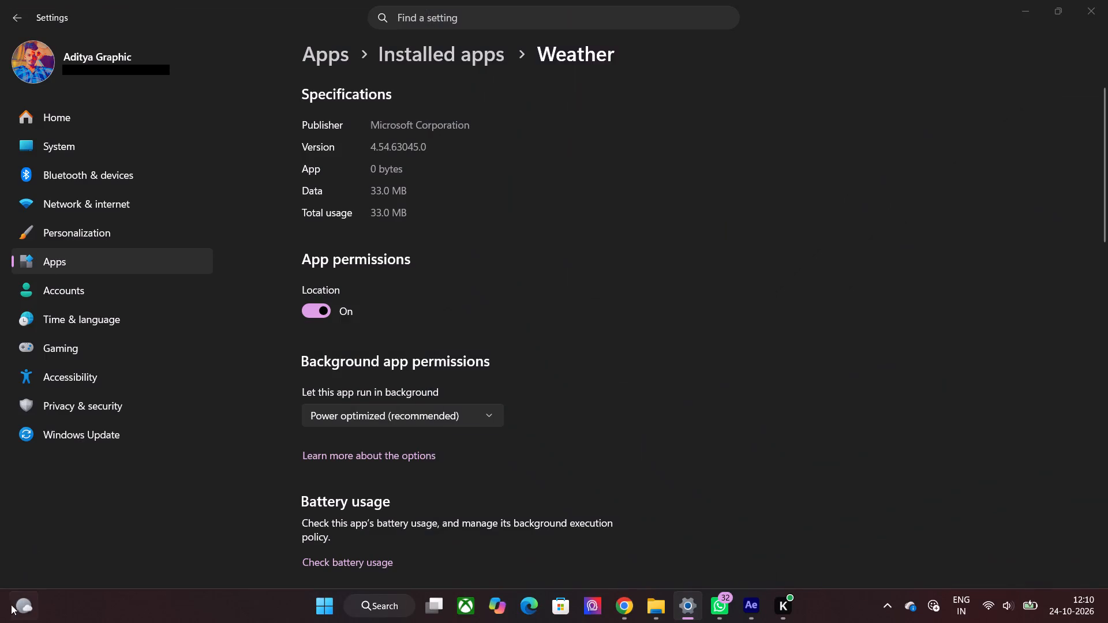
{"action": "right_click", "coordinate": [9, 606]}
{"action": "left_click", "coordinate": [21, 608]}
{"action": "left_click", "coordinate": [28, 566]}
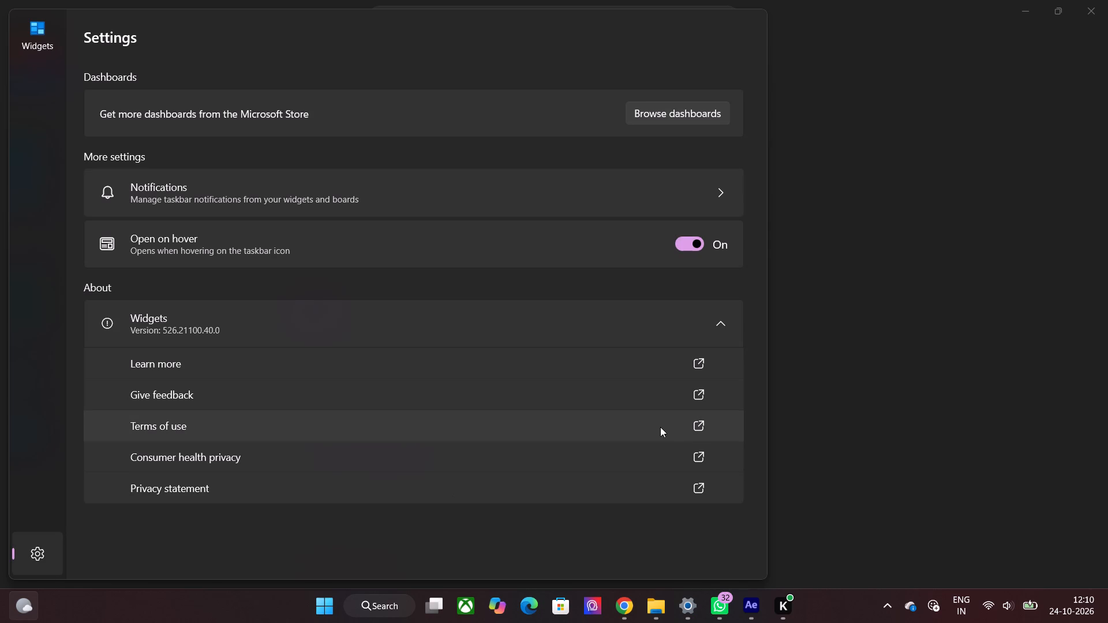
{"action": "left_click", "coordinate": [714, 196]}
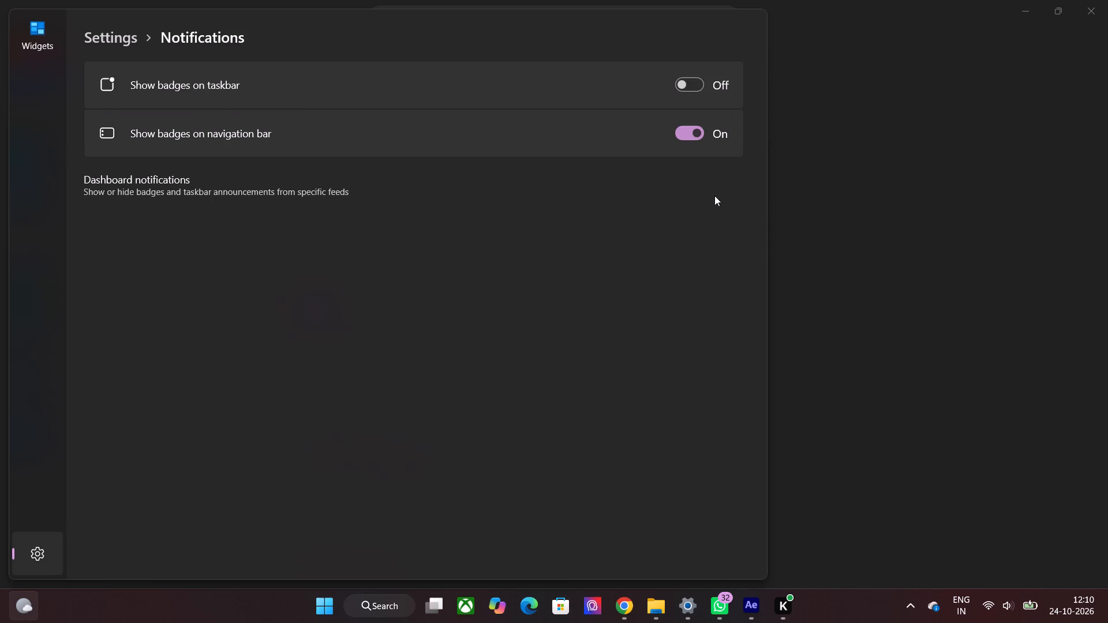
{"action": "left_click", "coordinate": [686, 81]}
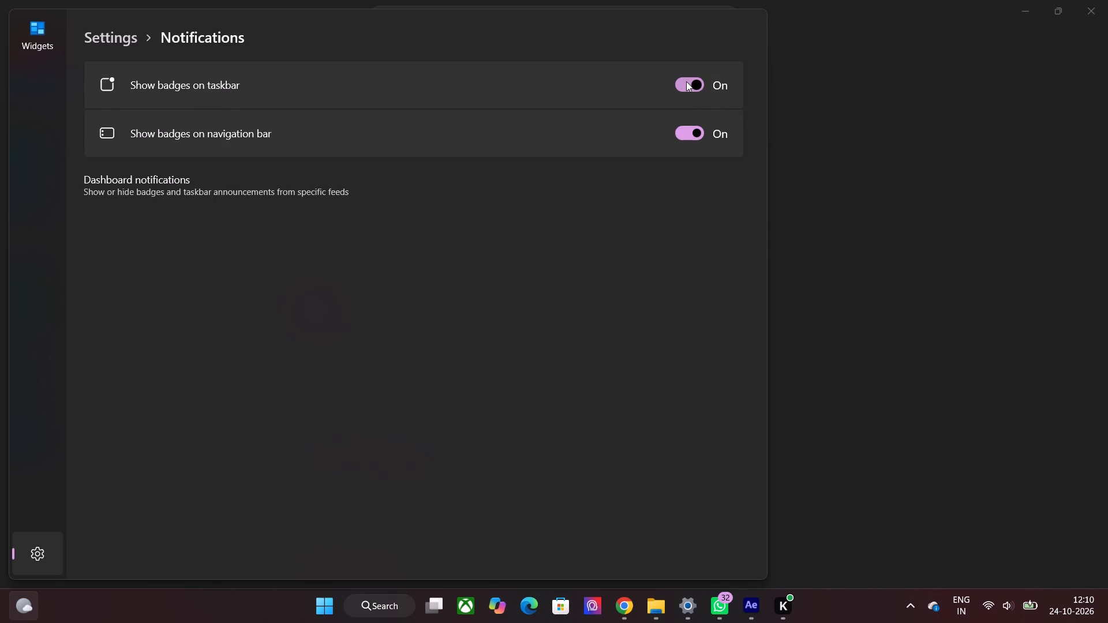
Return to the main Widgets settings and browse for more dashboards in the Microsoft Store.
{"action": "left_click", "coordinate": [106, 44]}
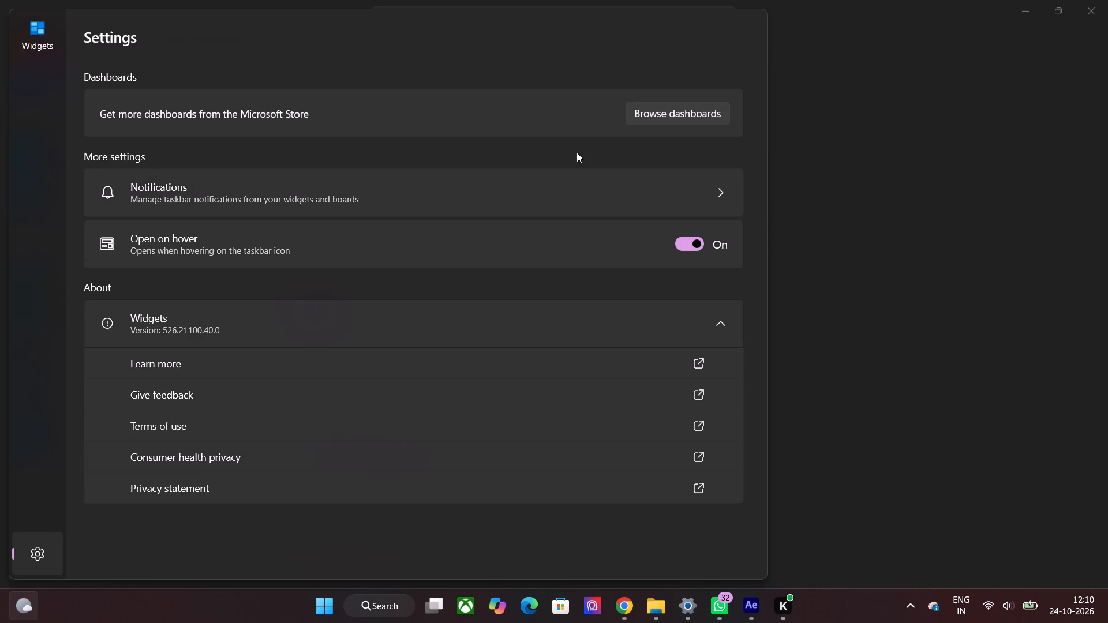
{"action": "left_click", "coordinate": [639, 107]}
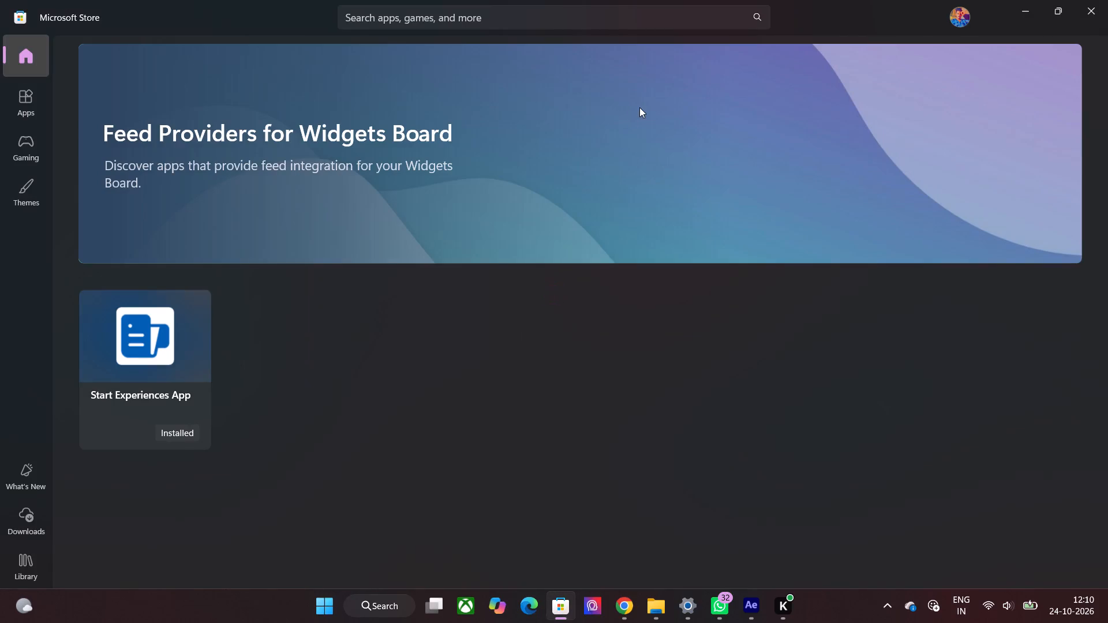
Examine the Start Experiences App's store page and preview screenshots, and check the Widgets board for content.
{"action": "left_click", "coordinate": [173, 401]}
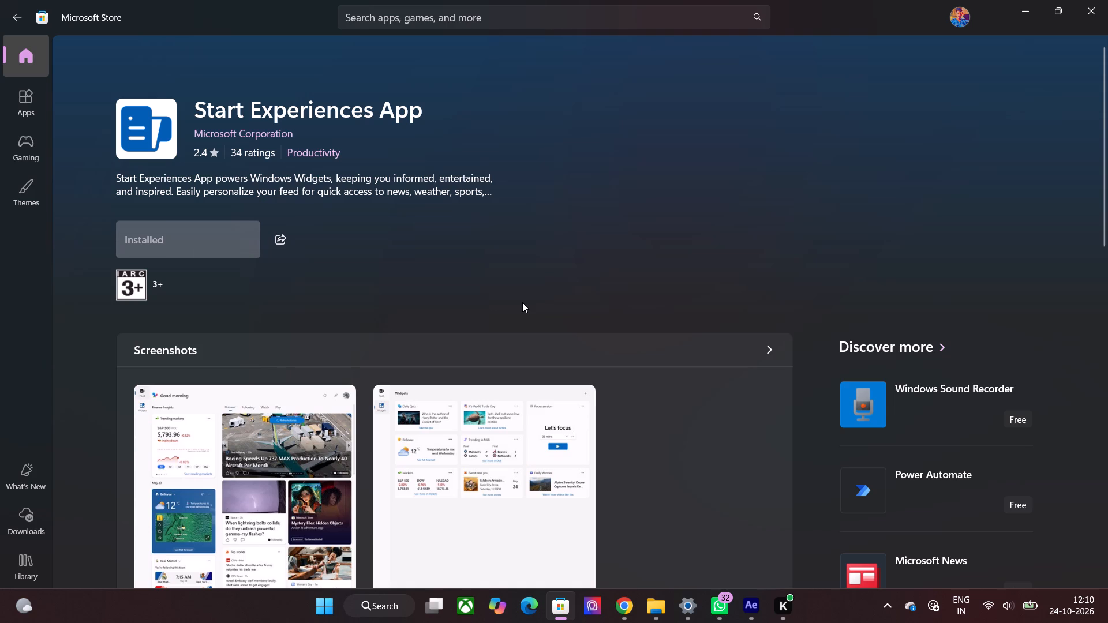
{"action": "scroll", "coordinate": [522, 302], "scroll_direction": "down", "scroll_amount": 3}
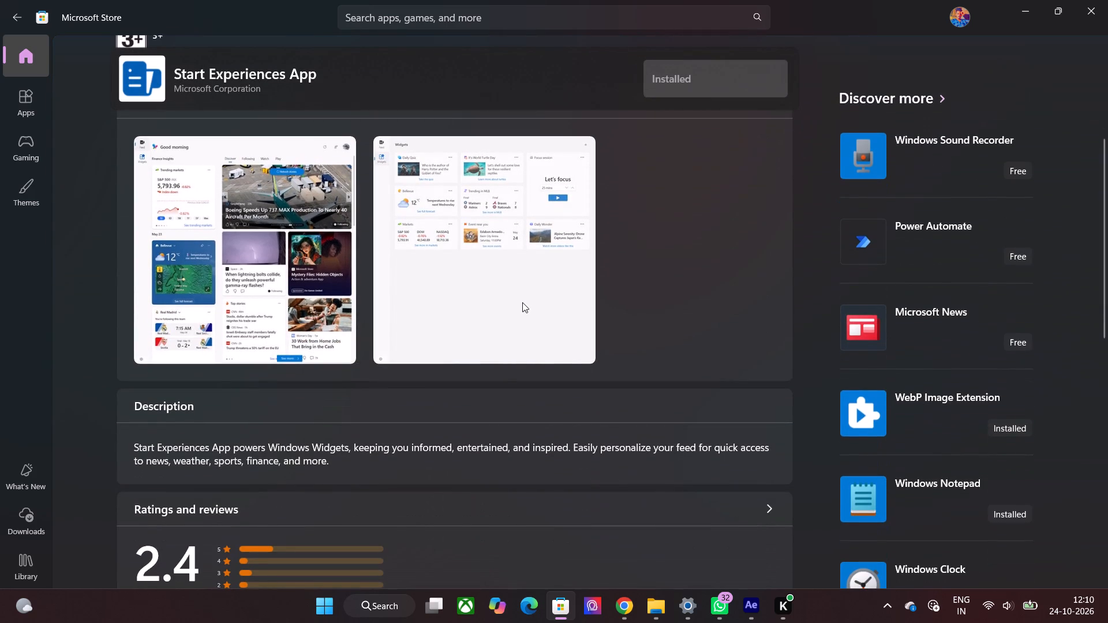
{"action": "scroll", "coordinate": [522, 302], "scroll_direction": "up", "scroll_amount": 4}
{"action": "left_click", "coordinate": [238, 253]}
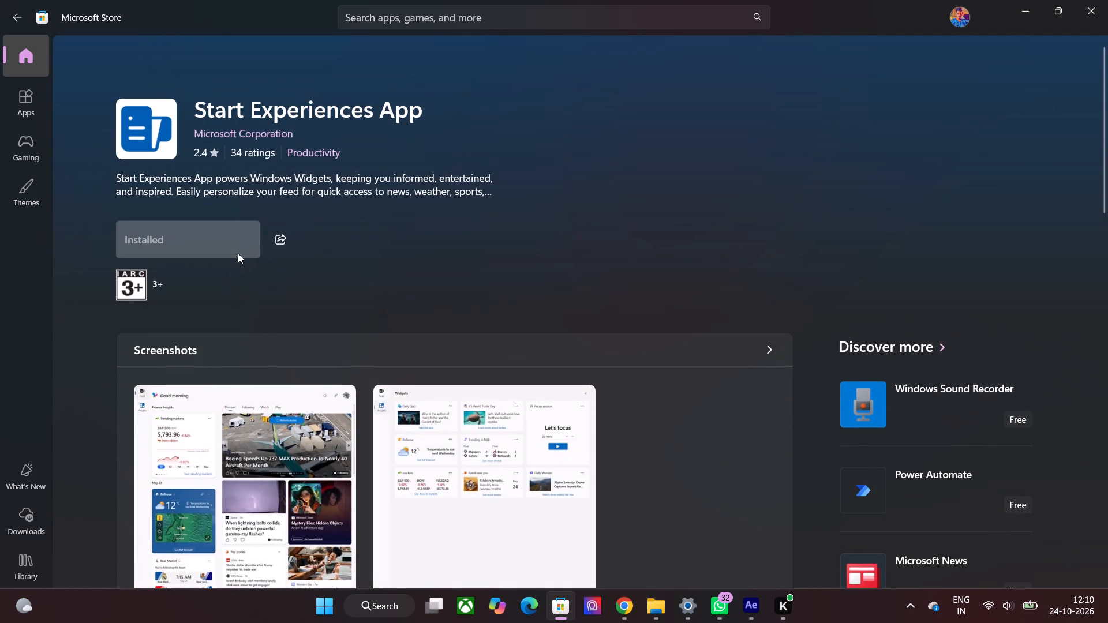
{"action": "left_click", "coordinate": [242, 253]}
{"action": "left_click", "coordinate": [229, 235]}
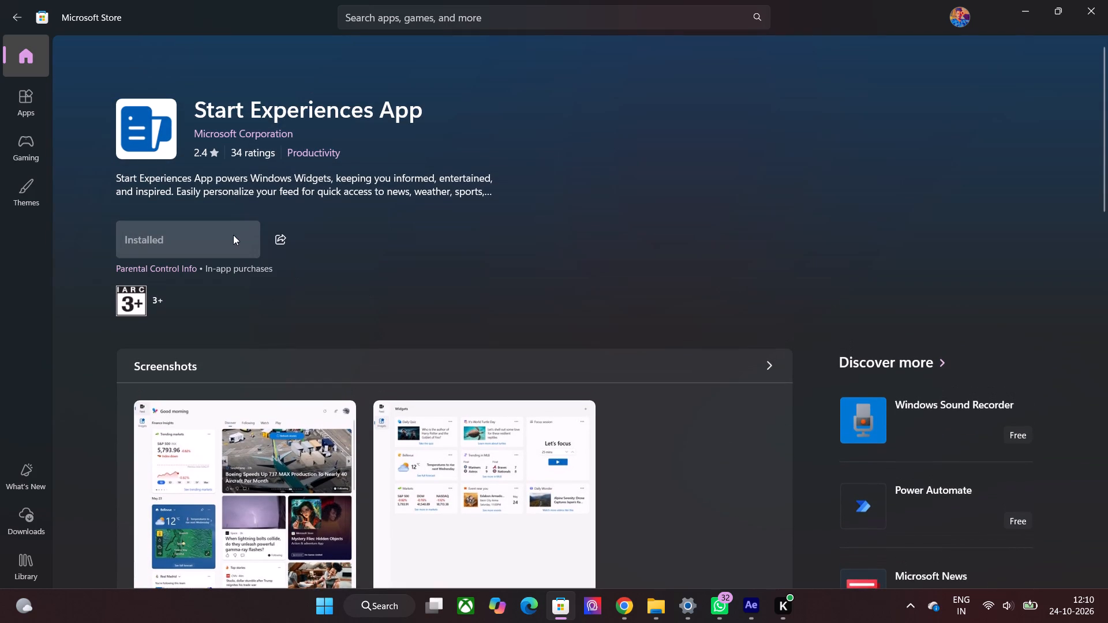
{"action": "scroll", "coordinate": [286, 288], "scroll_direction": "down", "scroll_amount": 2}
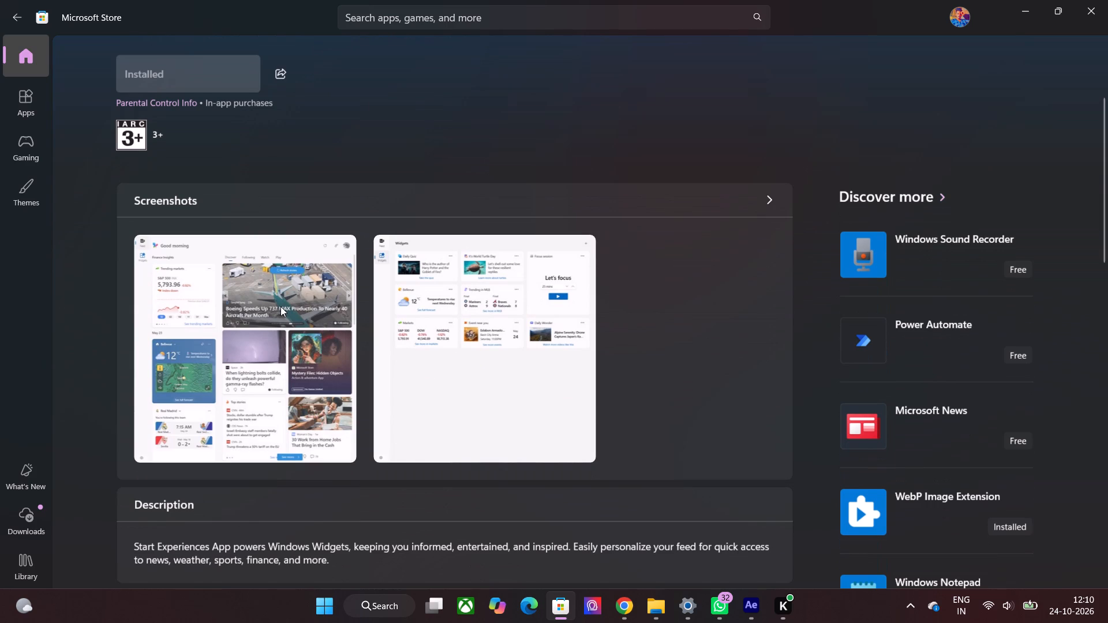
{"action": "left_click", "coordinate": [23, 602]}
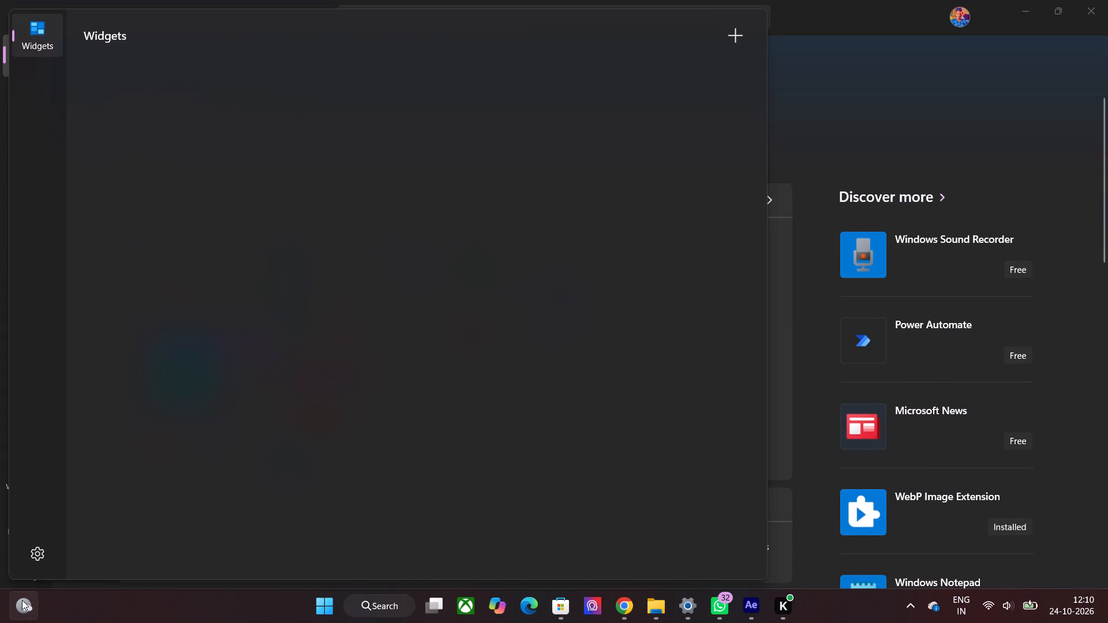
{"action": "left_click", "coordinate": [22, 600]}
{"action": "left_click", "coordinate": [519, 337]}
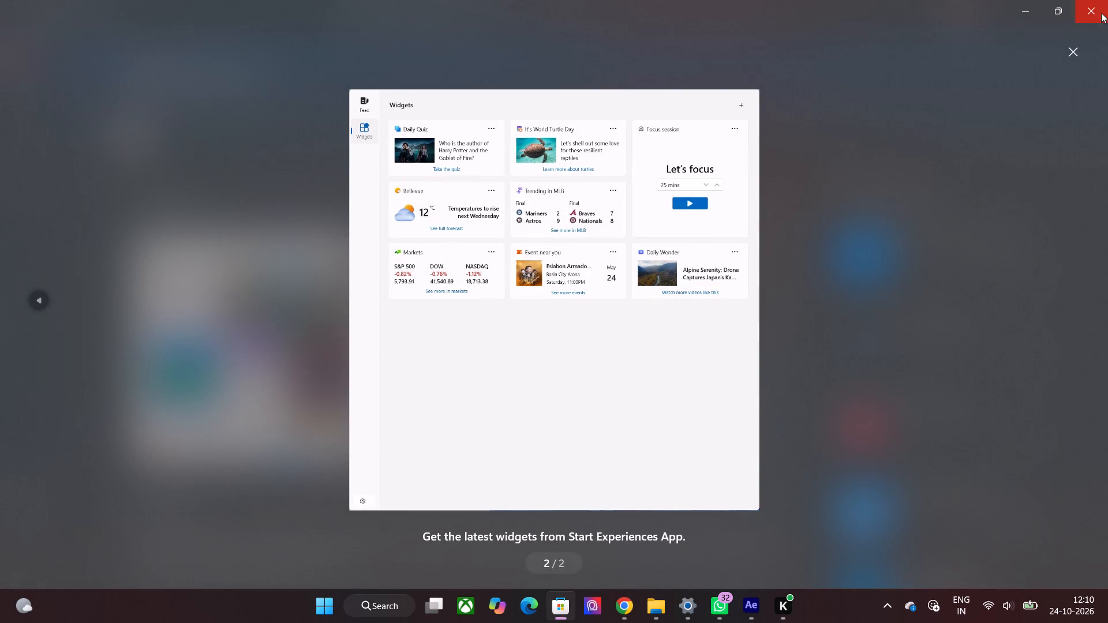
{"action": "left_click", "coordinate": [1080, 53]}
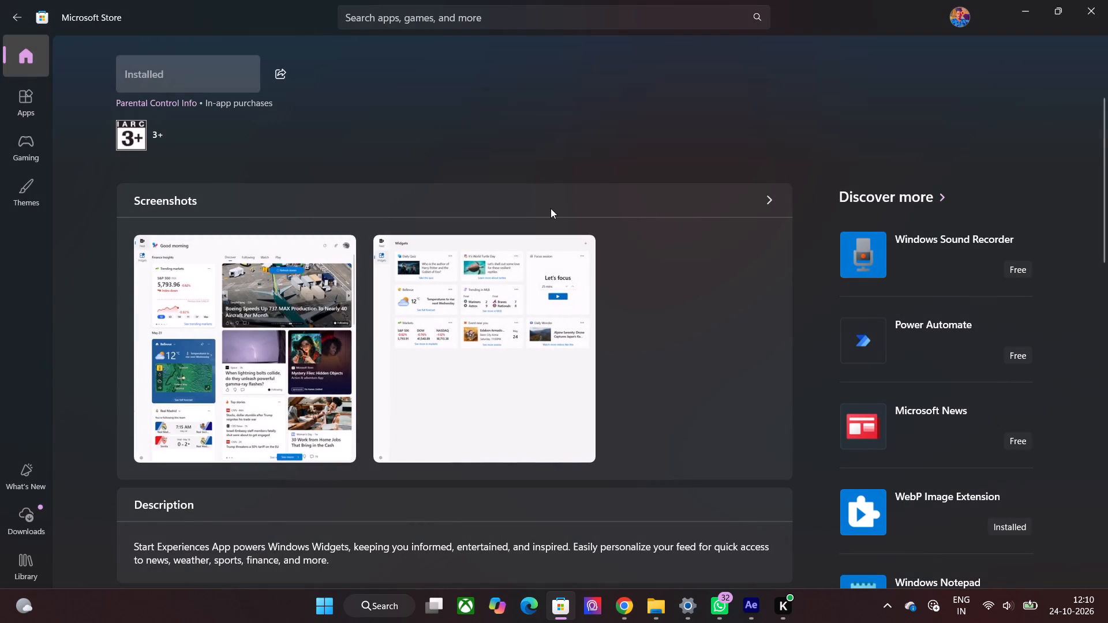
{"action": "scroll", "coordinate": [668, 228], "scroll_direction": "up", "scroll_amount": 4}
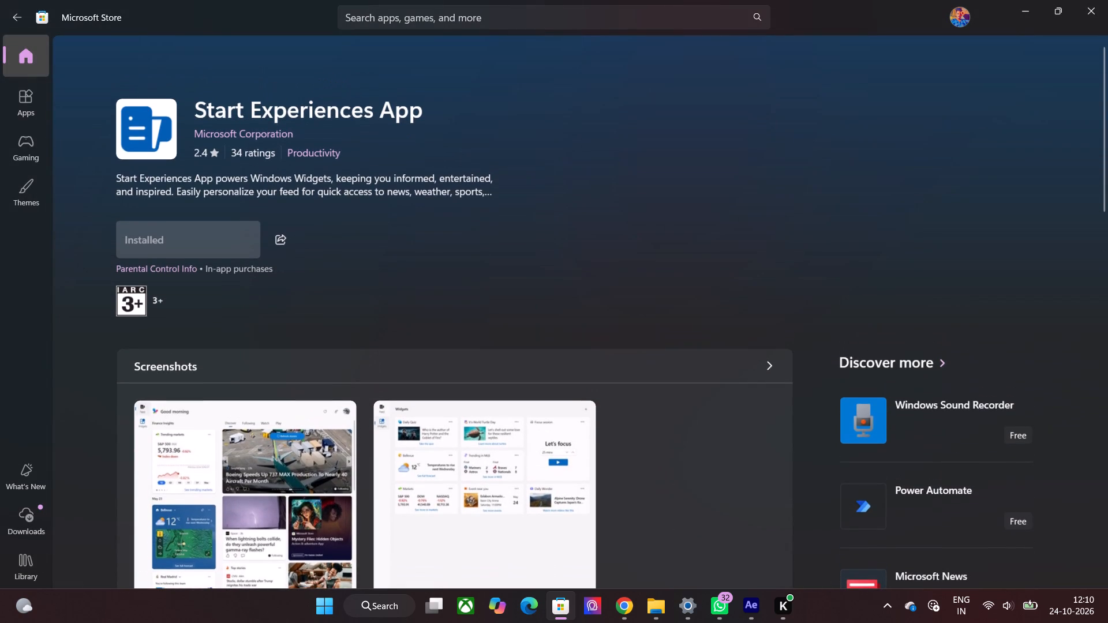
{"action": "left_click", "coordinate": [171, 120]}
Switch to Windows Settings and search all settings for "startt".
{"action": "left_click", "coordinate": [677, 595]}
{"action": "left_click", "coordinate": [461, 7]}
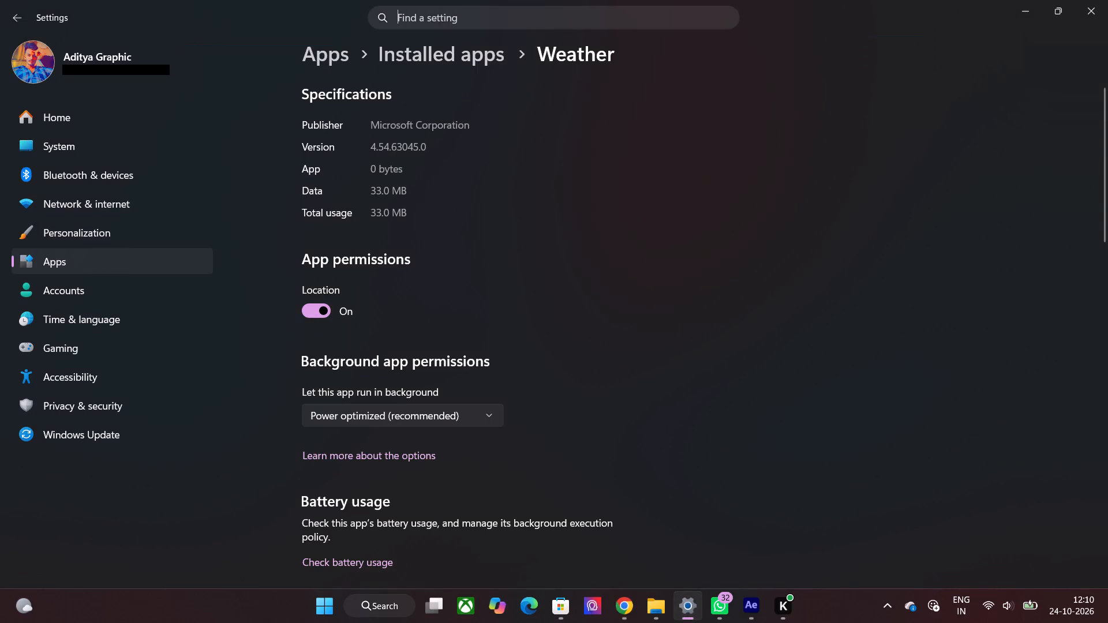
{"action": "type", "text": "st"}
{"action": "key", "text": "a"}
{"action": "type", "text": "rt"}
{"action": "key", "text": "t"}
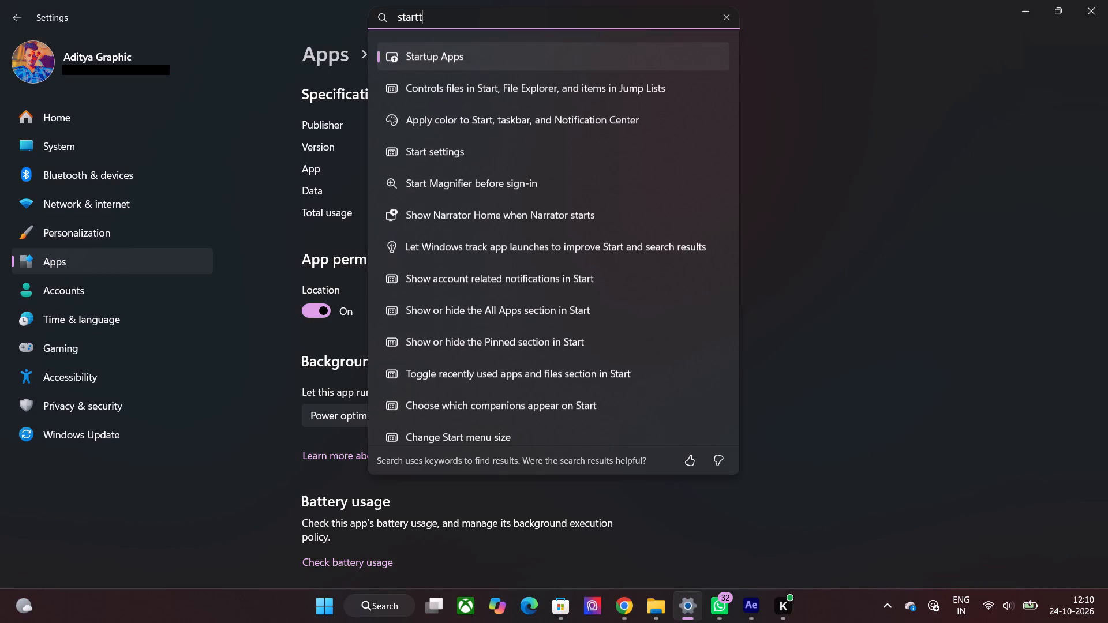
{"action": "left_click", "coordinate": [510, 100]}
Search the installed apps for "star" and open the Start Experiences App's advanced options.
{"action": "left_click", "coordinate": [114, 266]}
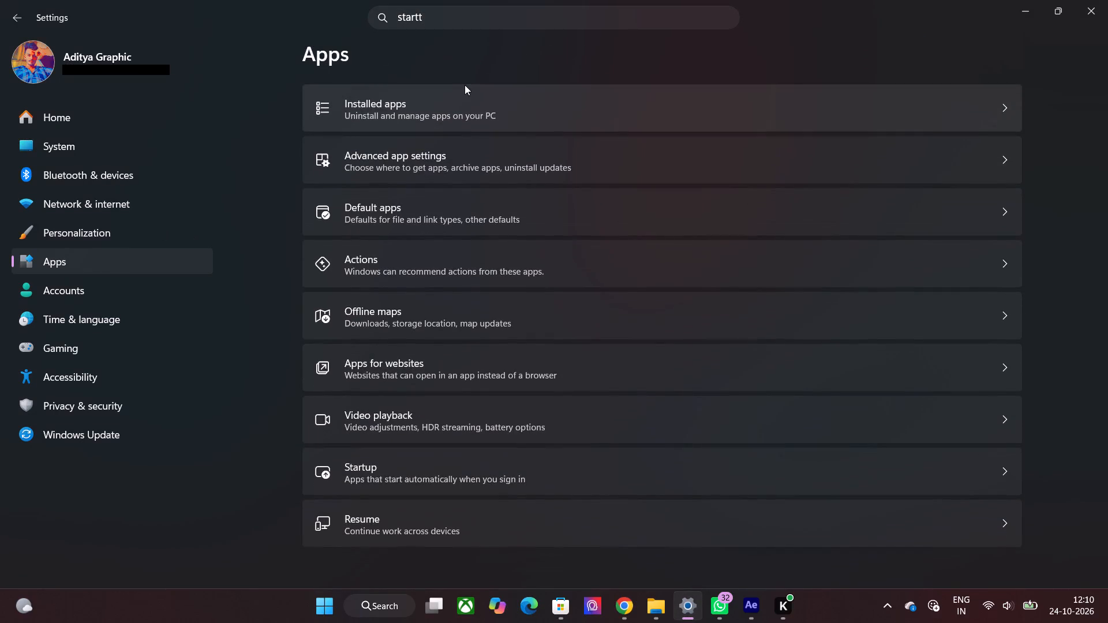
{"action": "left_click", "coordinate": [468, 105]}
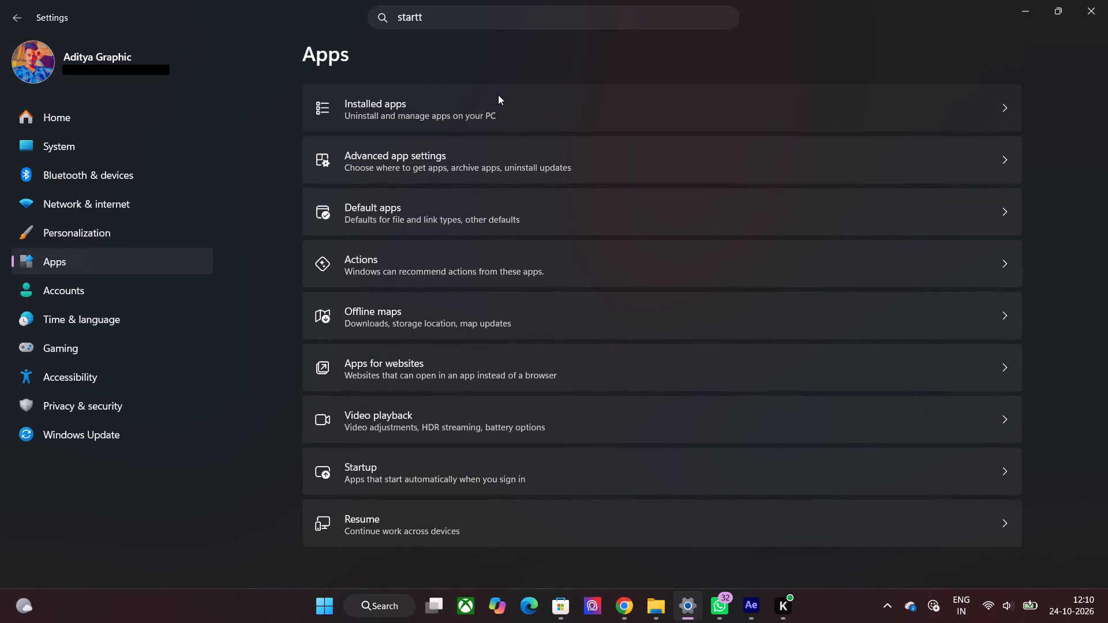
{"action": "left_click", "coordinate": [498, 95]}
{"action": "scroll", "coordinate": [859, 203], "scroll_direction": "down", "scroll_amount": 1}
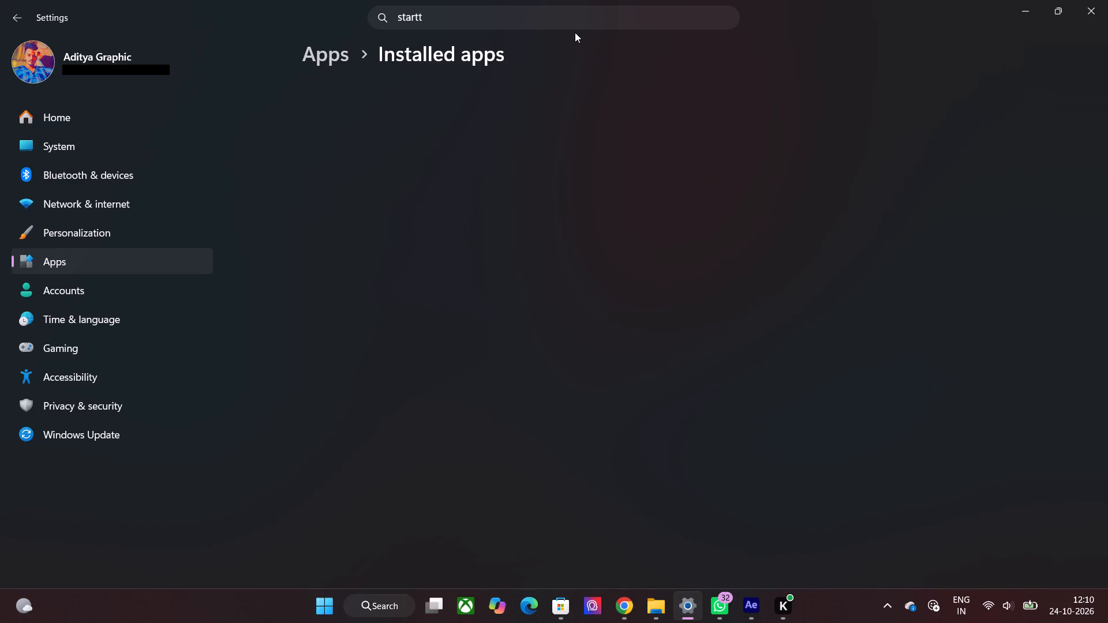
{"action": "left_click", "coordinate": [574, 17]}
{"action": "left_click", "coordinate": [463, 85]}
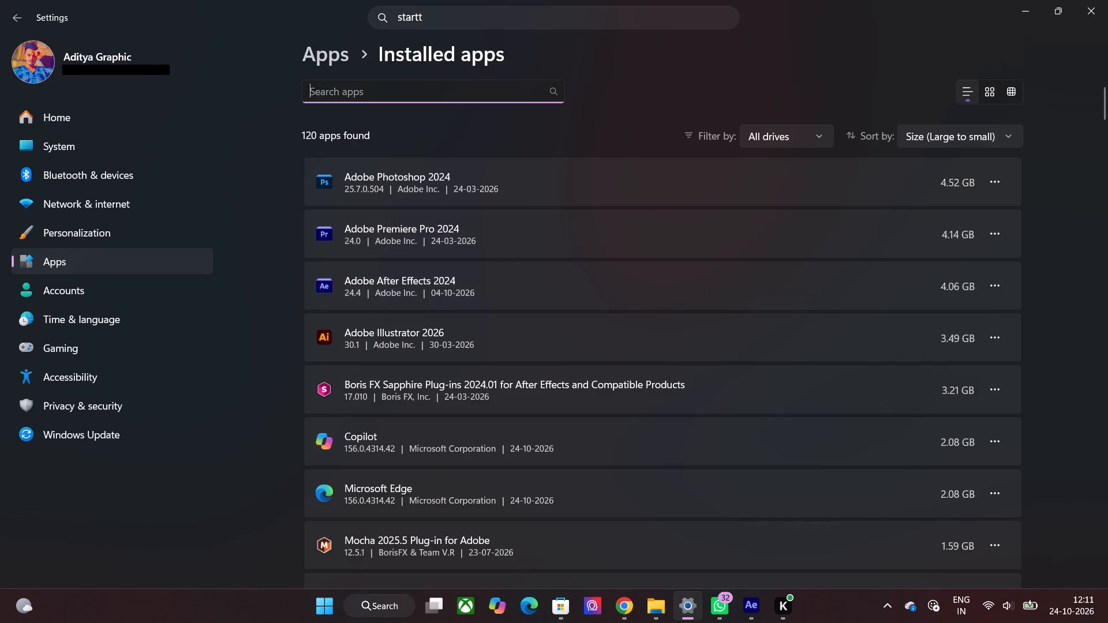
{"action": "type", "text": "star"}
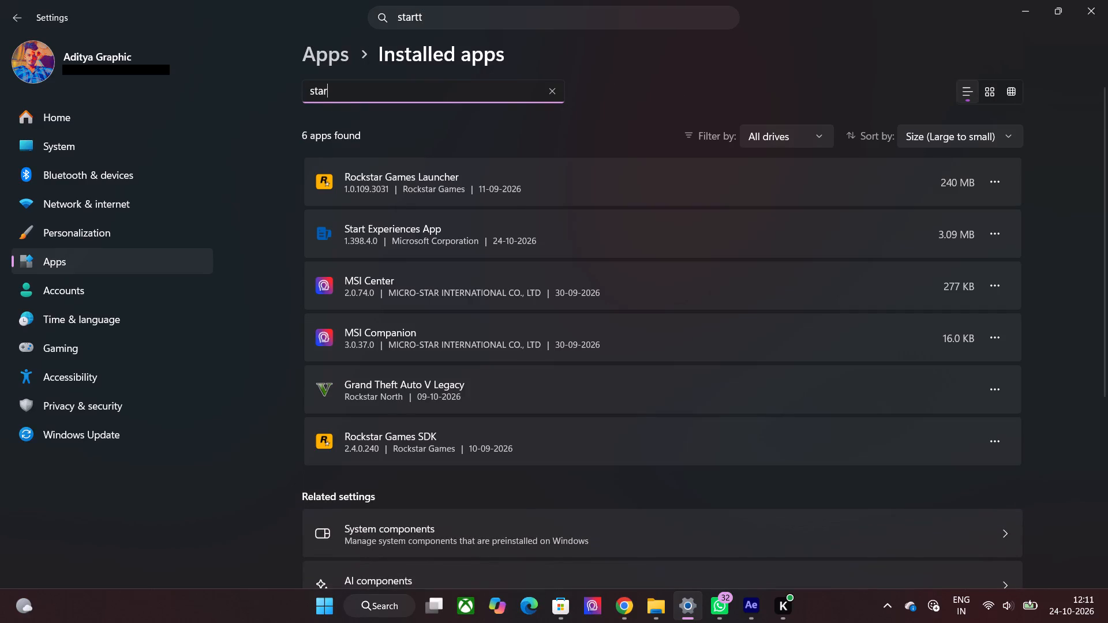
{"action": "left_click", "coordinate": [994, 227]}
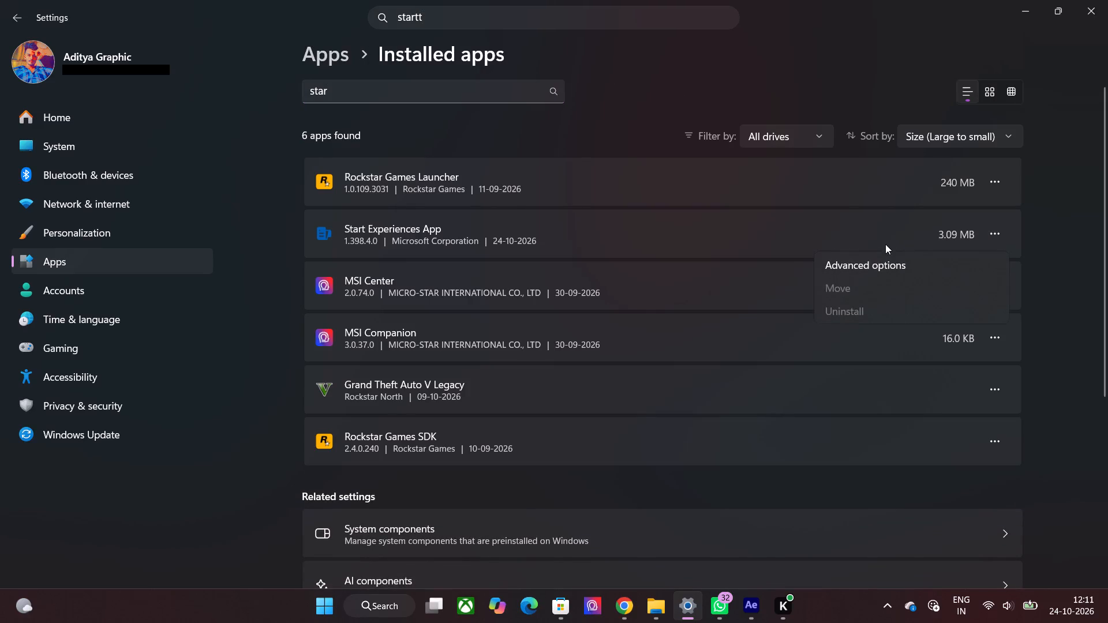
{"action": "left_click", "coordinate": [797, 245]}
{"action": "left_click", "coordinate": [993, 230]}
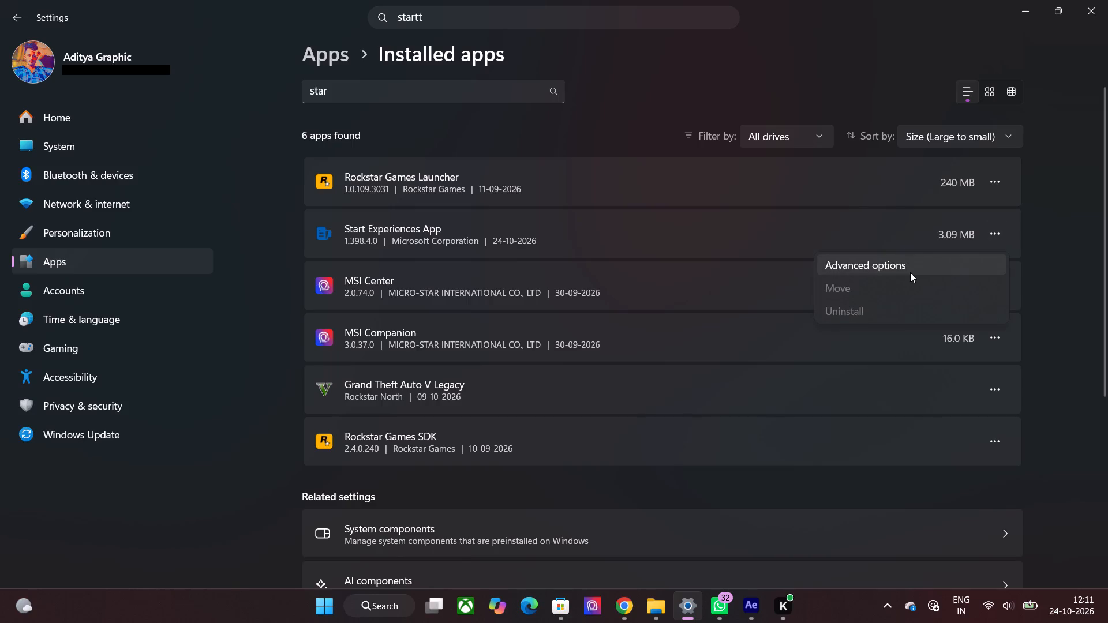
{"action": "left_click", "coordinate": [909, 272]}
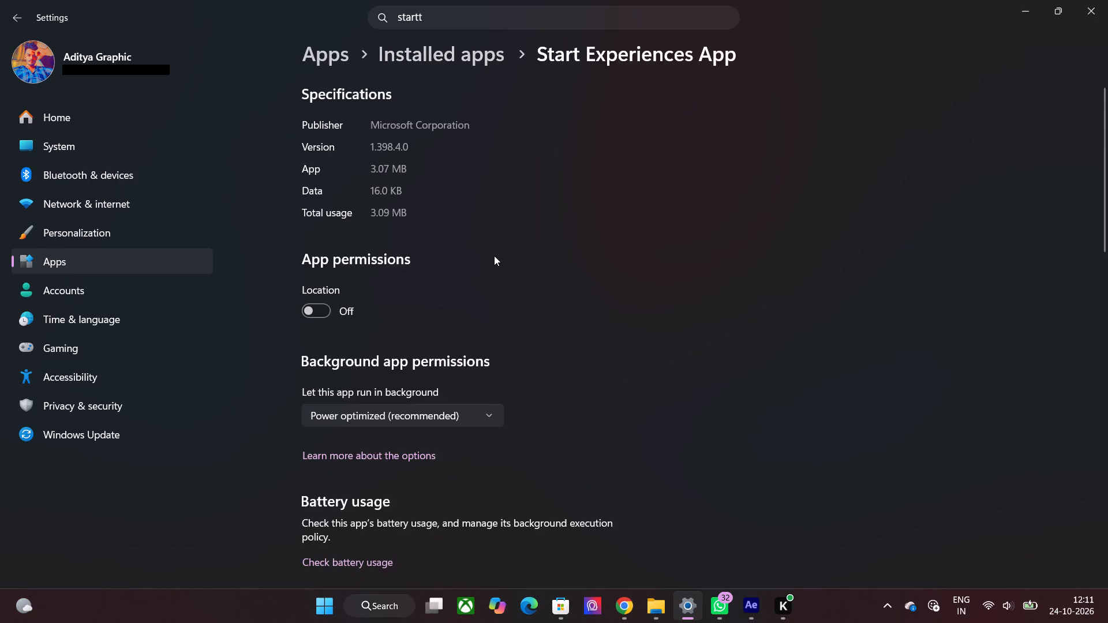
Reset the Start Experiences App, deleting its data on this device.
{"action": "scroll", "coordinate": [494, 257], "scroll_direction": "down", "scroll_amount": 3}
{"action": "scroll", "coordinate": [310, 367], "scroll_direction": "down", "scroll_amount": 2}
{"action": "scroll", "coordinate": [356, 375], "scroll_direction": "down", "scroll_amount": 2}
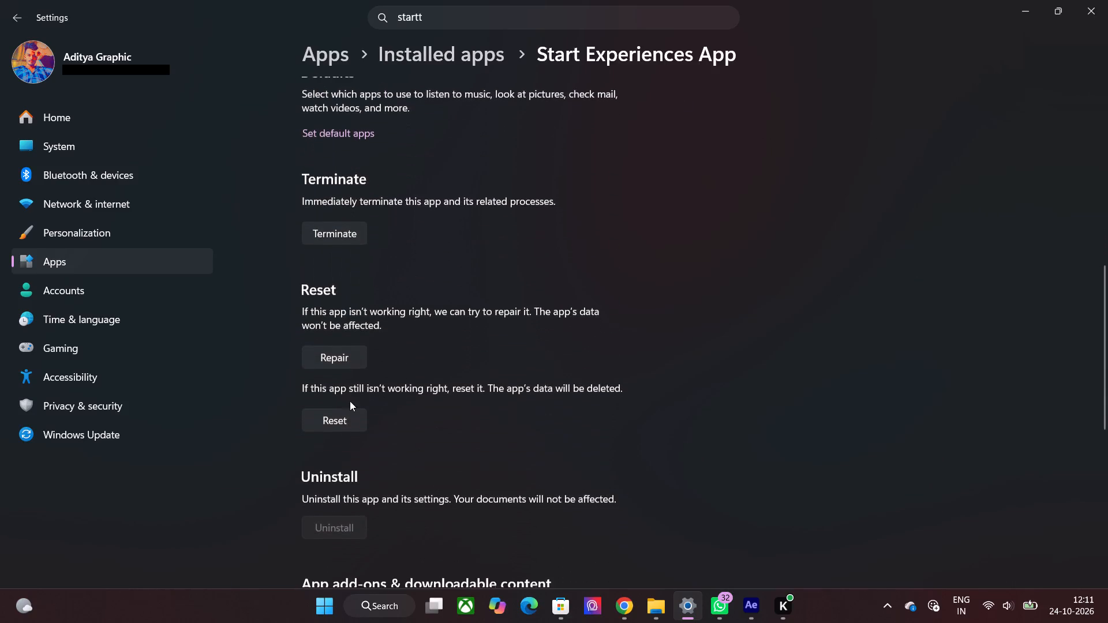
{"action": "left_click", "coordinate": [334, 421]}
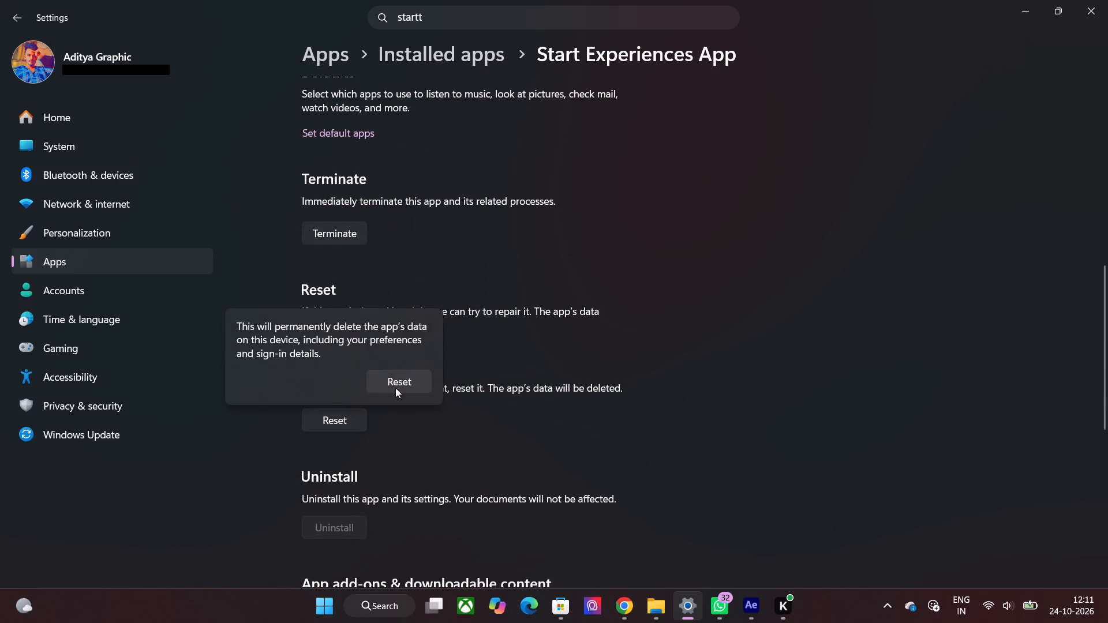
{"action": "left_click", "coordinate": [395, 388]}
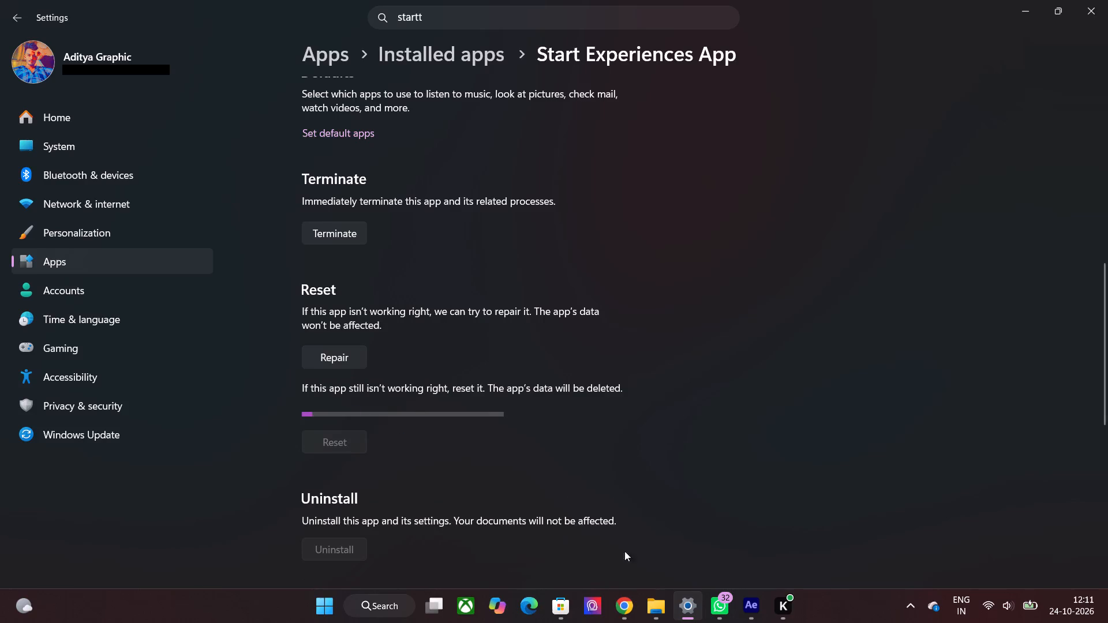
Switch to After Effects and scrub through Comp 1 to review the video, ending at its first frame.
{"action": "left_click", "coordinate": [760, 606]}
{"action": "left_click_drag", "start_coordinate": [665, 477], "coordinate": [646, 487]}
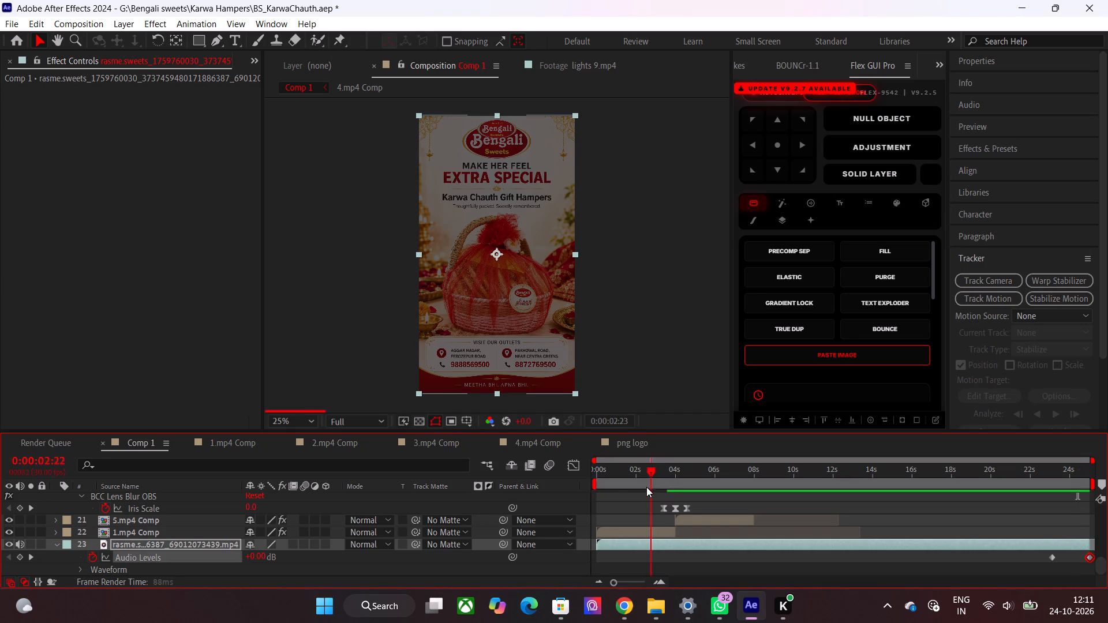
{"action": "left_click_drag", "start_coordinate": [646, 487], "coordinate": [706, 500]}
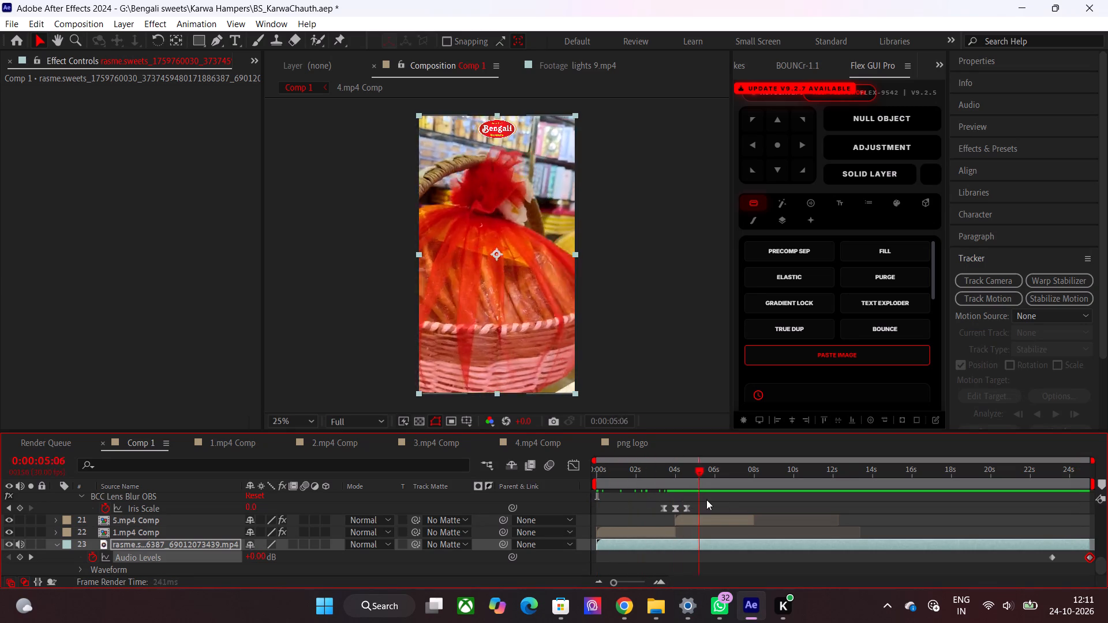
{"action": "left_click_drag", "start_coordinate": [706, 500], "coordinate": [836, 503]}
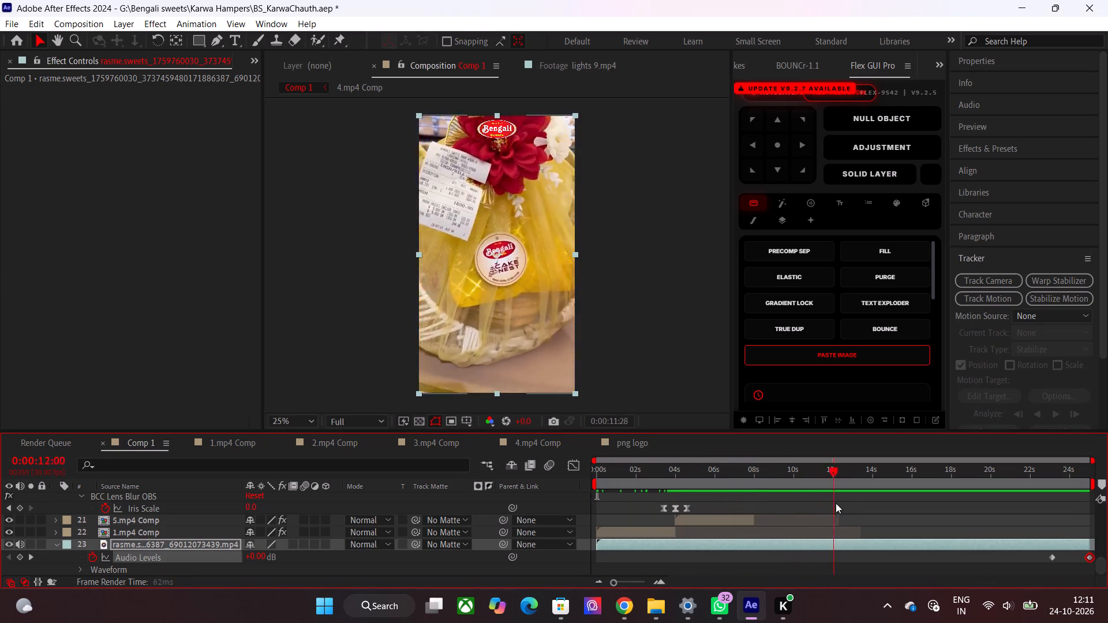
{"action": "left_click_drag", "start_coordinate": [836, 503], "coordinate": [1023, 506]}
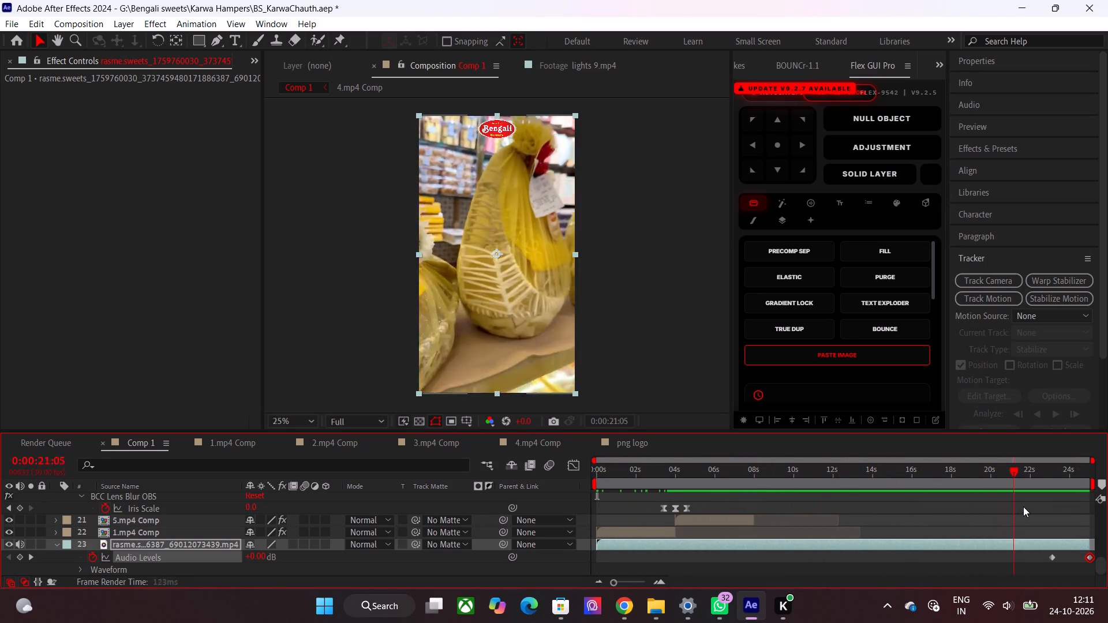
{"action": "left_click_drag", "start_coordinate": [1023, 506], "coordinate": [1031, 505]}
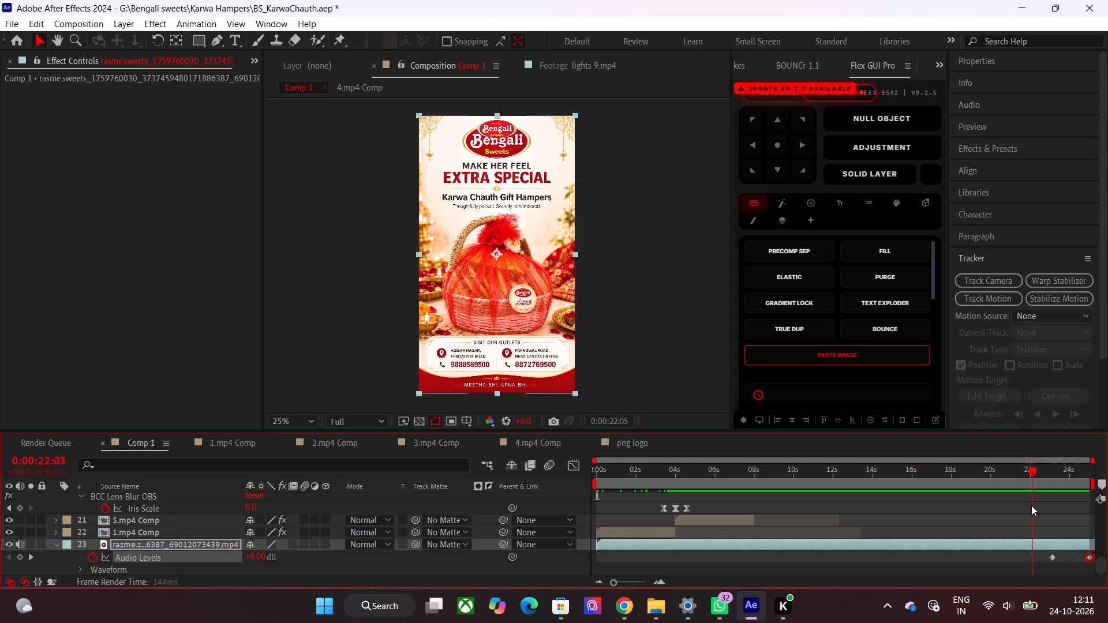
{"action": "left_click_drag", "start_coordinate": [1031, 505], "coordinate": [505, 500]}
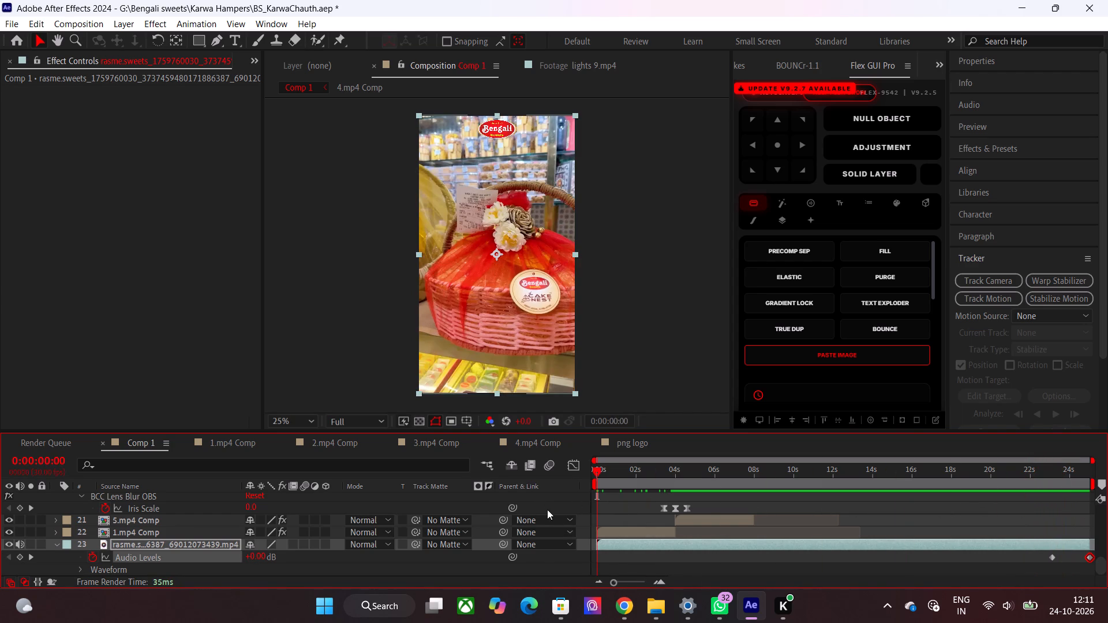
Deselect the soundtrack layer, return to the top of the layer stack and save the project.
{"action": "left_click", "coordinate": [622, 515]}
{"action": "scroll", "coordinate": [622, 514], "scroll_direction": "up", "scroll_amount": 15}
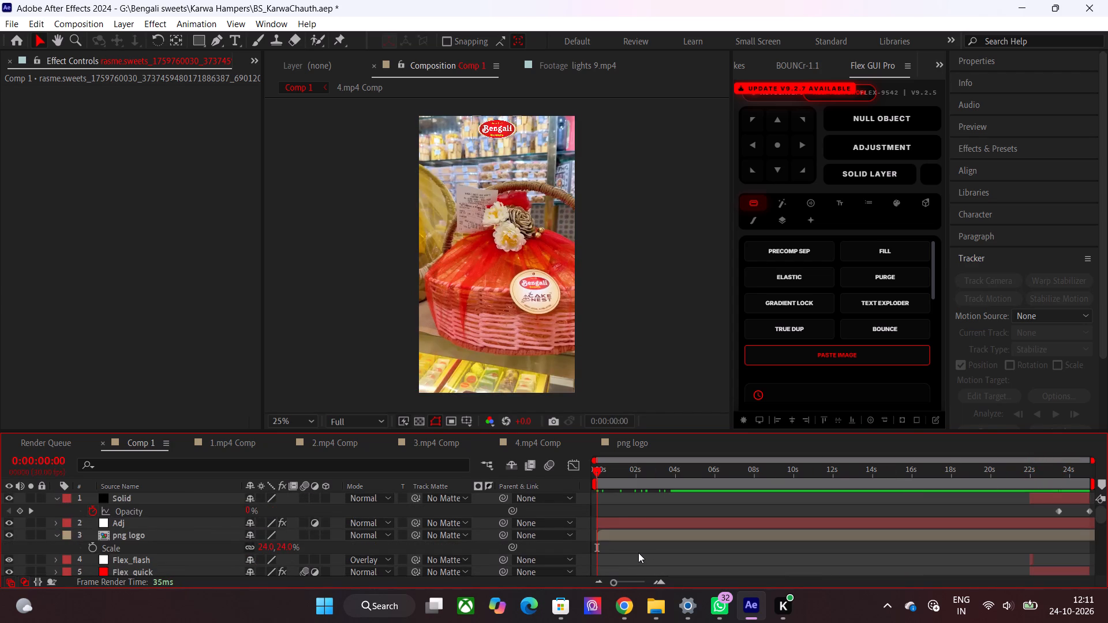
{"action": "key", "text": "ctrl+s"}
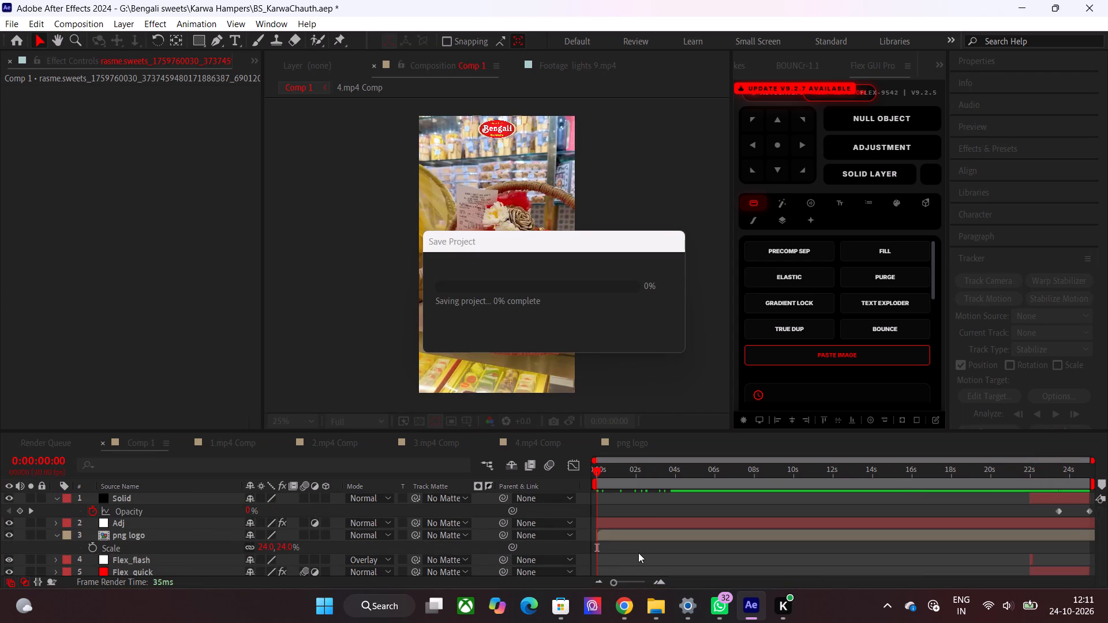
Add Comp 1 to the render queue.
{"action": "key", "text": "ctrl+m"}
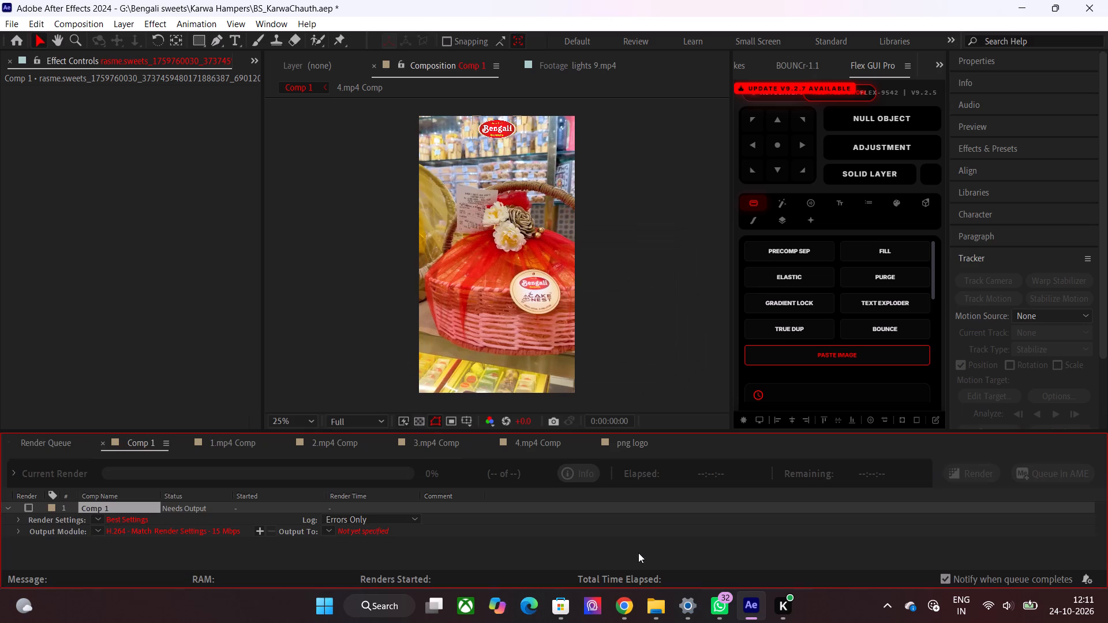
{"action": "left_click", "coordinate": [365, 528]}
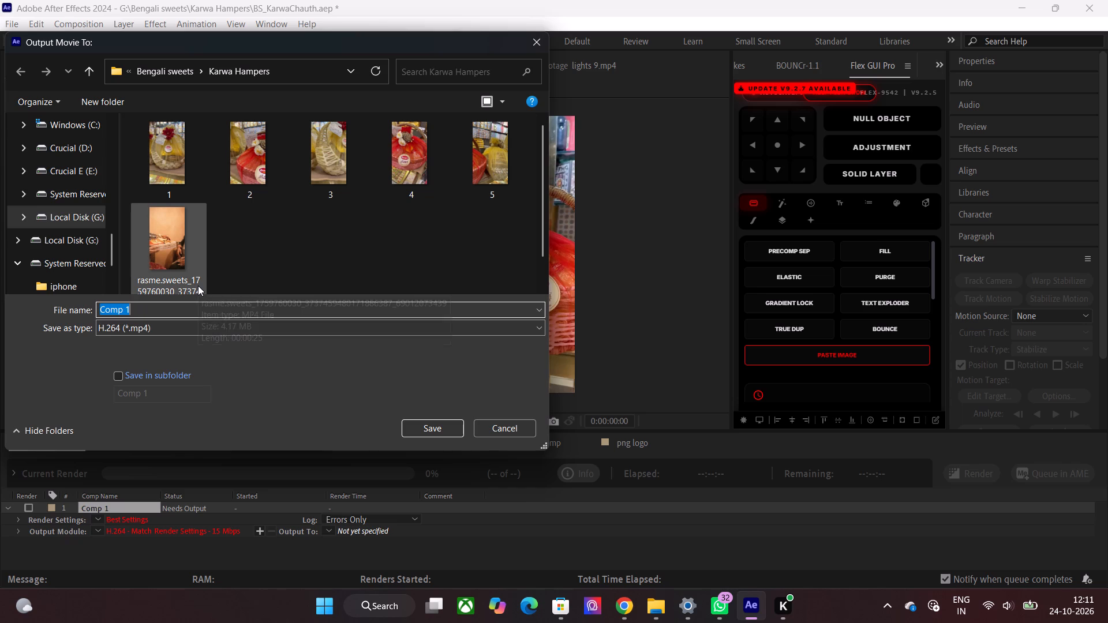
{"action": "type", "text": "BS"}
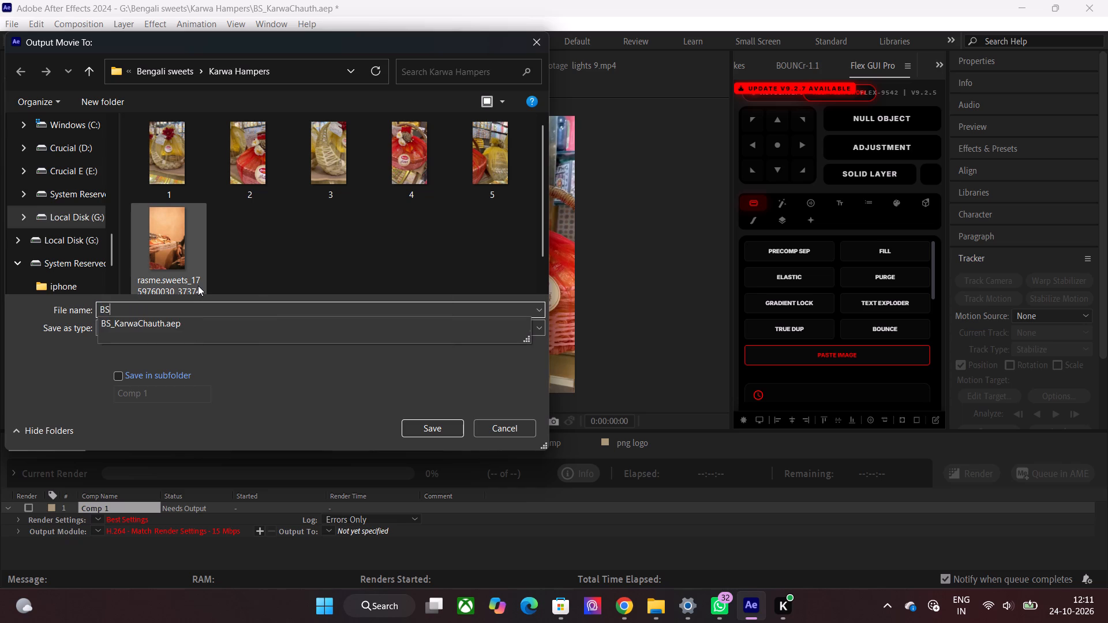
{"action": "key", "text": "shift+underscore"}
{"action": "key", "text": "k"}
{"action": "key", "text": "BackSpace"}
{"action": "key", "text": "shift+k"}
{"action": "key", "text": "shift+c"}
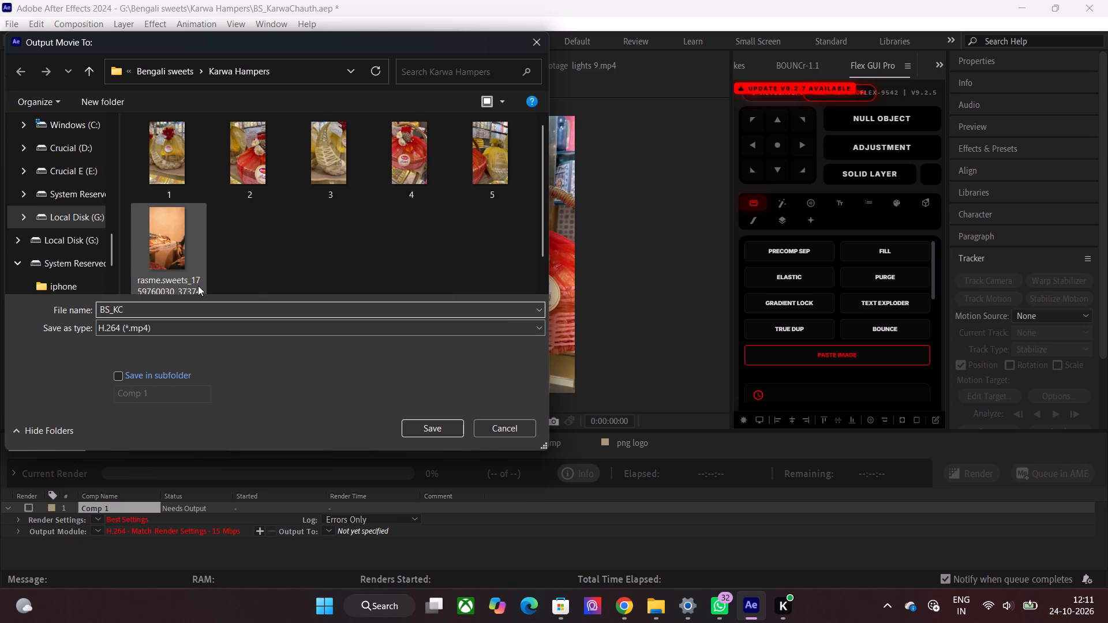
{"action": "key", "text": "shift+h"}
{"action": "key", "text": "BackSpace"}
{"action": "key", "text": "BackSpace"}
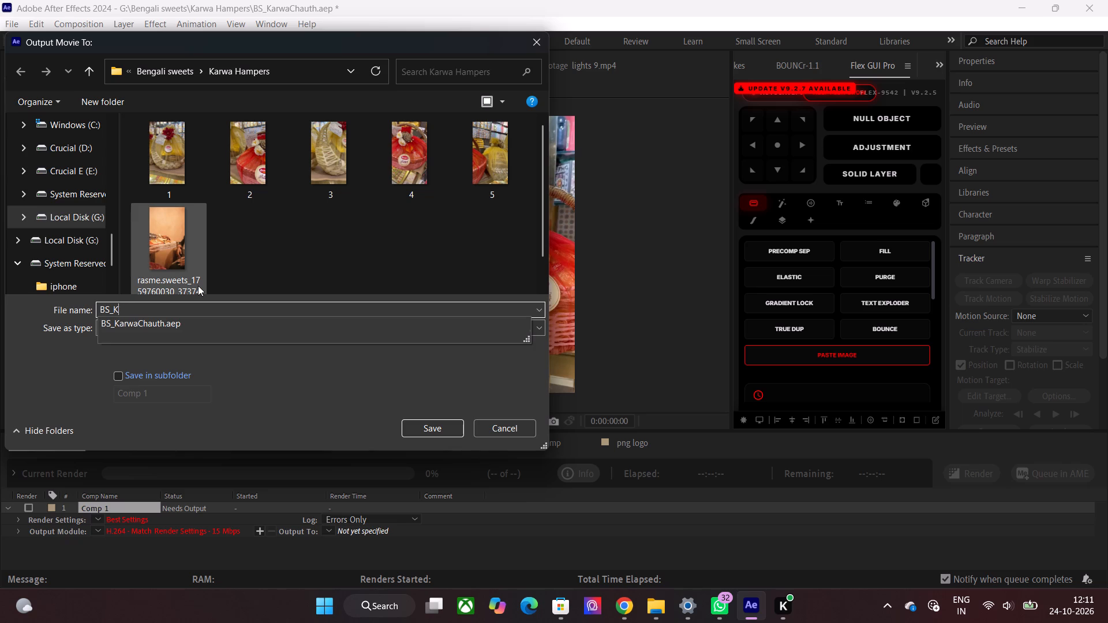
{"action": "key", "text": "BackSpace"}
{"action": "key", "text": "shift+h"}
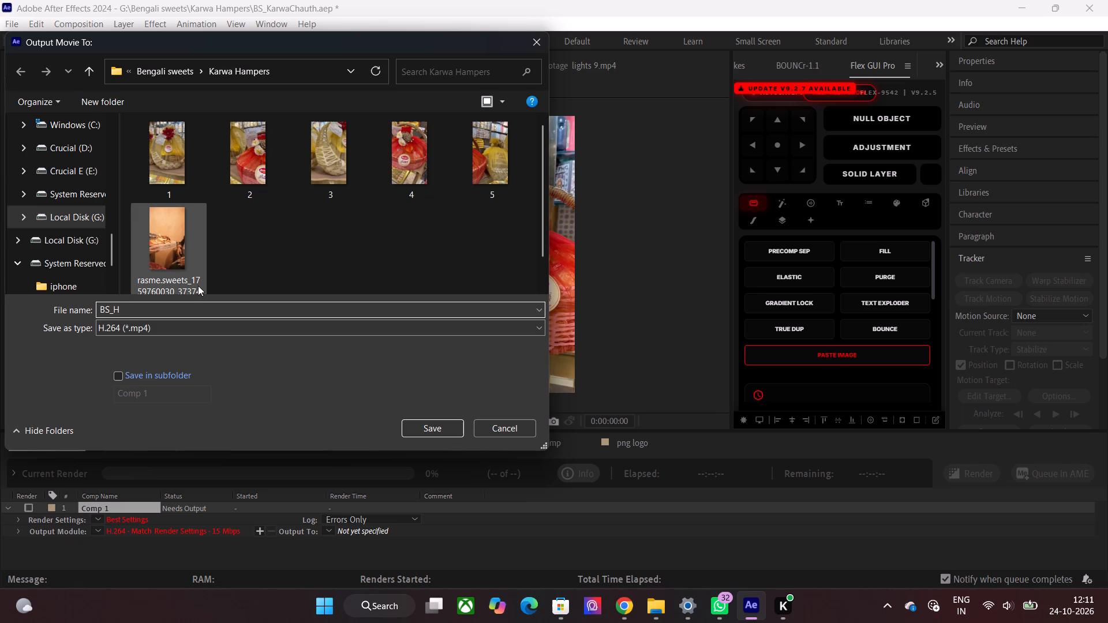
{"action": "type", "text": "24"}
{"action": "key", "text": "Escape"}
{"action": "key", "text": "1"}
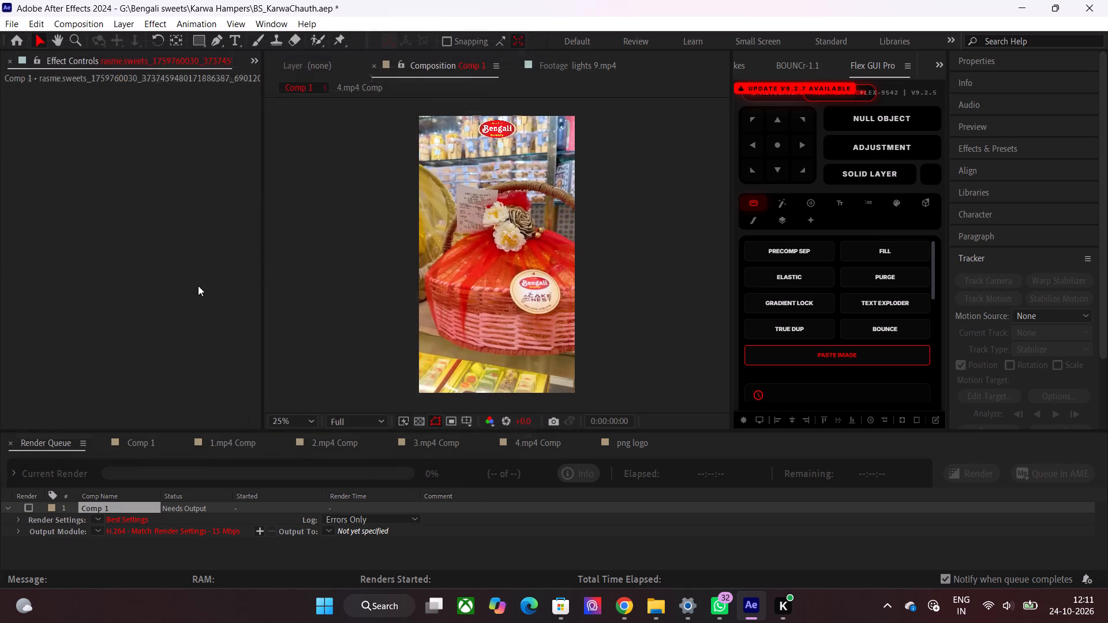
Set Comp 1's output file name to BS_H24 in the Karwa Hampers folder and start the render.
{"action": "left_click", "coordinate": [372, 529]}
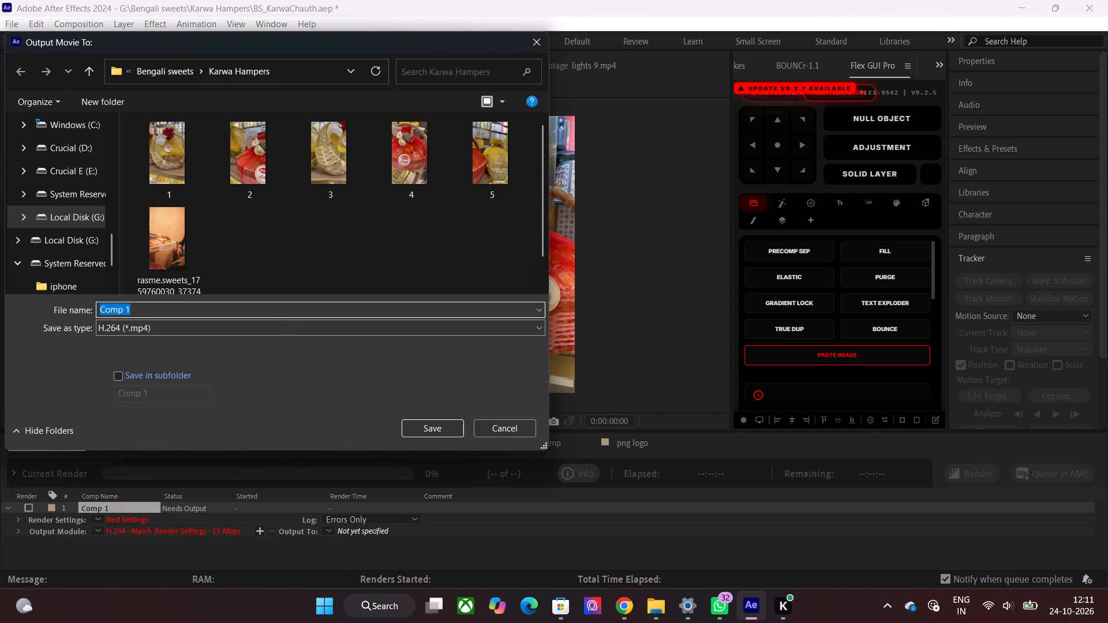
{"action": "type", "text": "Bs"}
{"action": "key", "text": "BackSpace"}
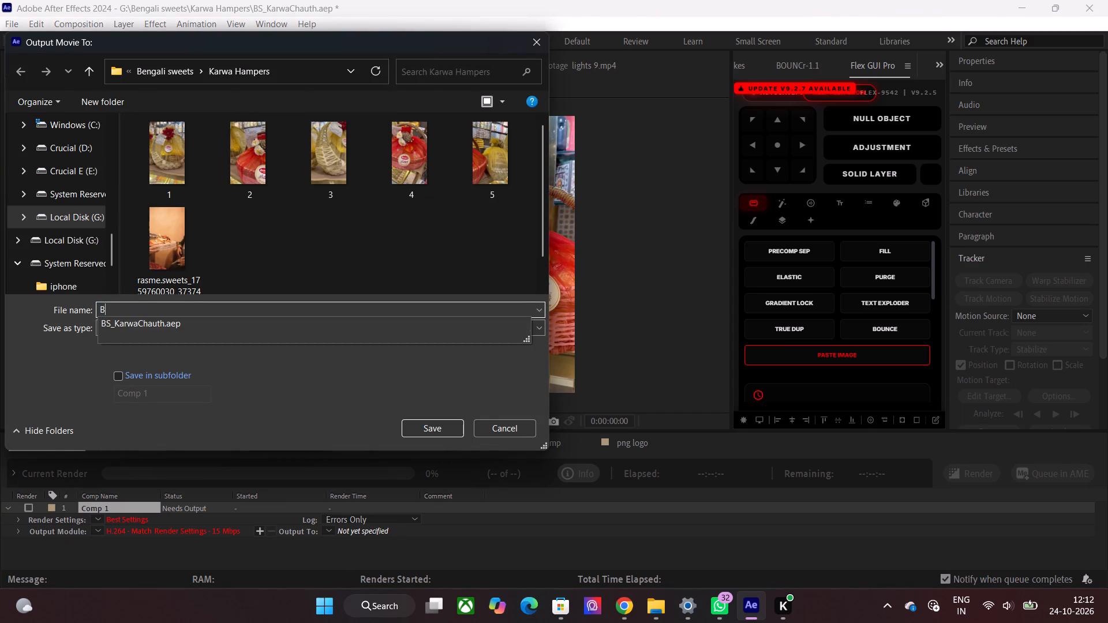
{"action": "key", "text": "shift+s"}
{"action": "key", "text": "shift+underscore"}
{"action": "key", "text": "shift+h"}
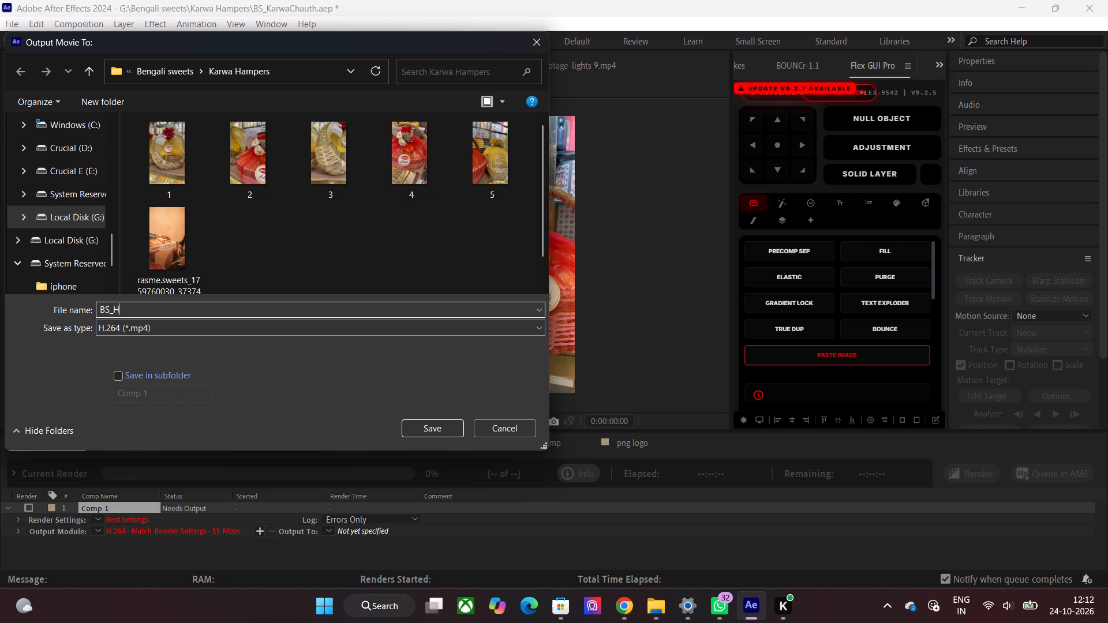
{"action": "type", "text": "24"}
{"action": "key", "text": "Return"}
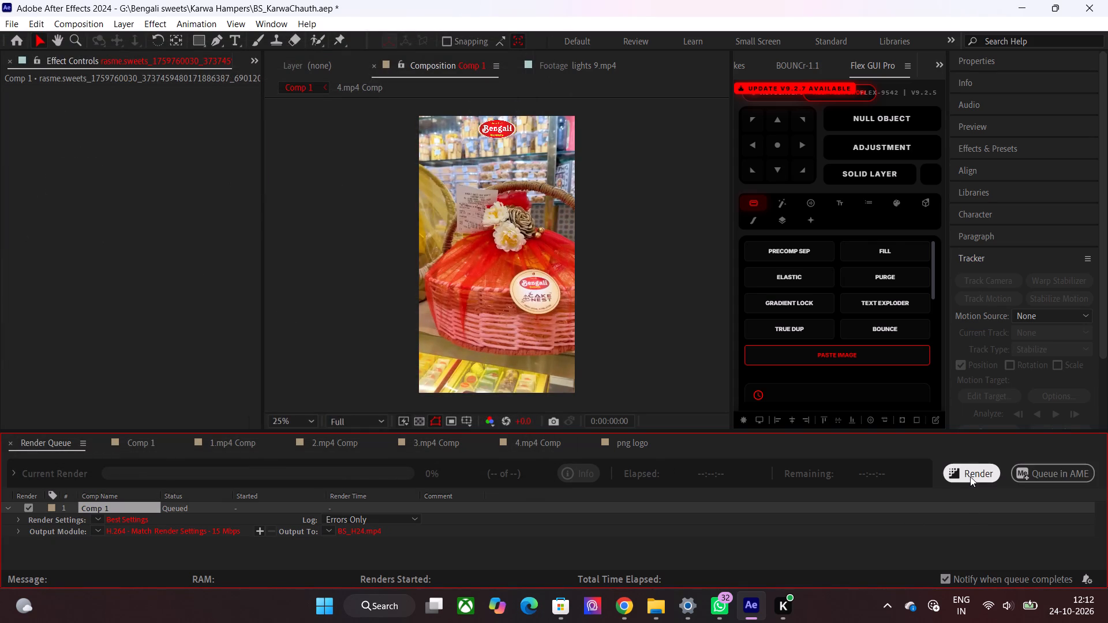
{"action": "left_click", "coordinate": [970, 476]}
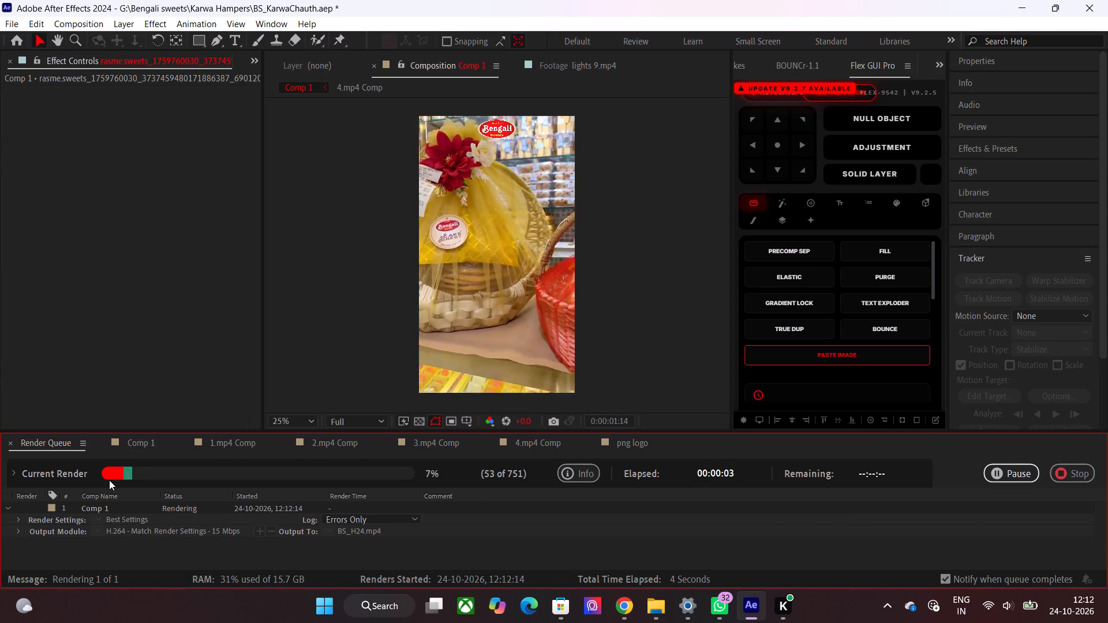
Lower the Windows system volume slightly, to about the middle of its range.
{"action": "left_click", "coordinate": [1023, 606]}
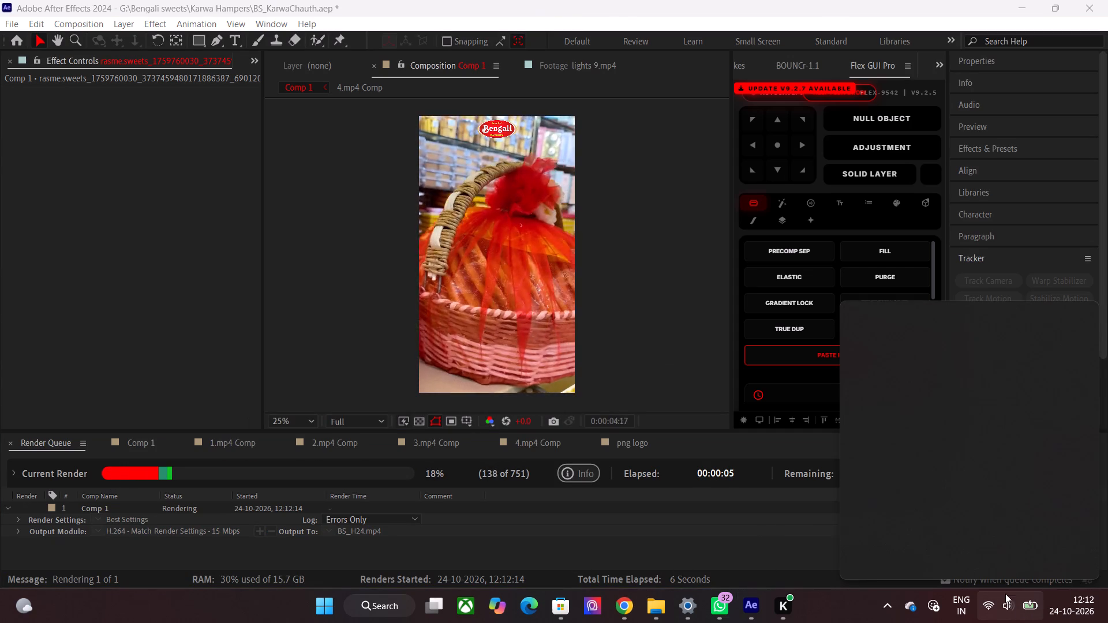
{"action": "left_click_drag", "start_coordinate": [974, 517], "coordinate": [967, 517]}
{"action": "left_click", "coordinate": [1011, 605]}
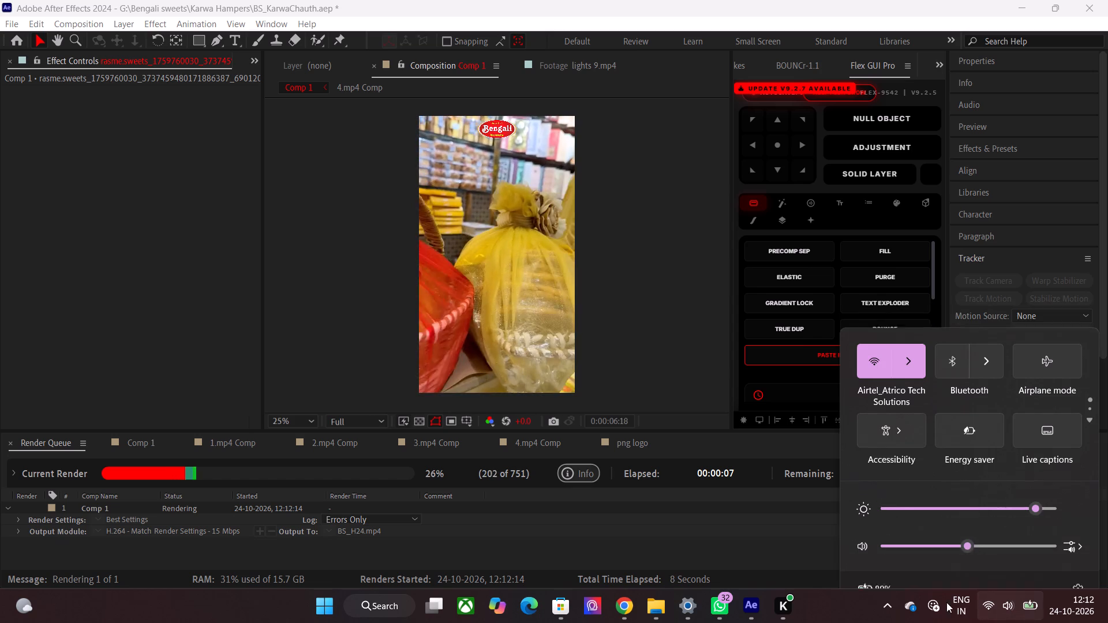
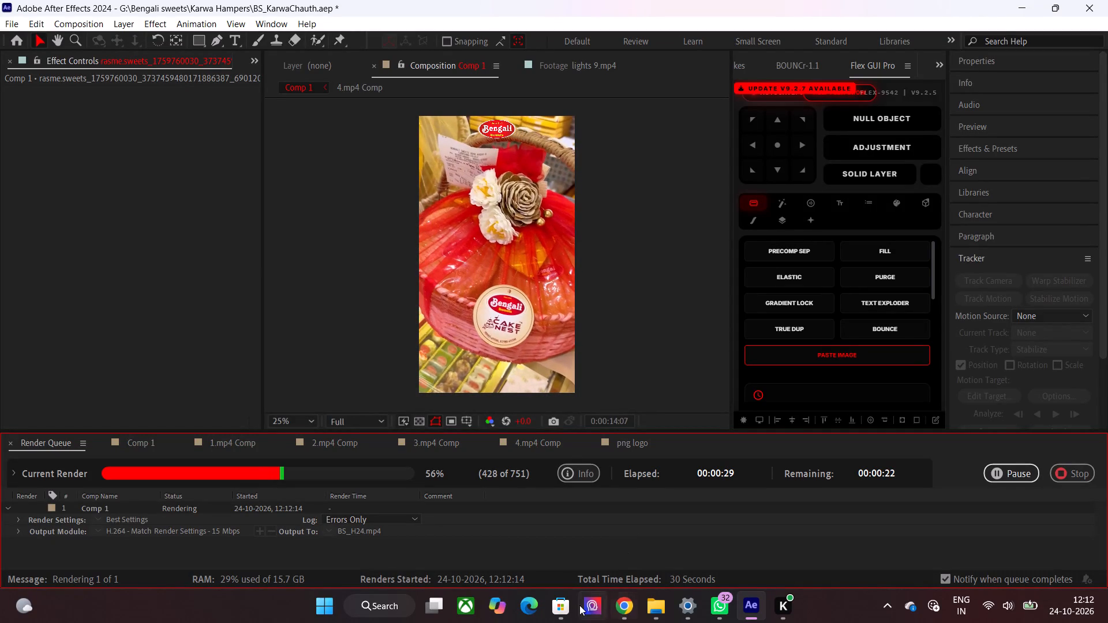
Switch to Microsoft Store and install the Start Experiences App.
{"action": "left_click", "coordinate": [559, 605]}
{"action": "left_click", "coordinate": [209, 240]}
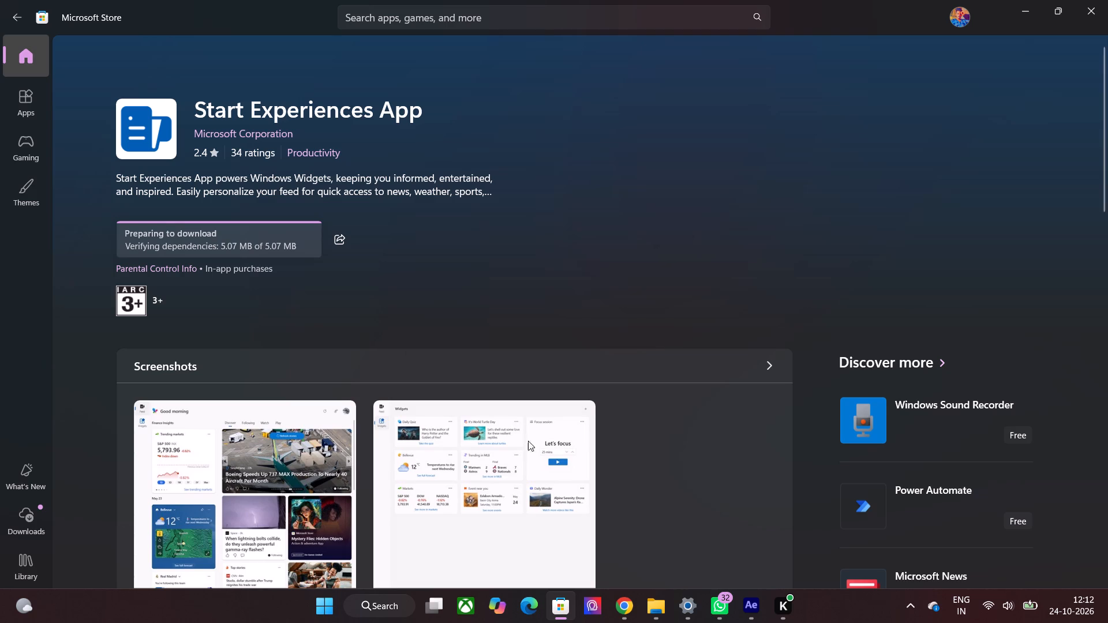
Switch to Settings, search for "widget" and open the lock screen widget management page.
{"action": "left_click", "coordinate": [676, 591]}
{"action": "double_click", "coordinate": [478, 25]}
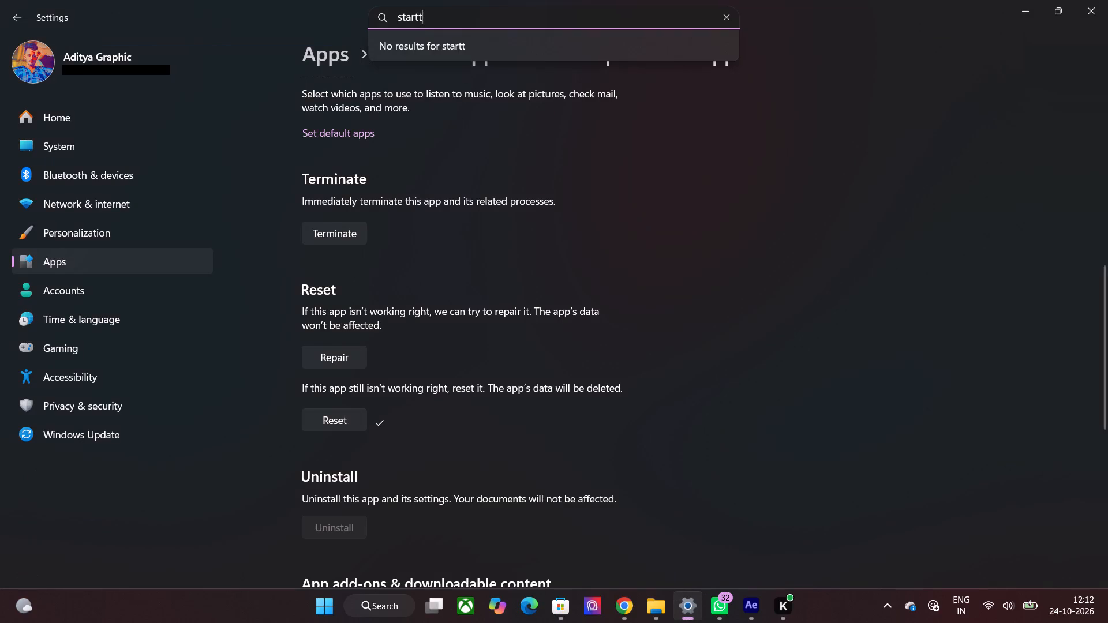
{"action": "double_click", "coordinate": [478, 24]}
{"action": "key", "text": "BackSpace"}
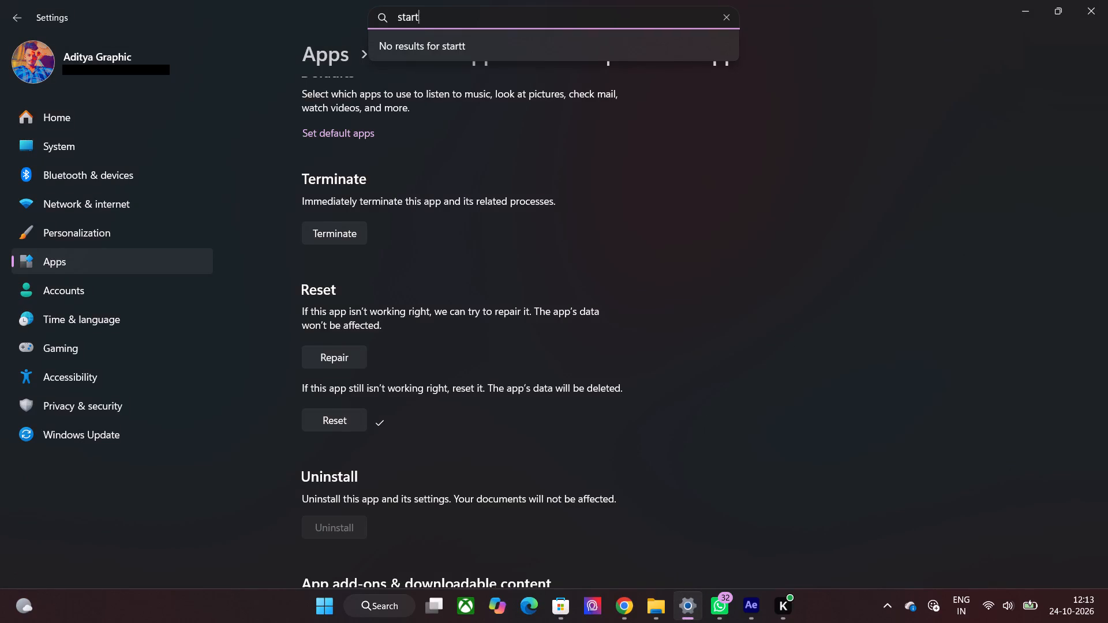
{"action": "key", "text": "BackSpace"}
{"action": "key", "text": "BackSpace"}
{"action": "key", "text": "BackSpace"}
{"action": "key", "text": "BackSpace"}
{"action": "key", "text": "BackSpace"}
{"action": "type", "text": "wid"}
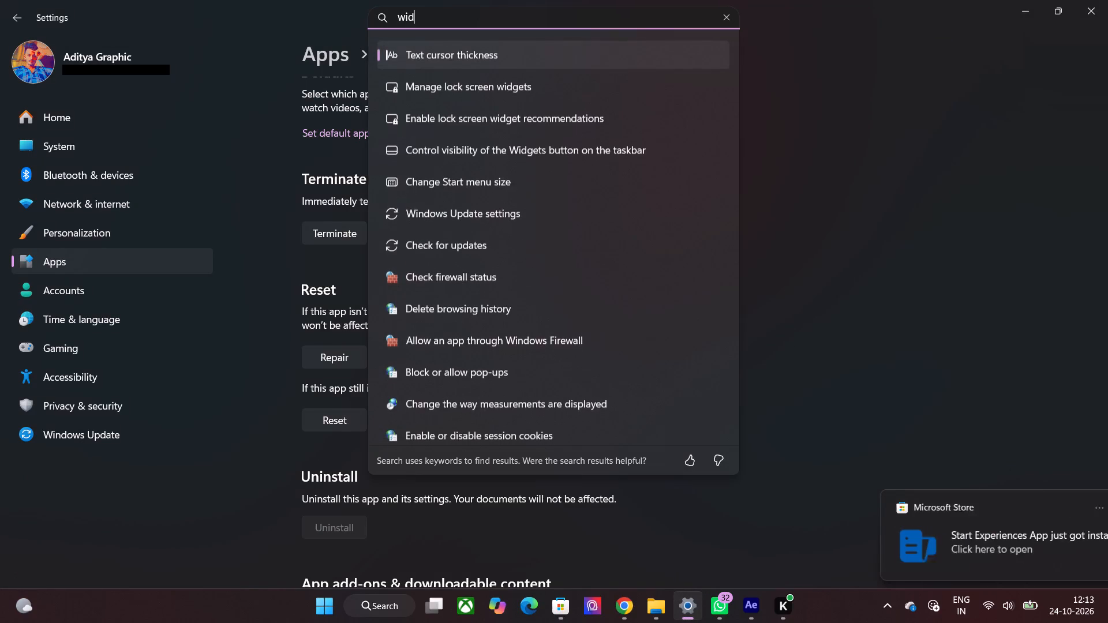
{"action": "type", "text": "gety"}
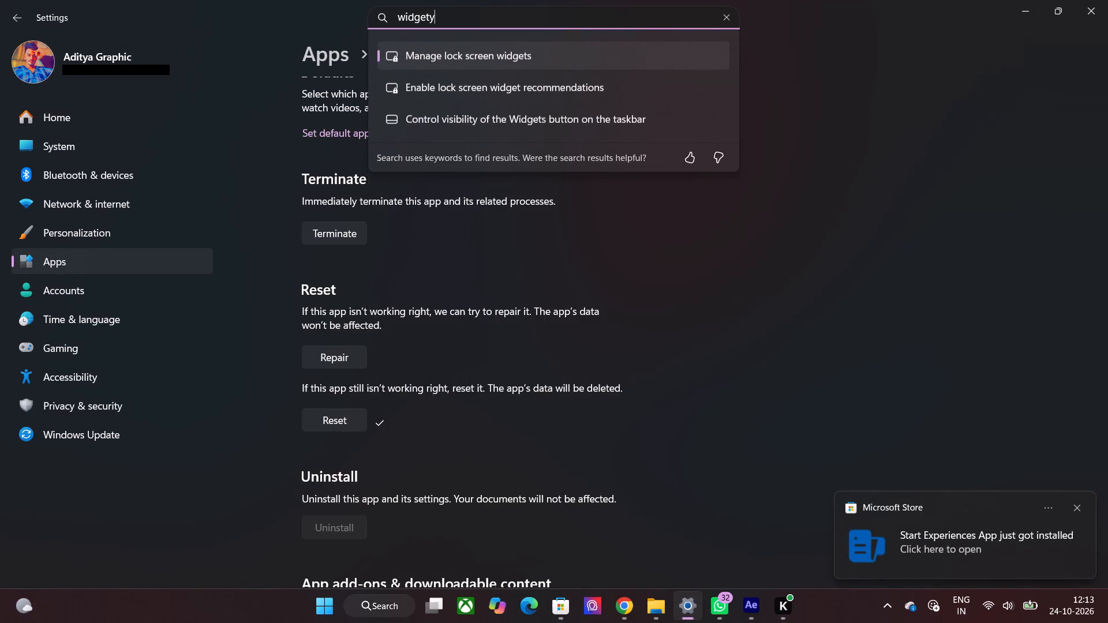
{"action": "key", "text": "BackSpace"}
{"action": "key", "text": "Return"}
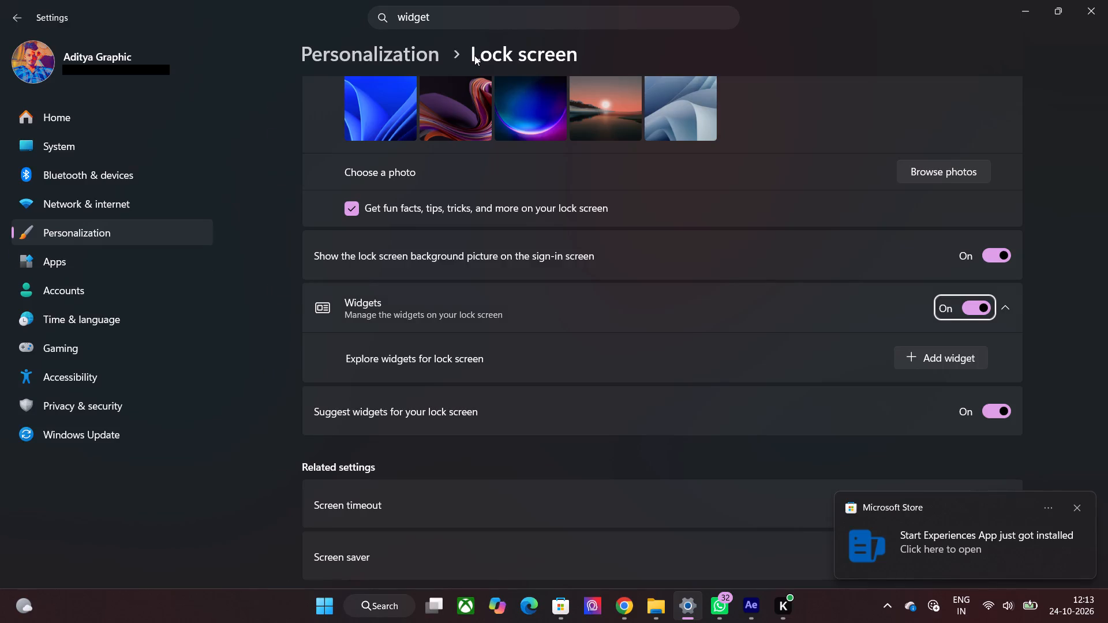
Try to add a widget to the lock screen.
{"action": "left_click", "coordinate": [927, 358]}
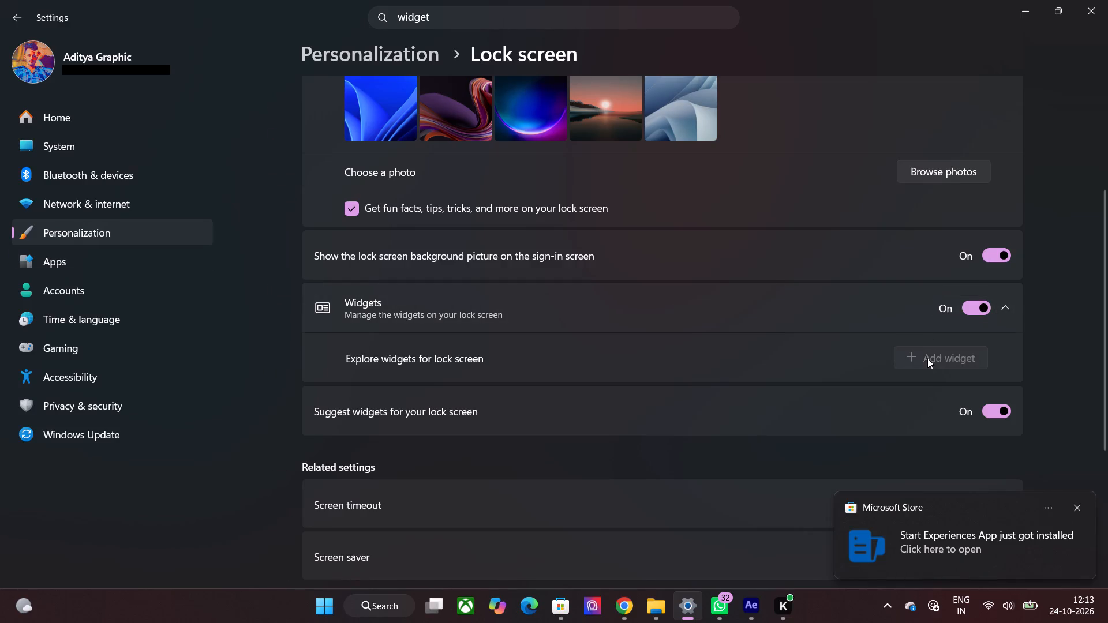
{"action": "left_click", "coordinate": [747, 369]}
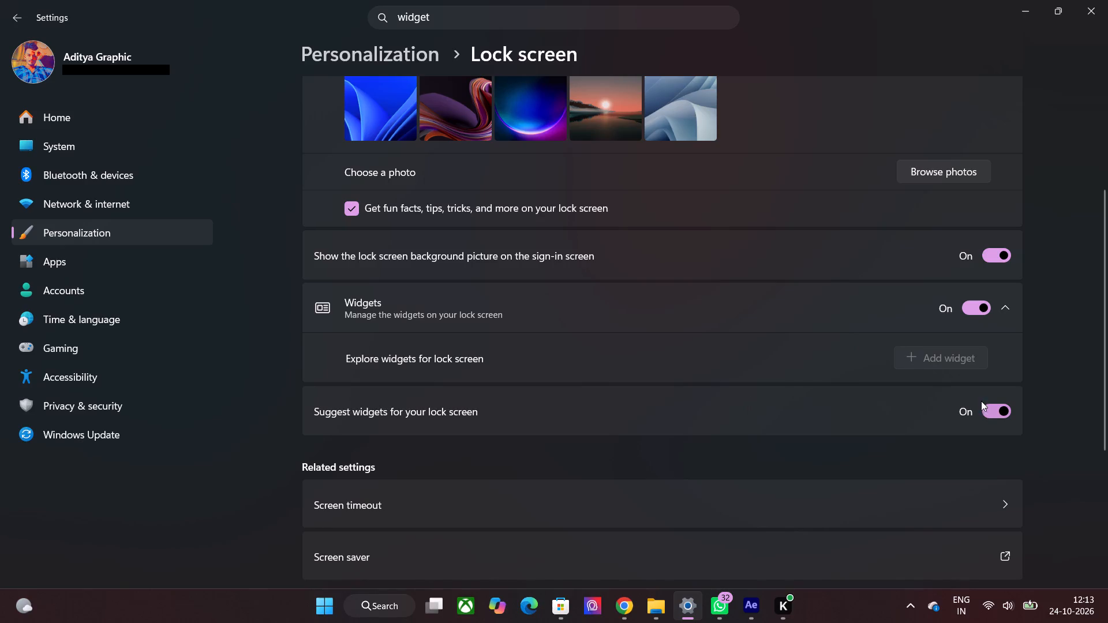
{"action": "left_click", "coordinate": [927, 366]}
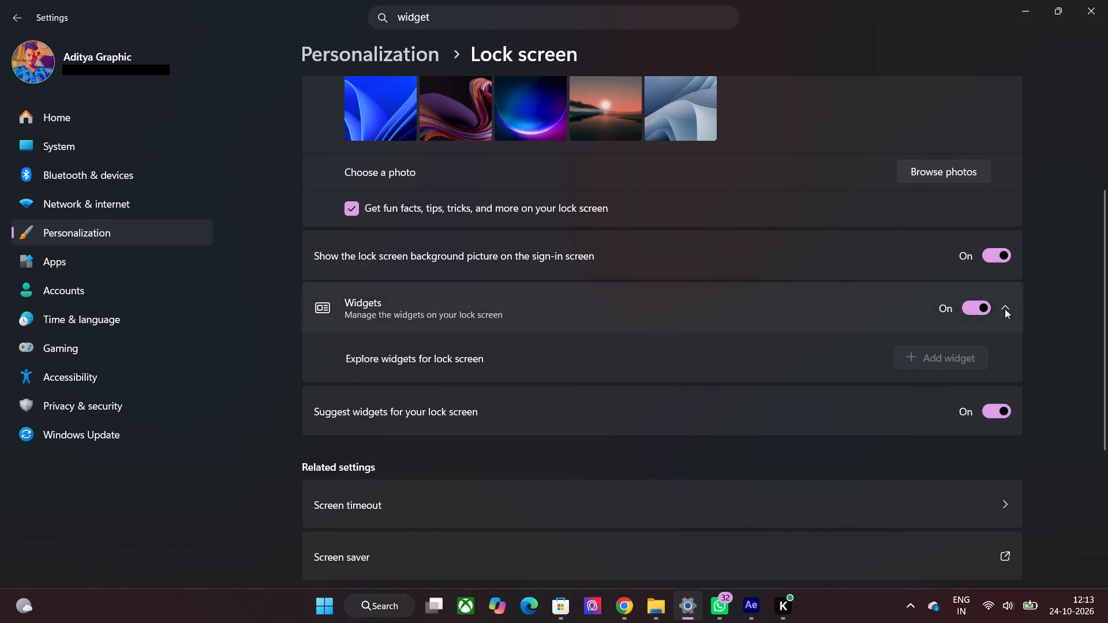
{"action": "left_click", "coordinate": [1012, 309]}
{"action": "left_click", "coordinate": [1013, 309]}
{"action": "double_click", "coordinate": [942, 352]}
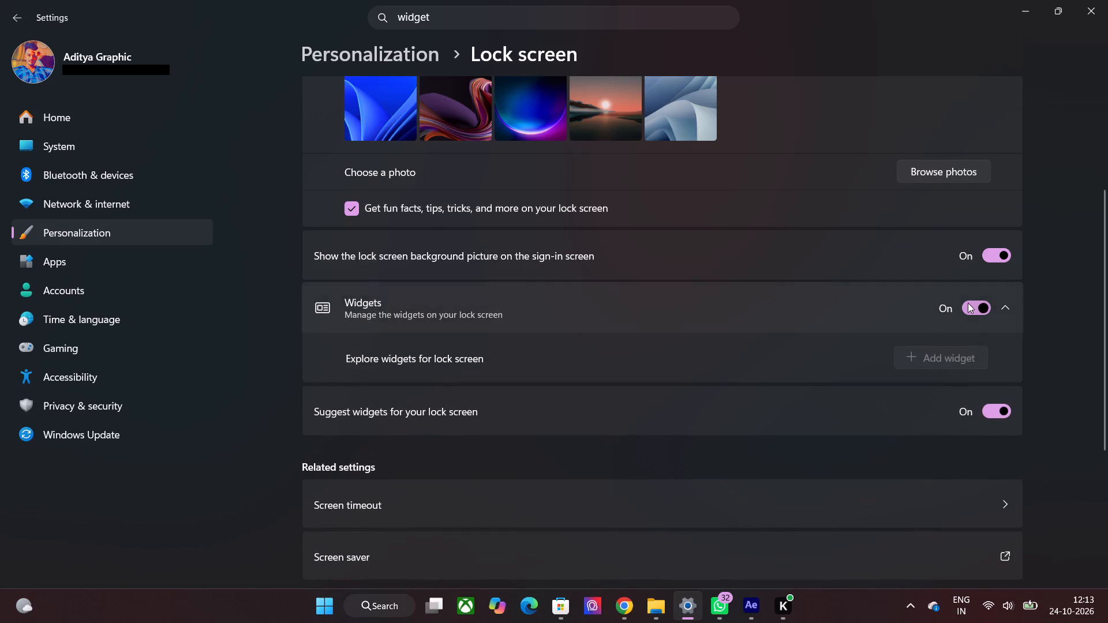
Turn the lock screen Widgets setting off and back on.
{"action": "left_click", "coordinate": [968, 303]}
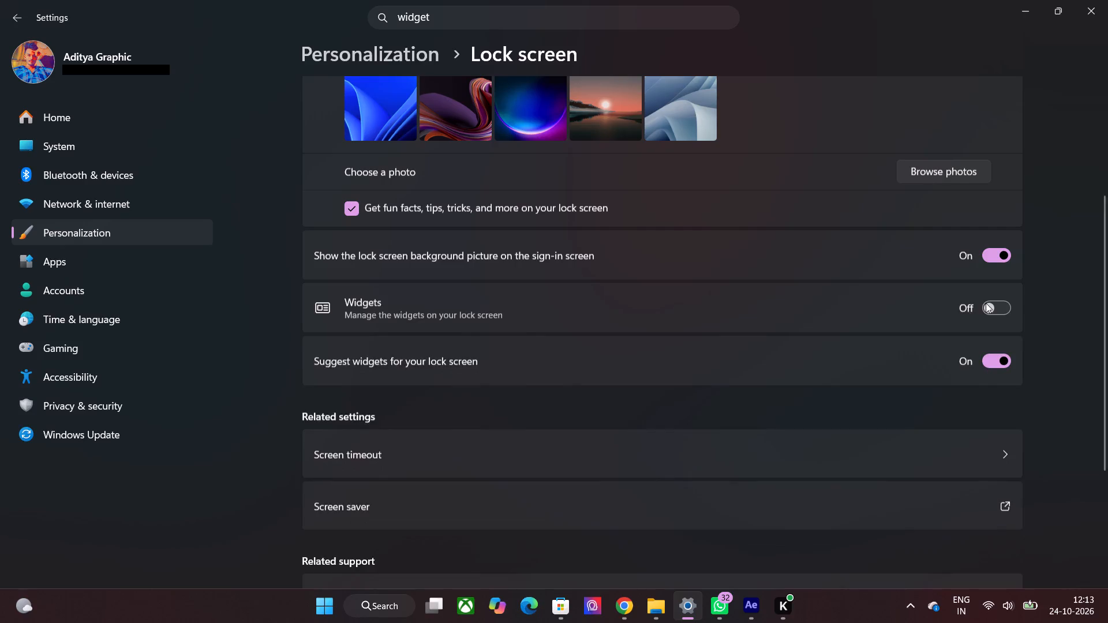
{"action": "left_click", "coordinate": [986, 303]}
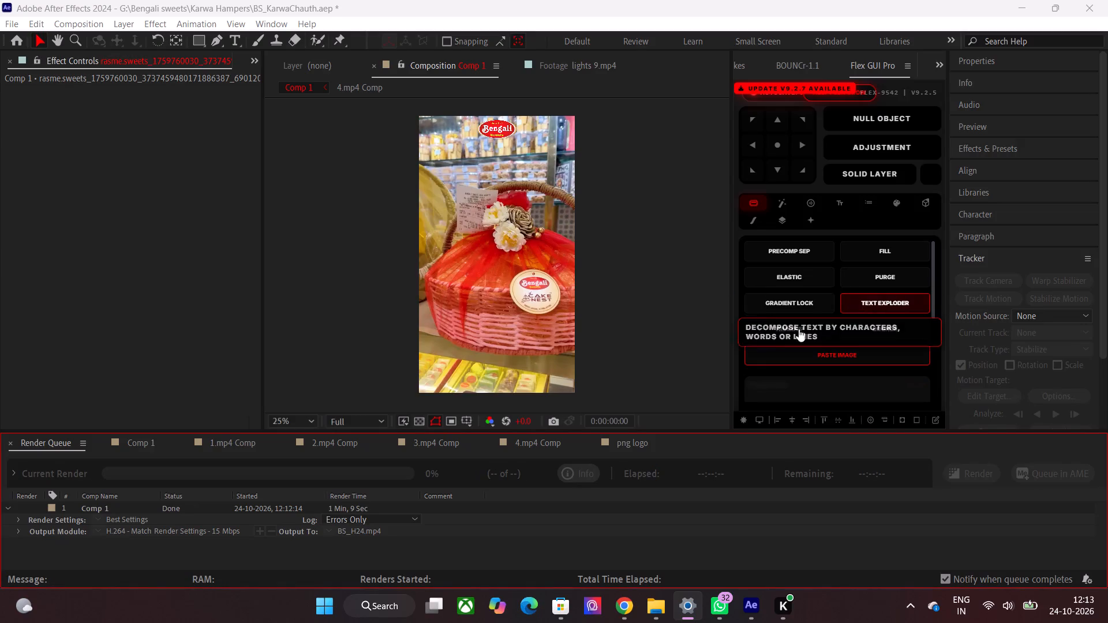
Purge all cache in After Effects, including the disk cache for all versions.
{"action": "left_click", "coordinate": [35, 28]}
{"action": "left_click", "coordinate": [100, 353]}
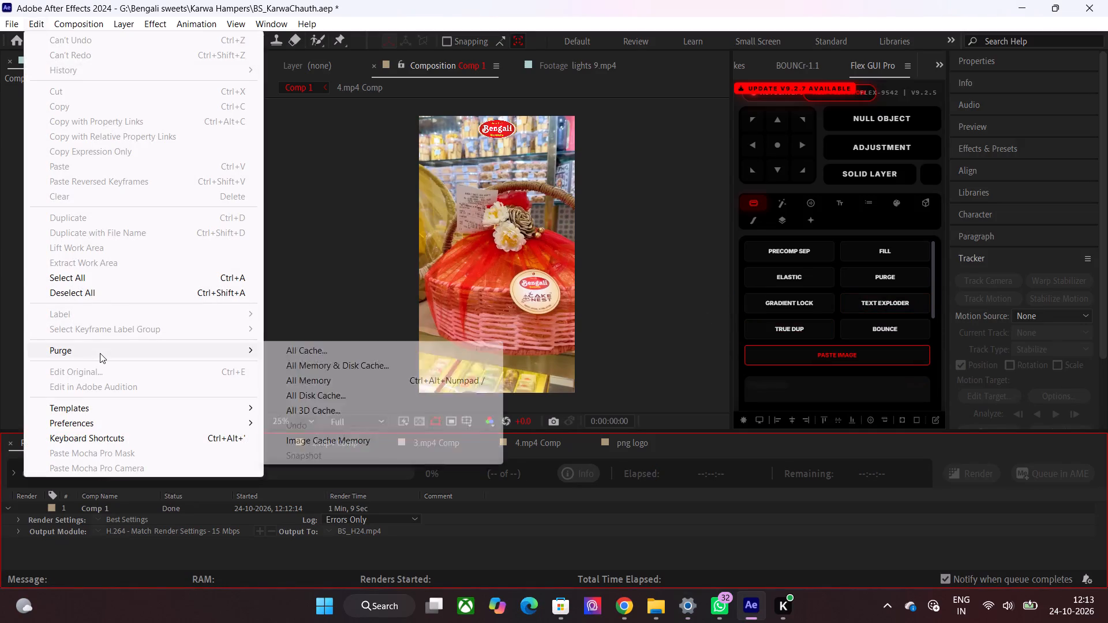
{"action": "left_click", "coordinate": [295, 343]}
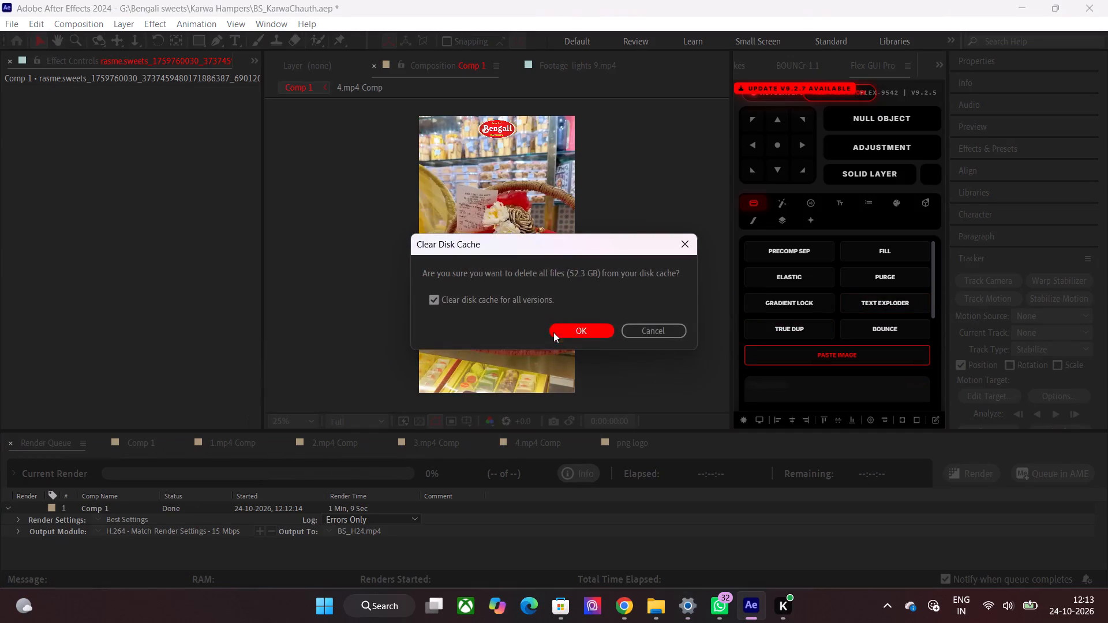
{"action": "left_click", "coordinate": [559, 328]}
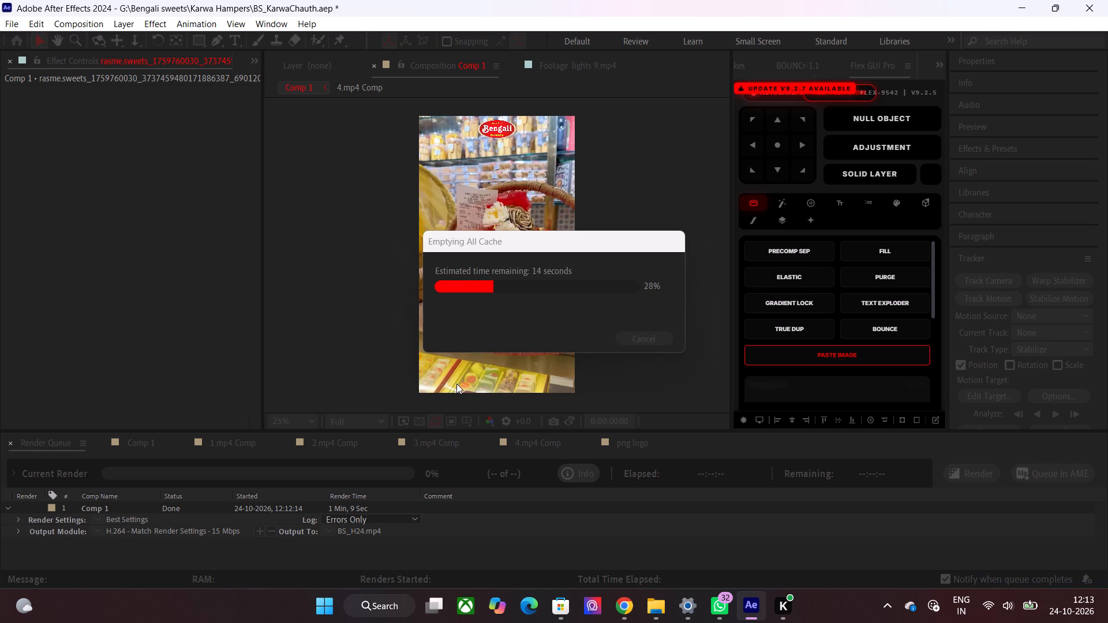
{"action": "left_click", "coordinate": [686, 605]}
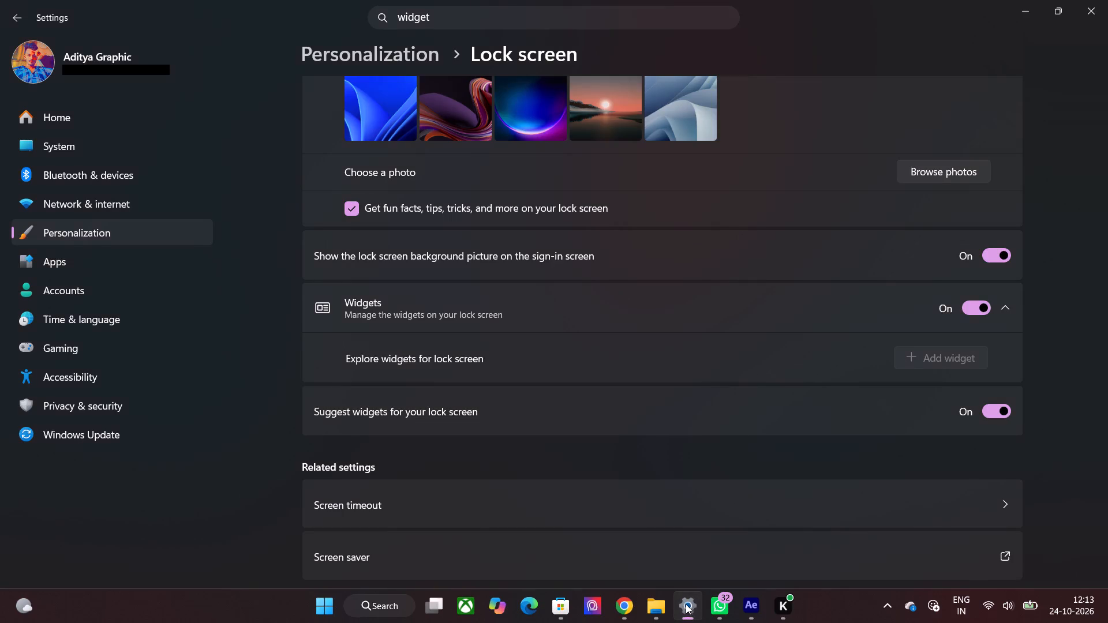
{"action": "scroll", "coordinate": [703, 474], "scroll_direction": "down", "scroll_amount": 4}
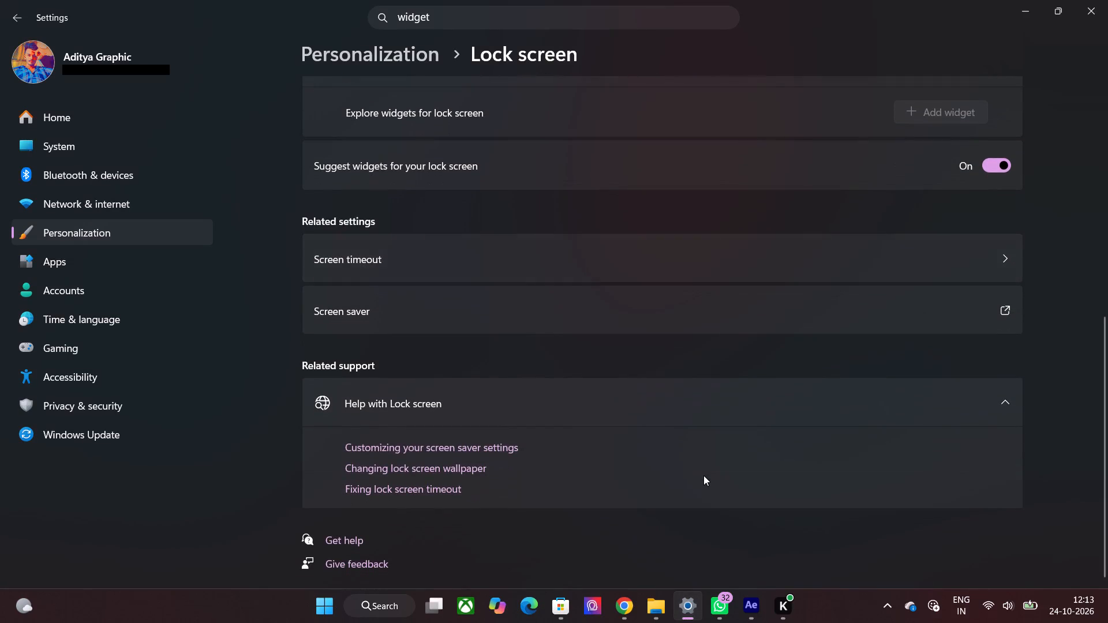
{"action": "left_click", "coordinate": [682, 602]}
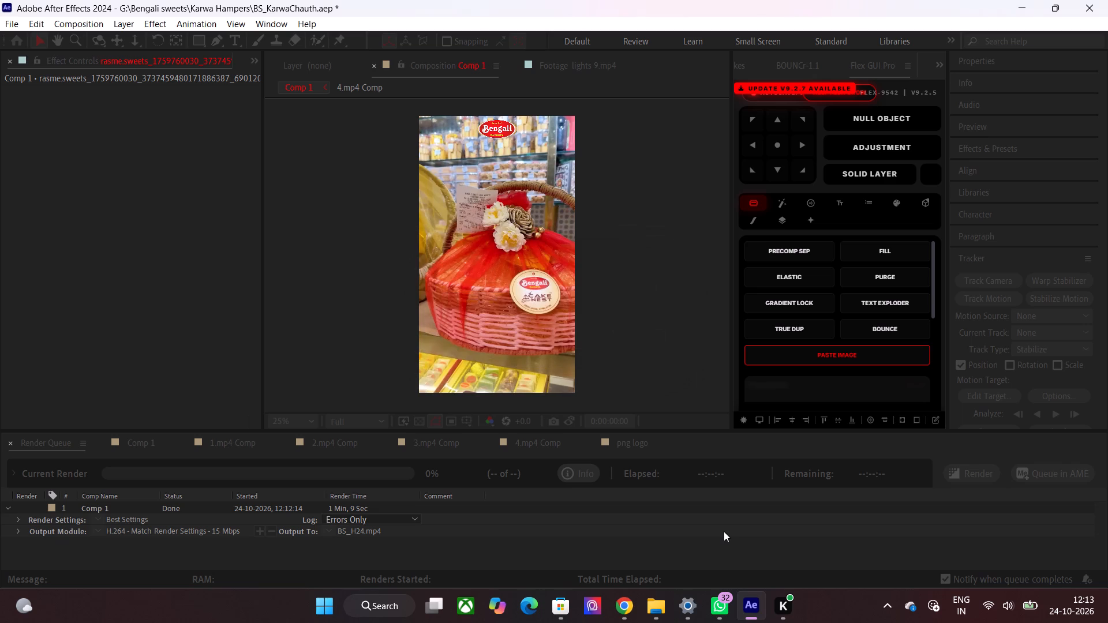
Open Comp 1's timeline and preview its first few seconds, returning the playhead to the start.
{"action": "left_click", "coordinate": [158, 441]}
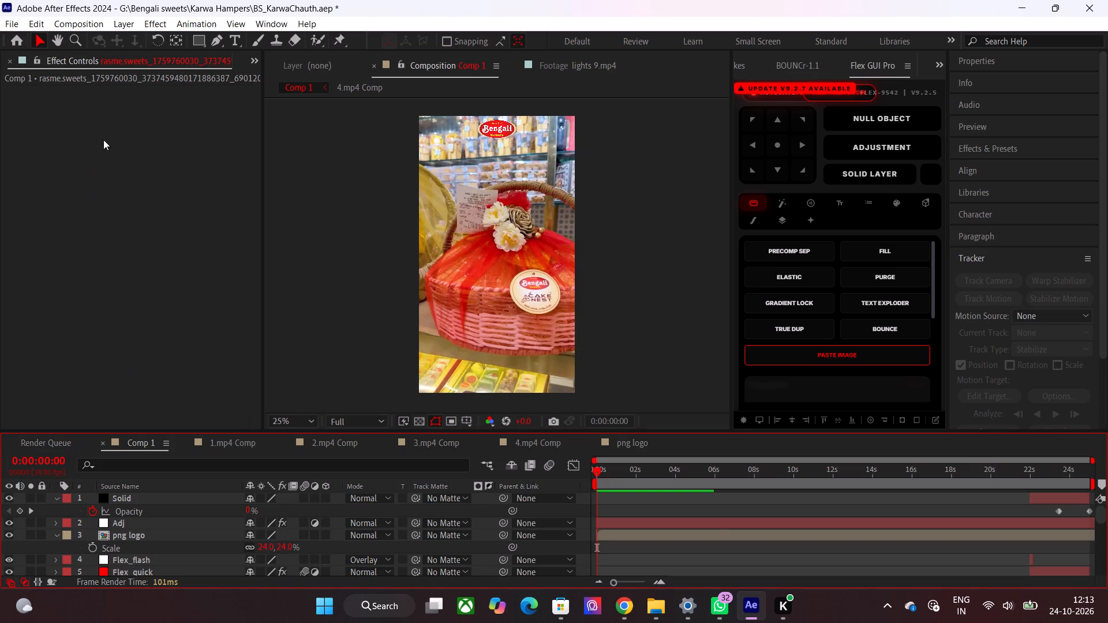
{"action": "left_click_drag", "start_coordinate": [645, 475], "coordinate": [669, 475]}
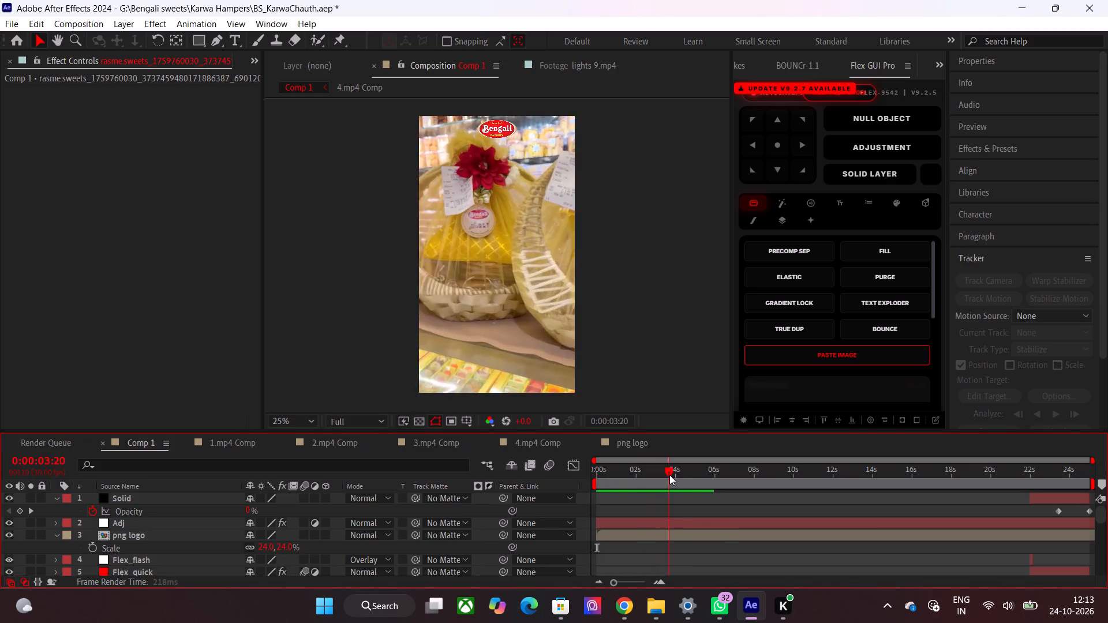
{"action": "left_click_drag", "start_coordinate": [669, 475], "coordinate": [574, 479]}
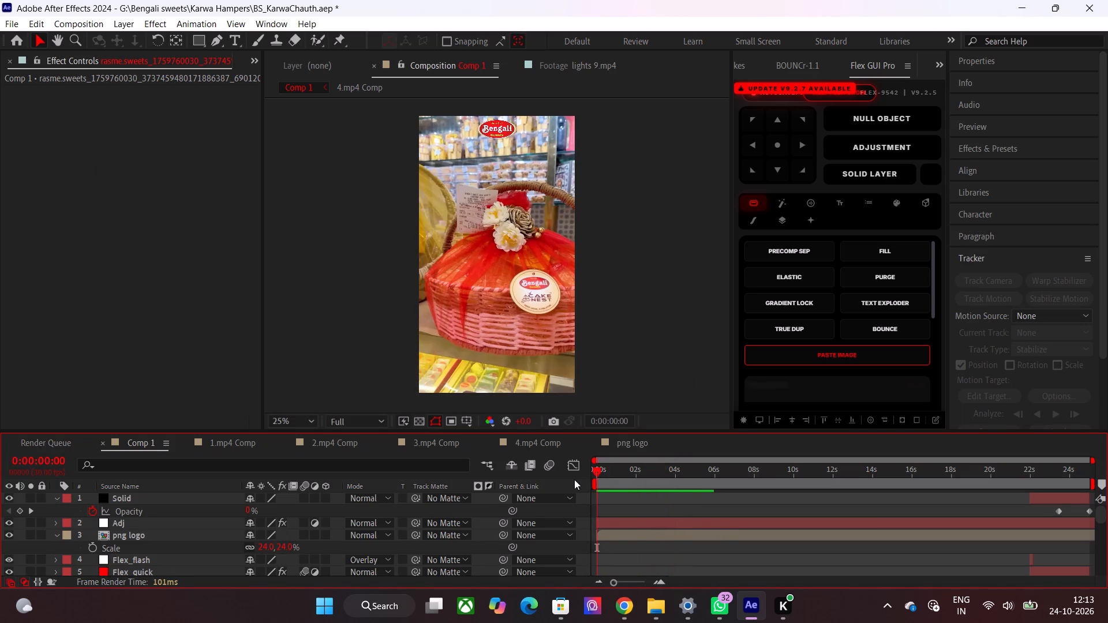
{"action": "key", "text": "space"}
{"action": "left_click_drag", "start_coordinate": [617, 478], "coordinate": [499, 483]}
Save the BS_KarwaChauth project and close After Effects.
{"action": "key", "text": "ctrl+s"}
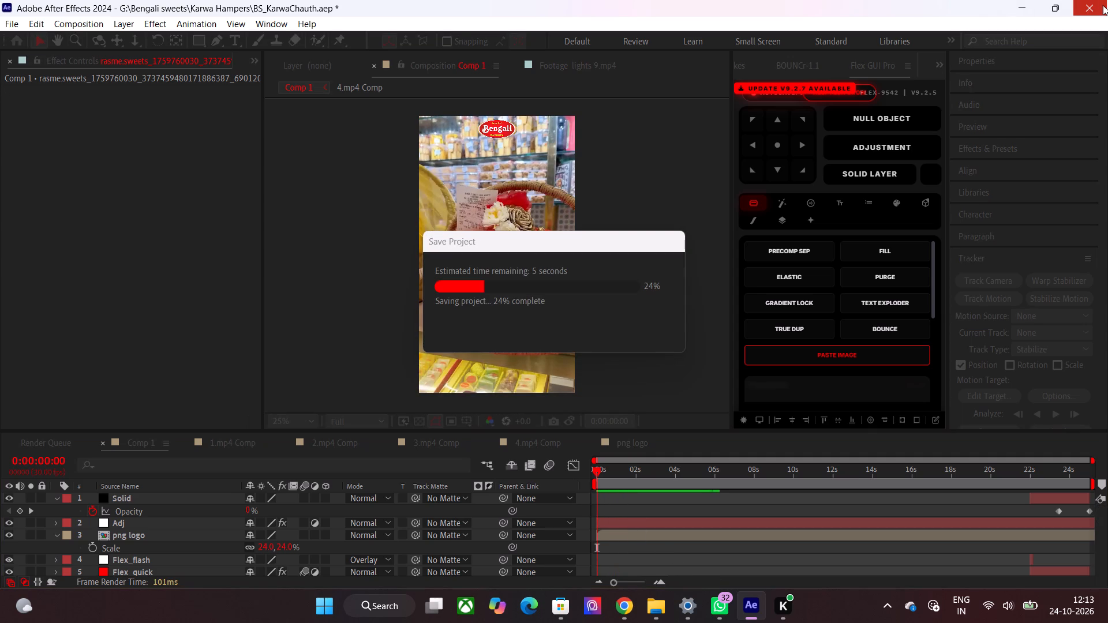
{"action": "left_click", "coordinate": [1103, 5]}
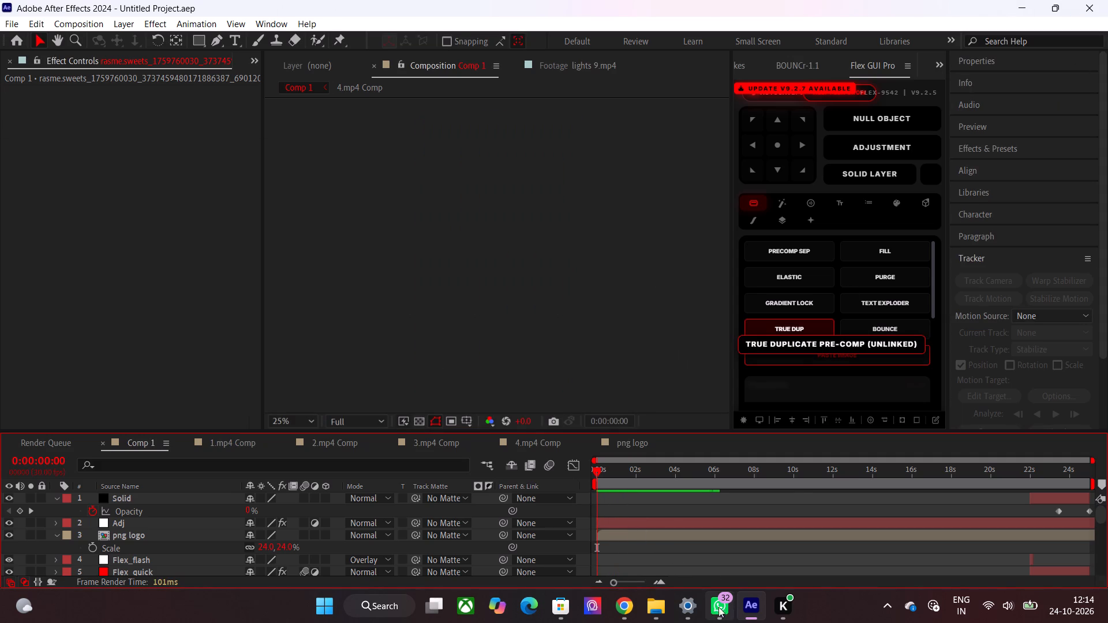
Switch to WhatsApp.
{"action": "left_click", "coordinate": [716, 610]}
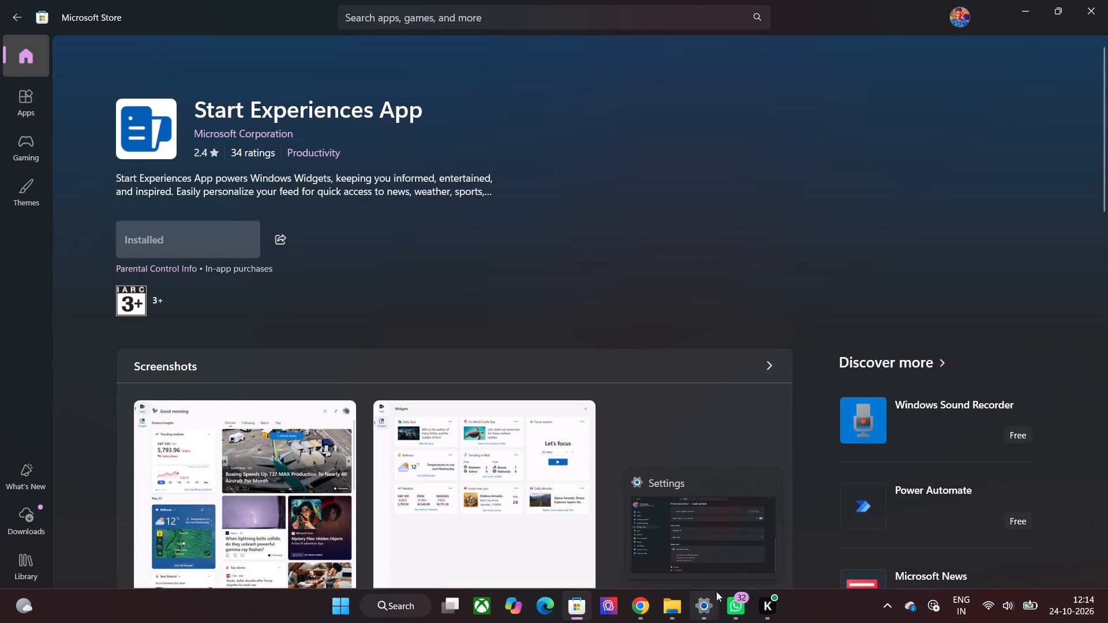